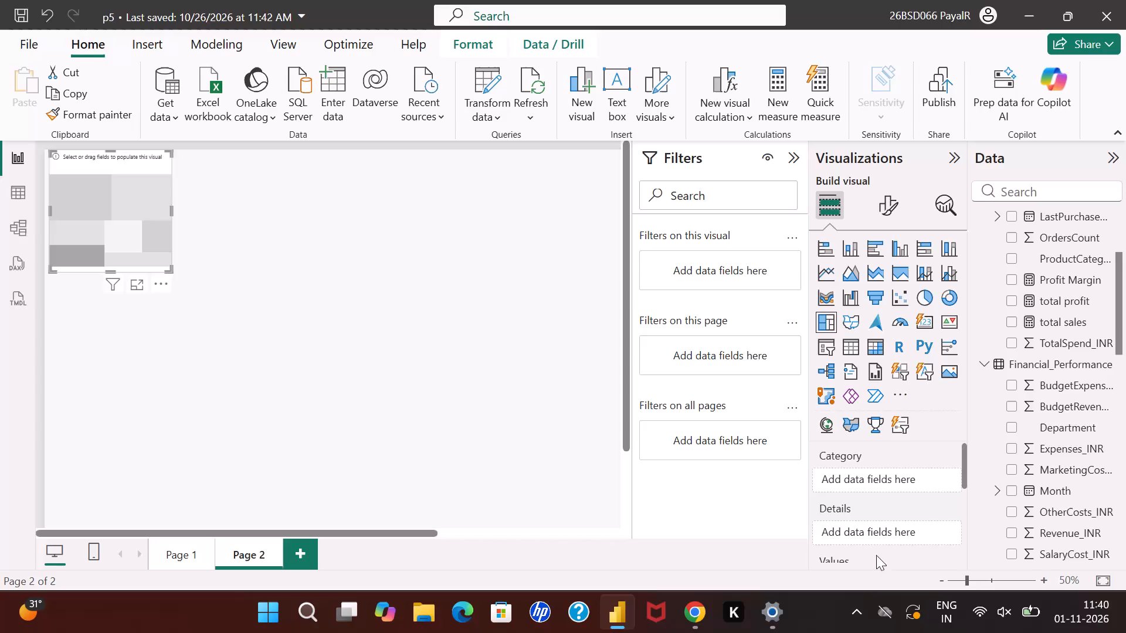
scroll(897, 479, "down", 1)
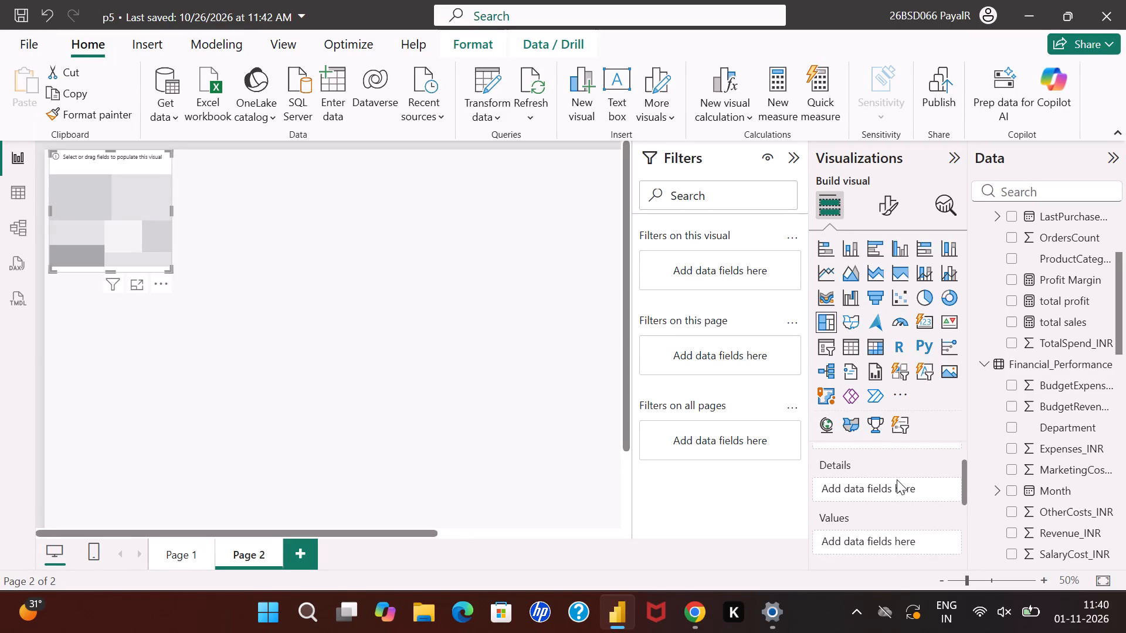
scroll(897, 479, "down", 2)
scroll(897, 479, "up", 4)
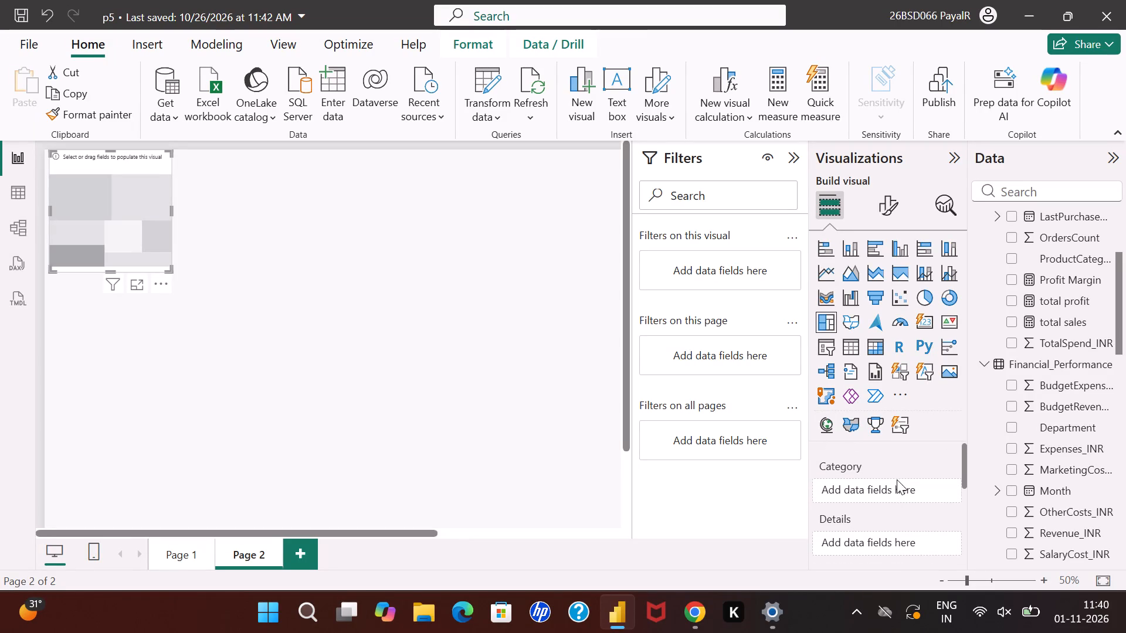
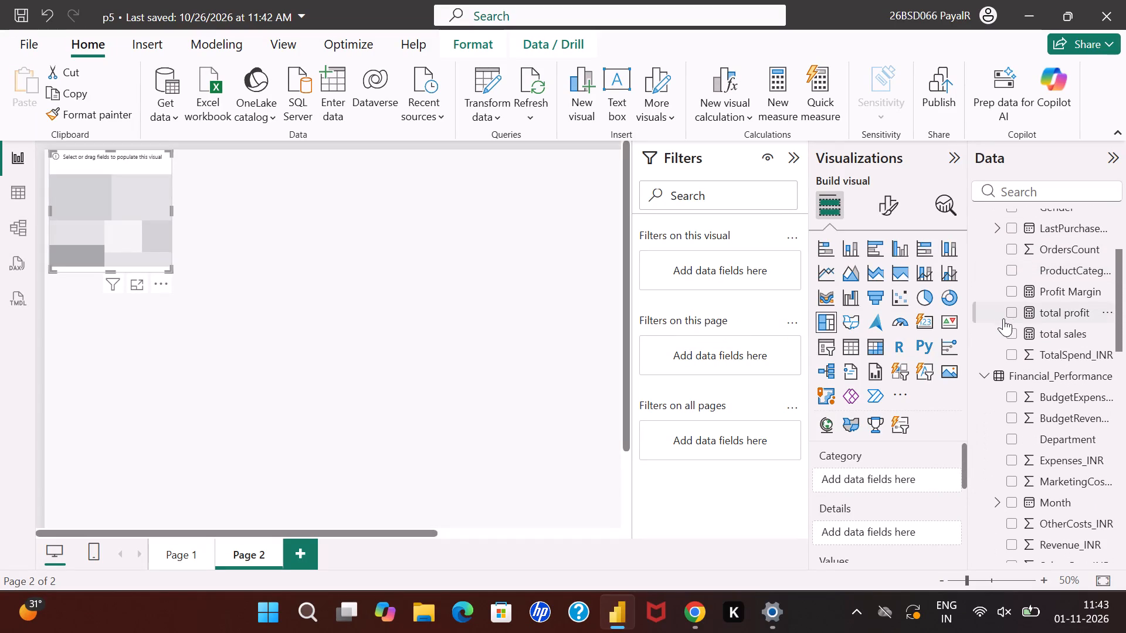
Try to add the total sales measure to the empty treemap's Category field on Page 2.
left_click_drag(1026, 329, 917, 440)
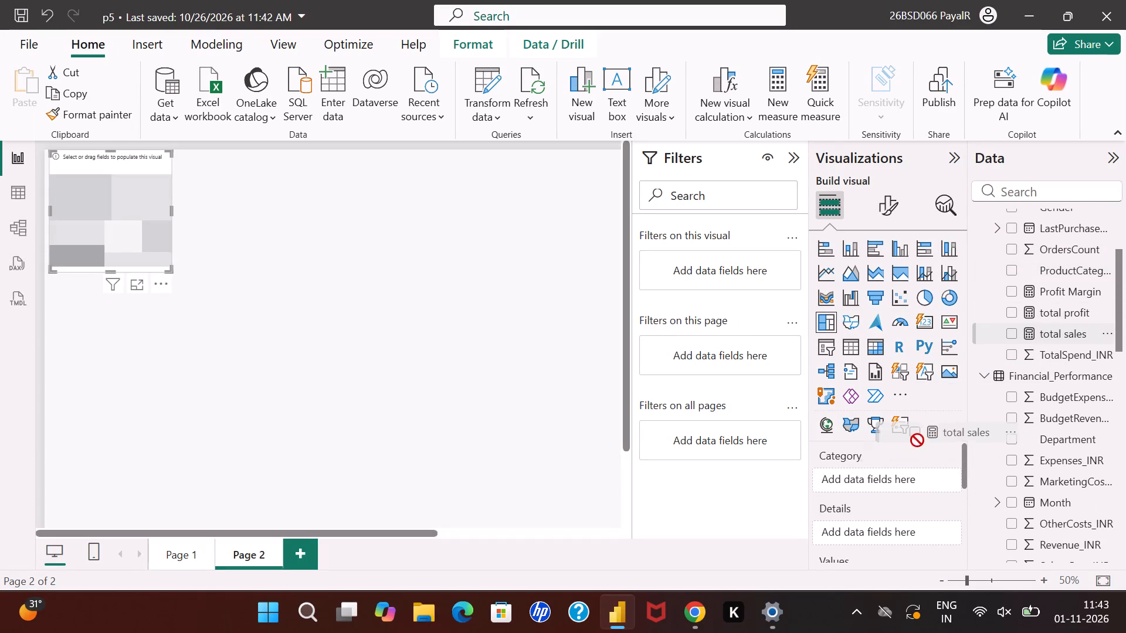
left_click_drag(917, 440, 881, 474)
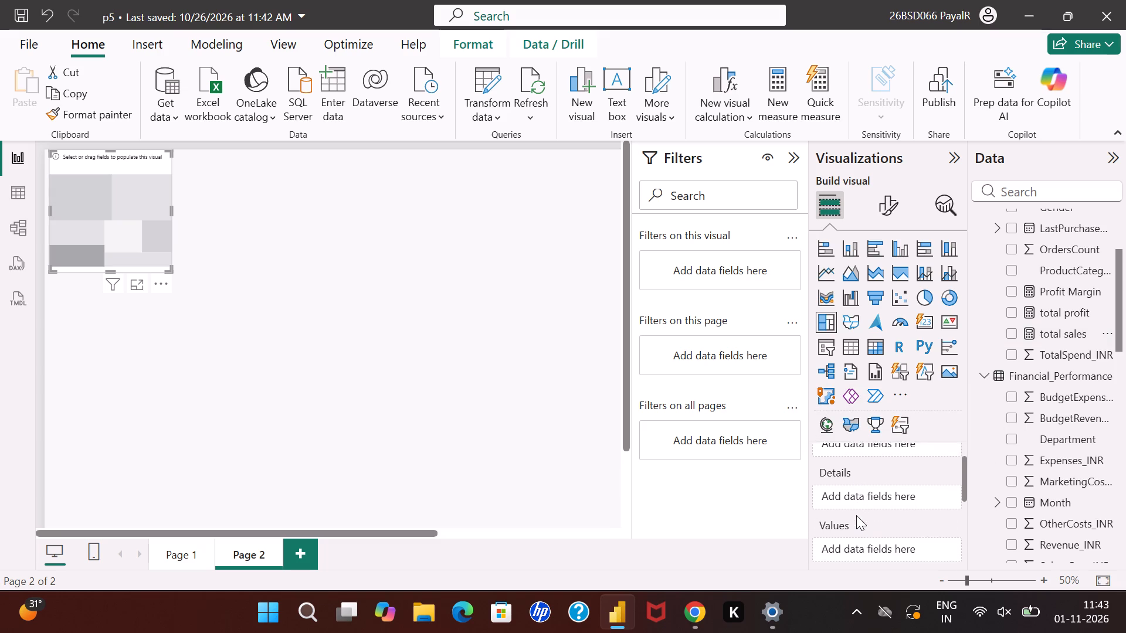
Add Sales_INR from the Retail_Sales table to the treemap's Category field.
scroll(856, 515, "right", 2)
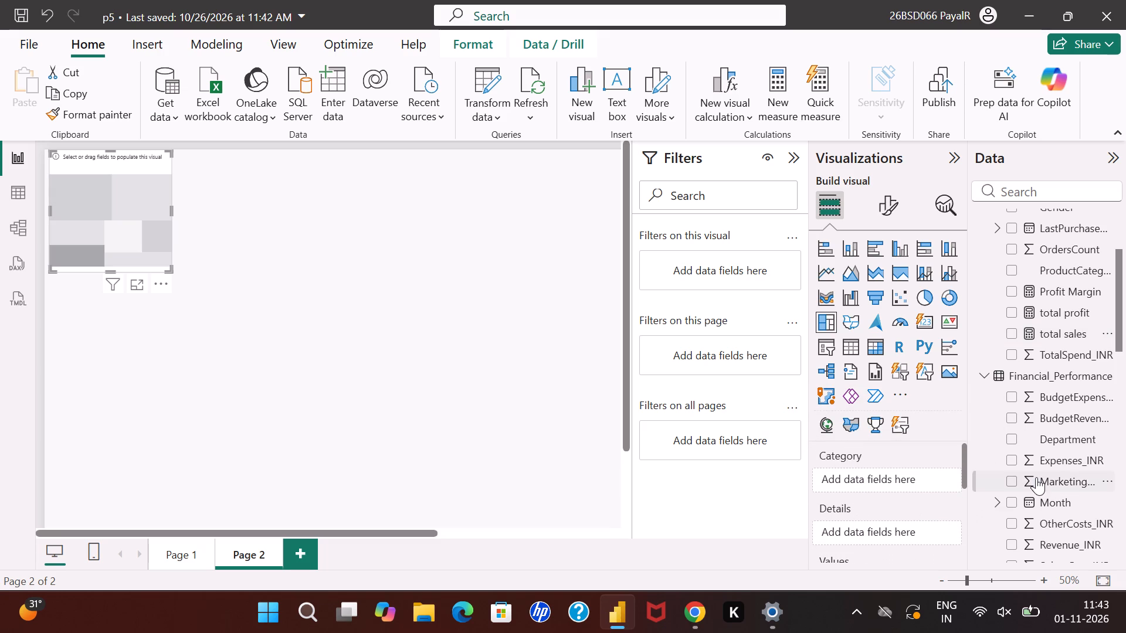
scroll(1036, 477, "down", 4)
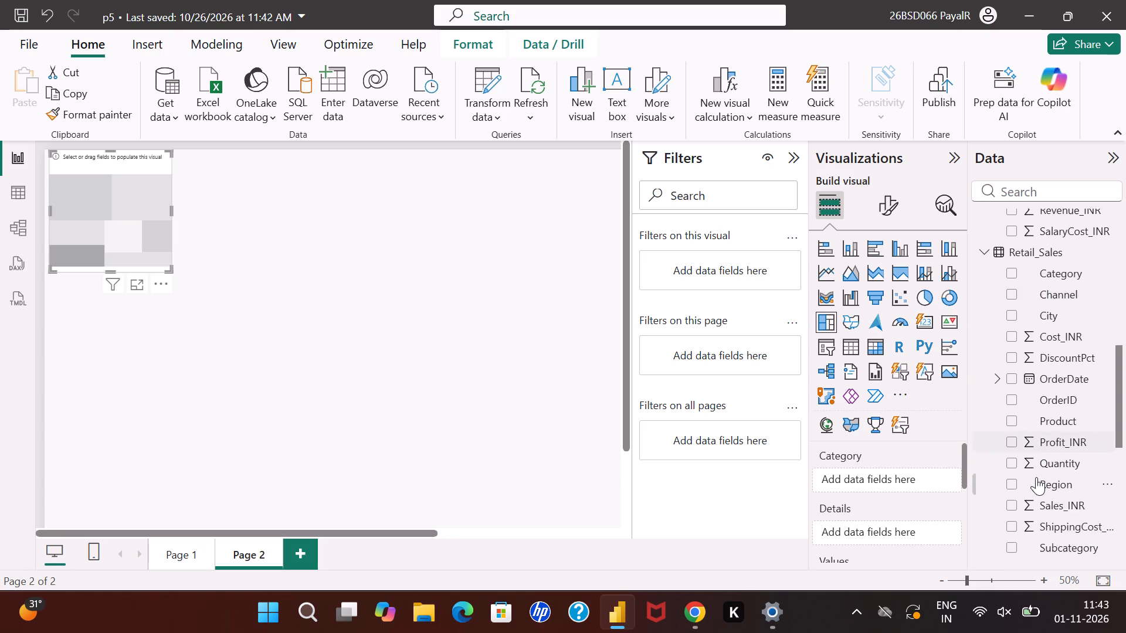
scroll(1036, 477, "down", 1)
left_click_drag(1036, 499, 880, 480)
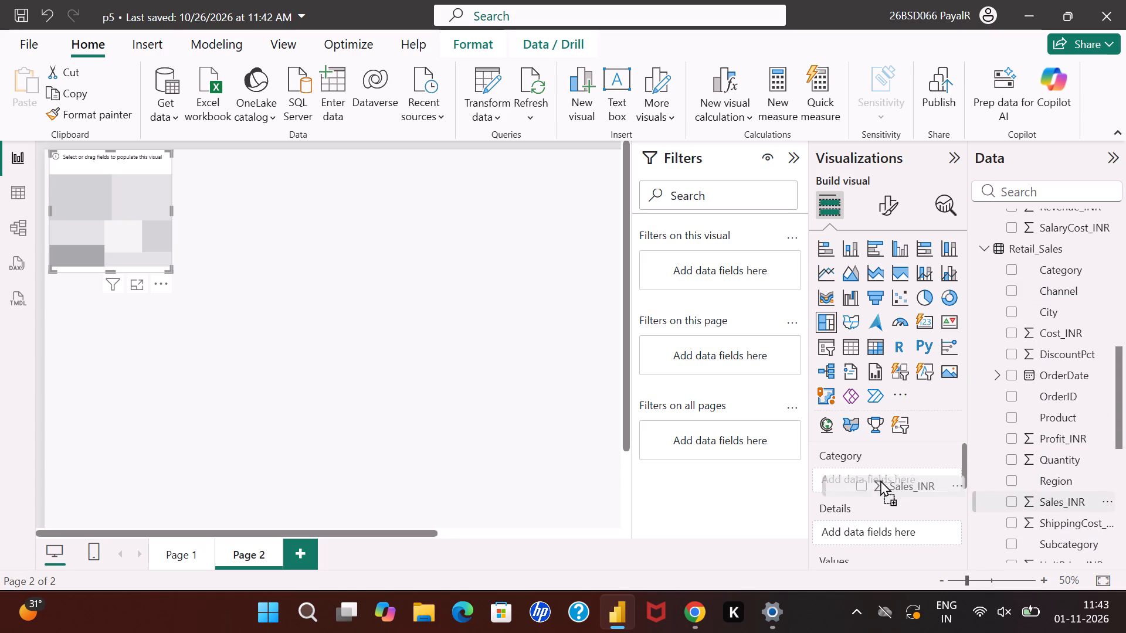
left_click_drag(880, 480, 878, 479)
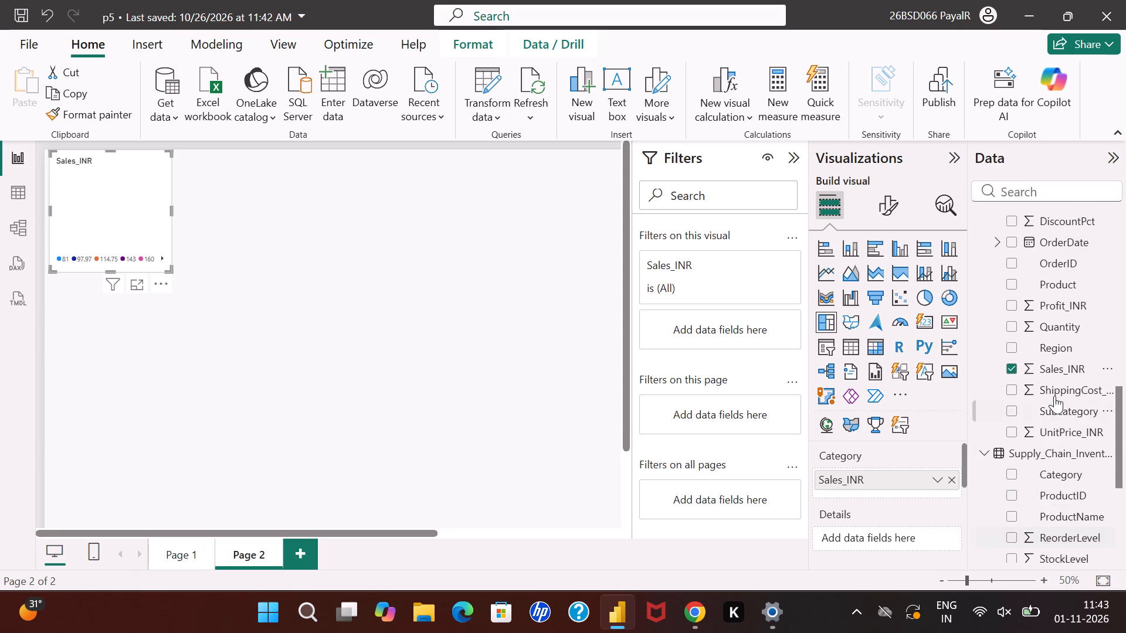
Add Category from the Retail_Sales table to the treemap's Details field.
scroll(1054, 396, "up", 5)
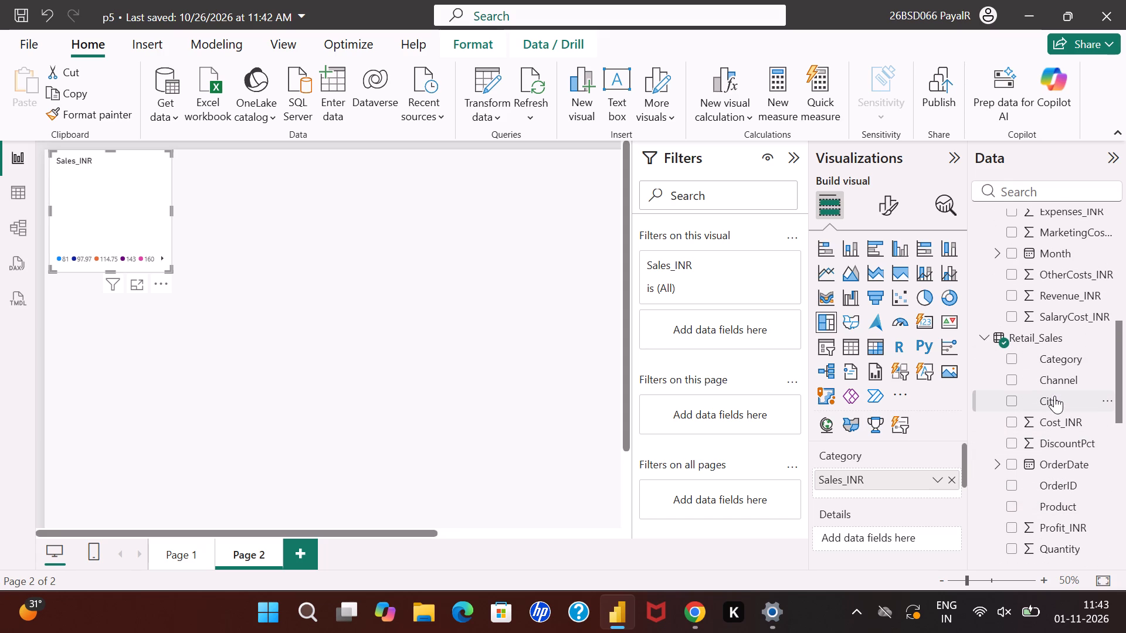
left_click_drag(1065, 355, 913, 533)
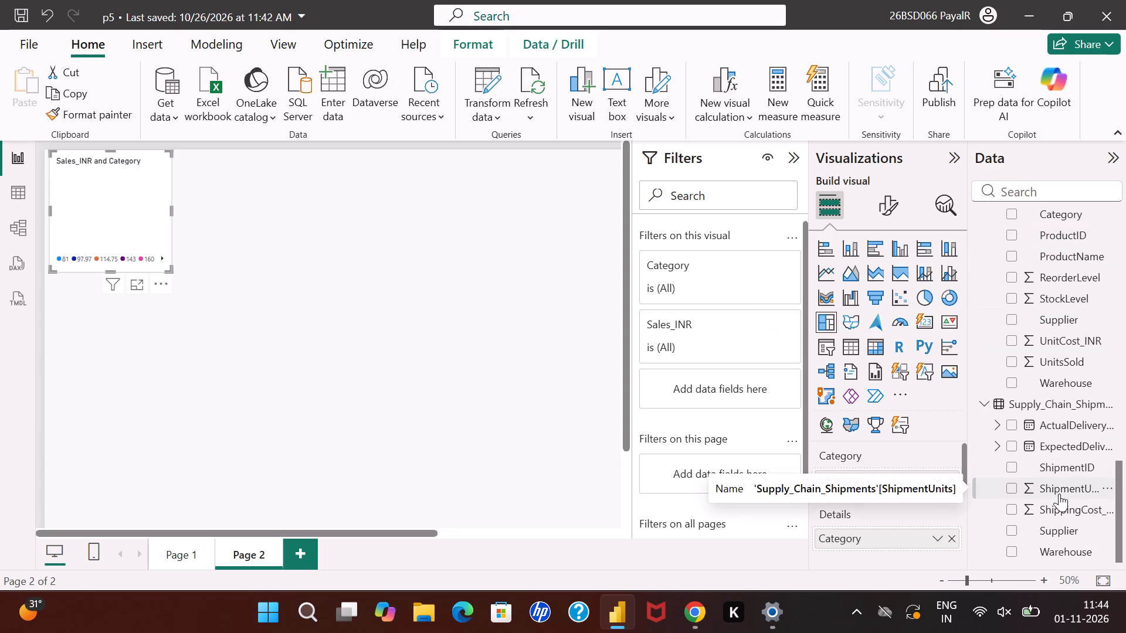
Look through the columns and measures of all the data tables for another field to use in the treemap.
scroll(1125, 327, "up", 1)
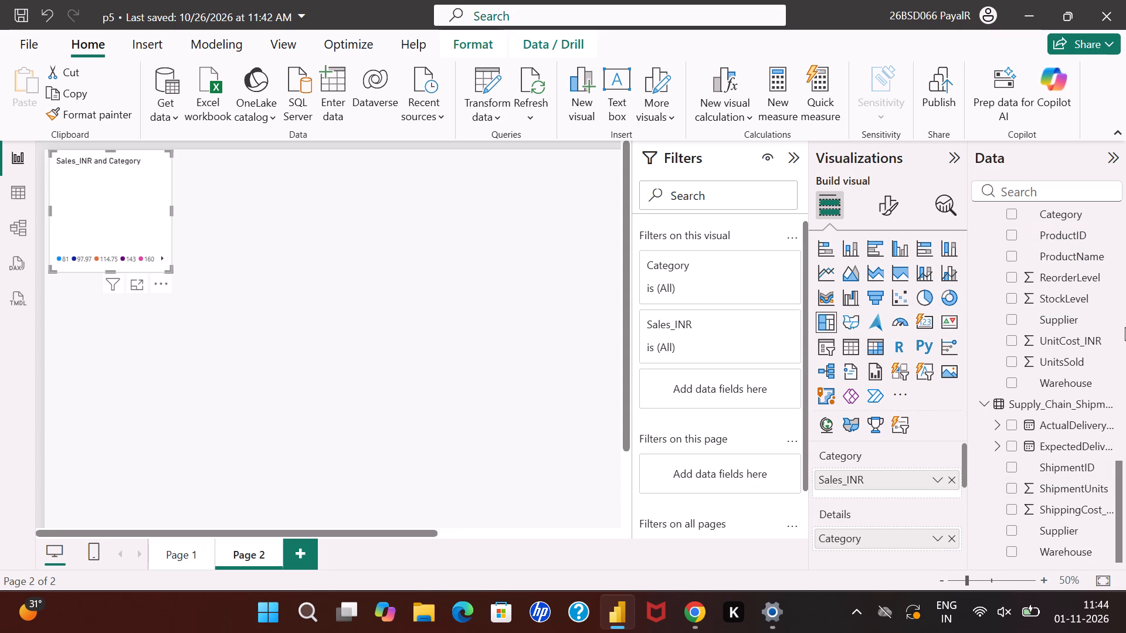
scroll(1125, 327, "up", 1)
scroll(1046, 416, "up", 3)
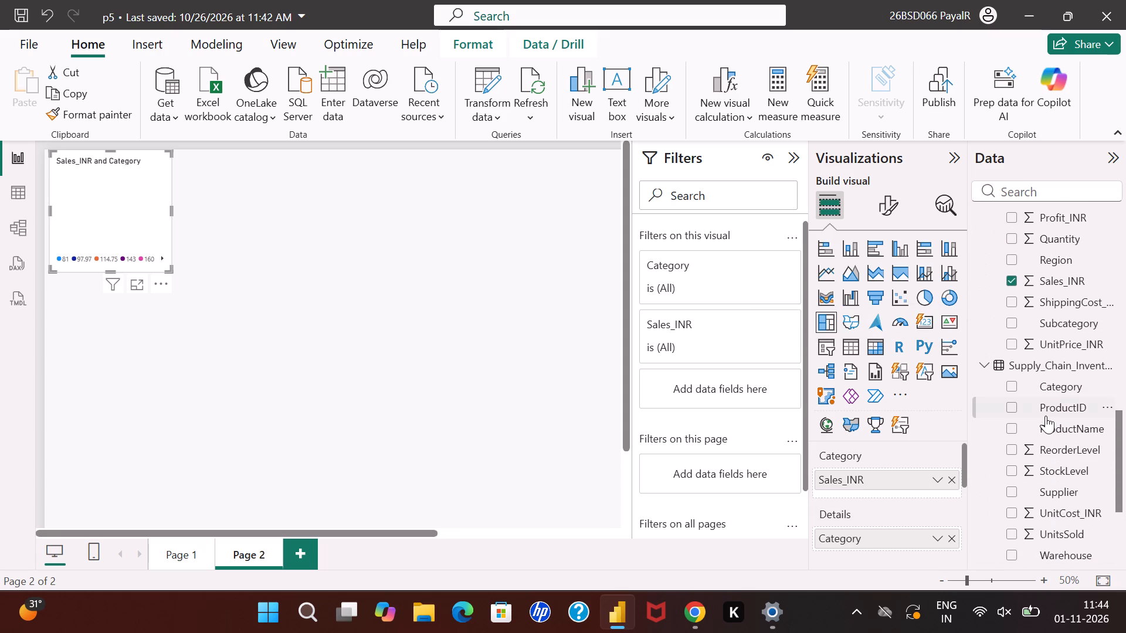
scroll(1046, 416, "up", 5)
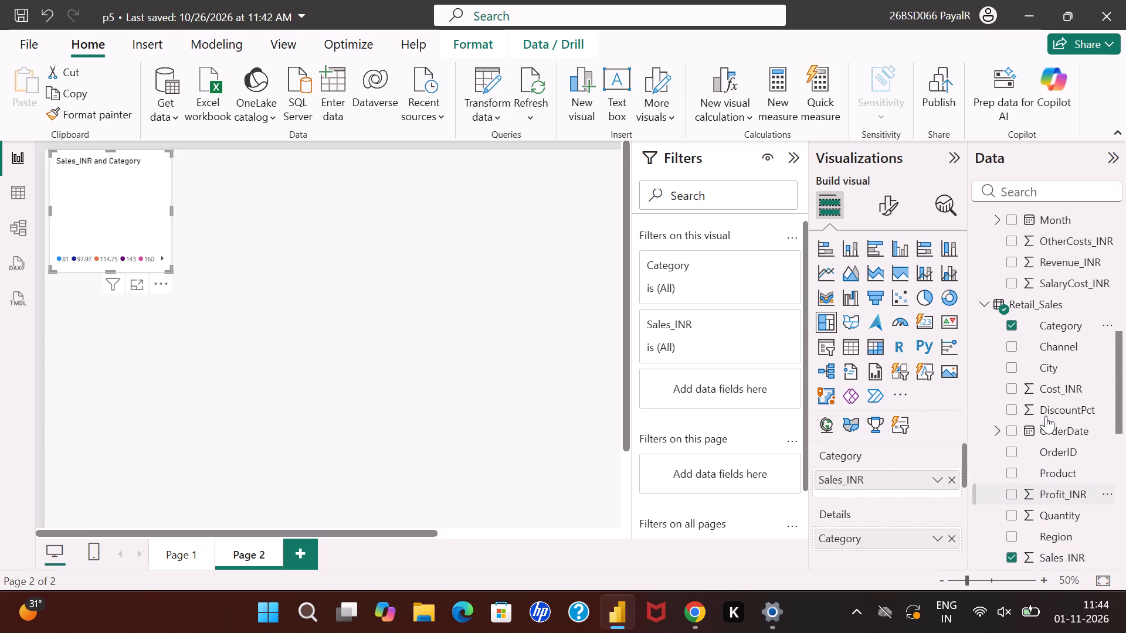
scroll(1046, 416, "up", 3)
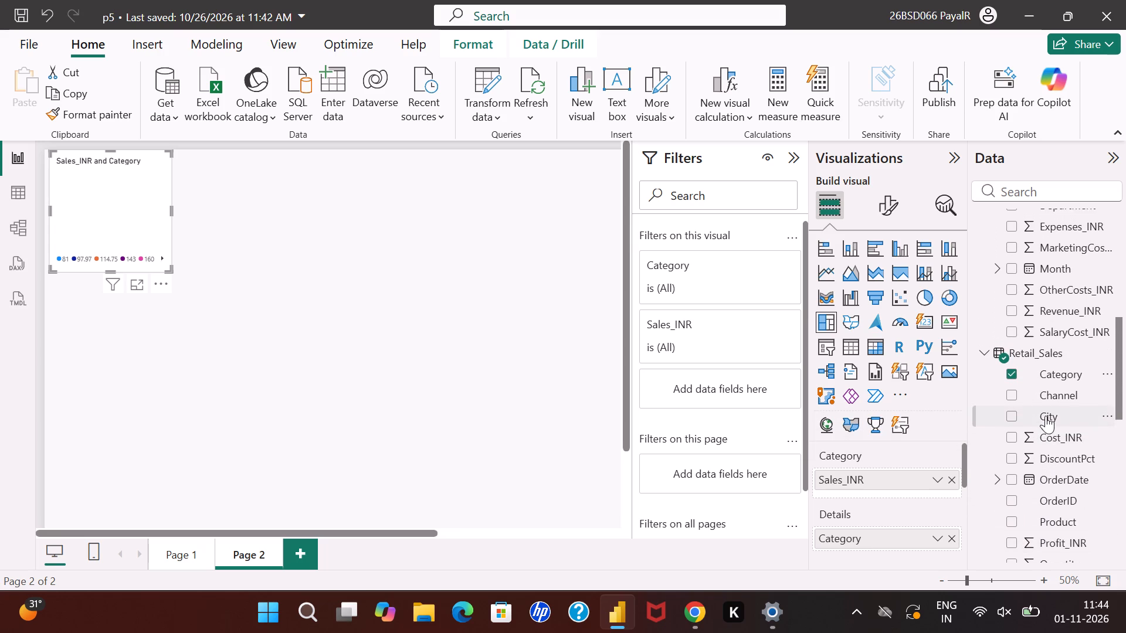
scroll(1046, 416, "up", 4)
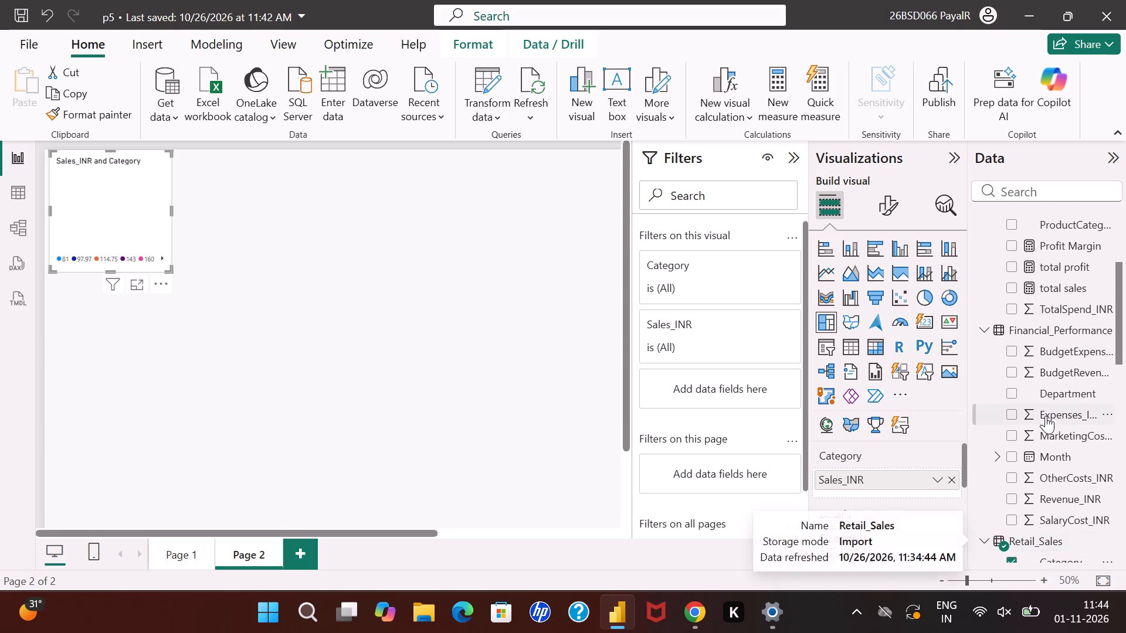
scroll(1046, 416, "up", 2)
scroll(1046, 416, "down", 1)
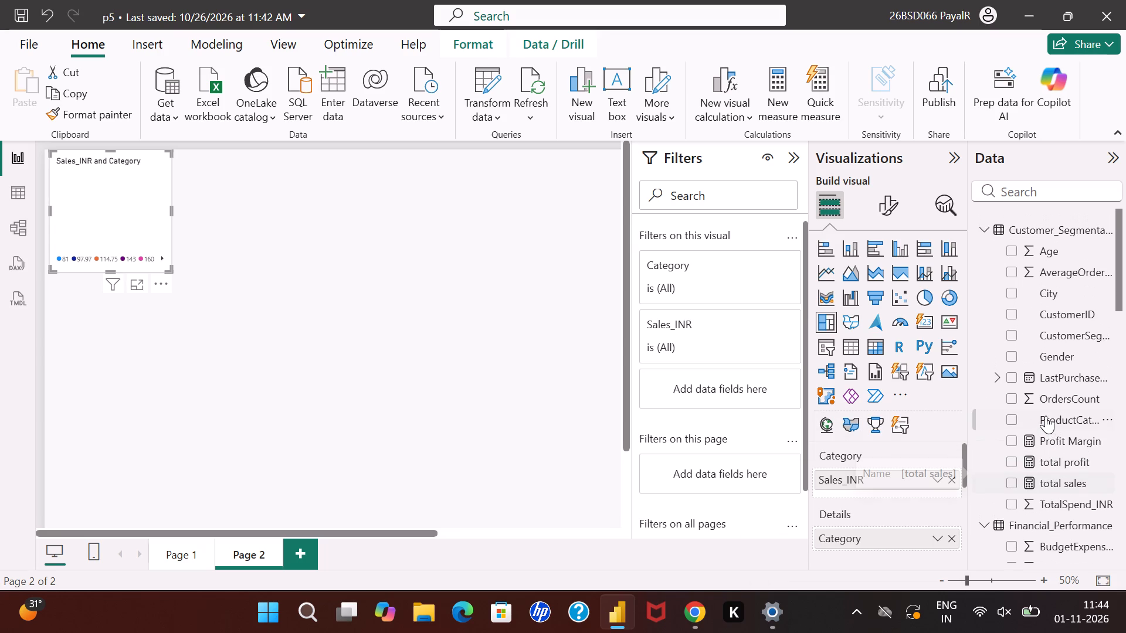
scroll(1046, 416, "down", 1)
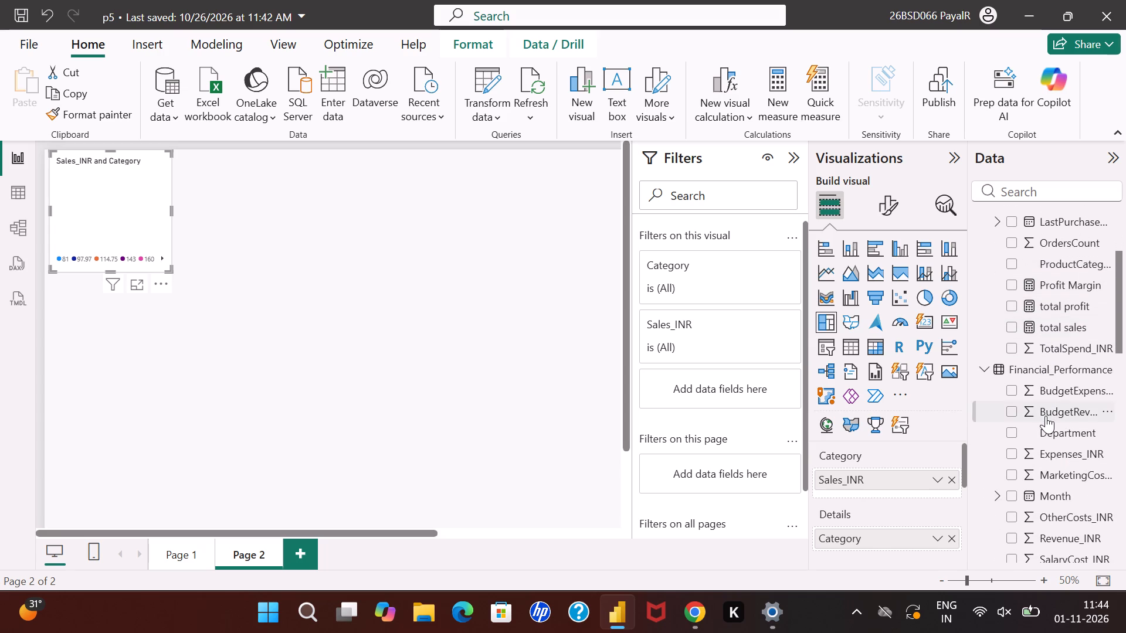
scroll(1046, 416, "down", 4)
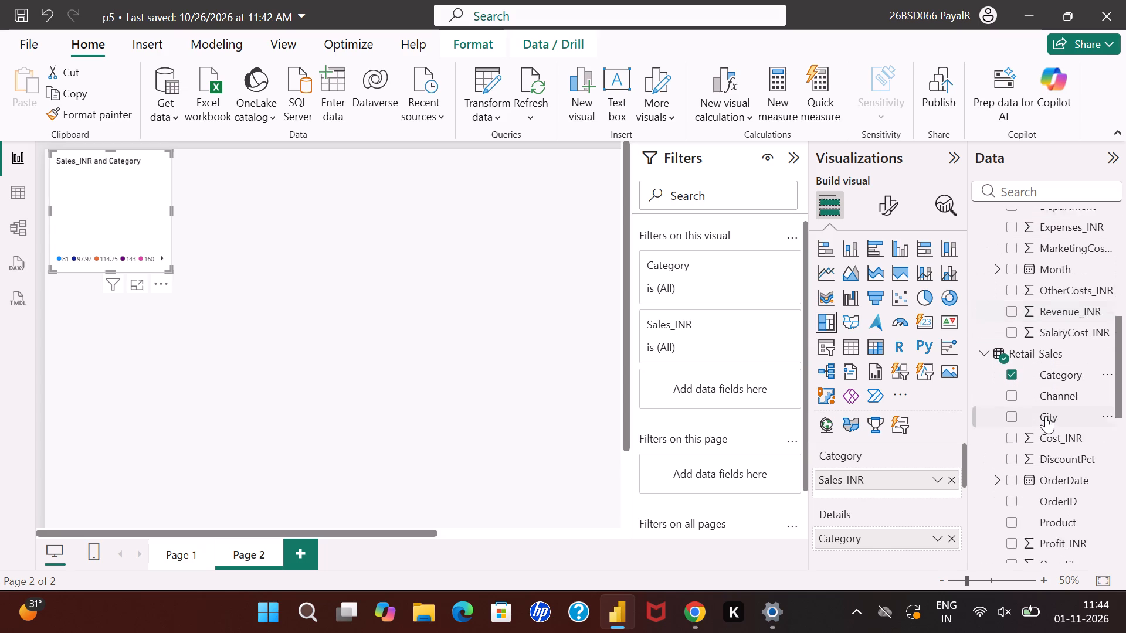
scroll(1046, 416, "down", 4)
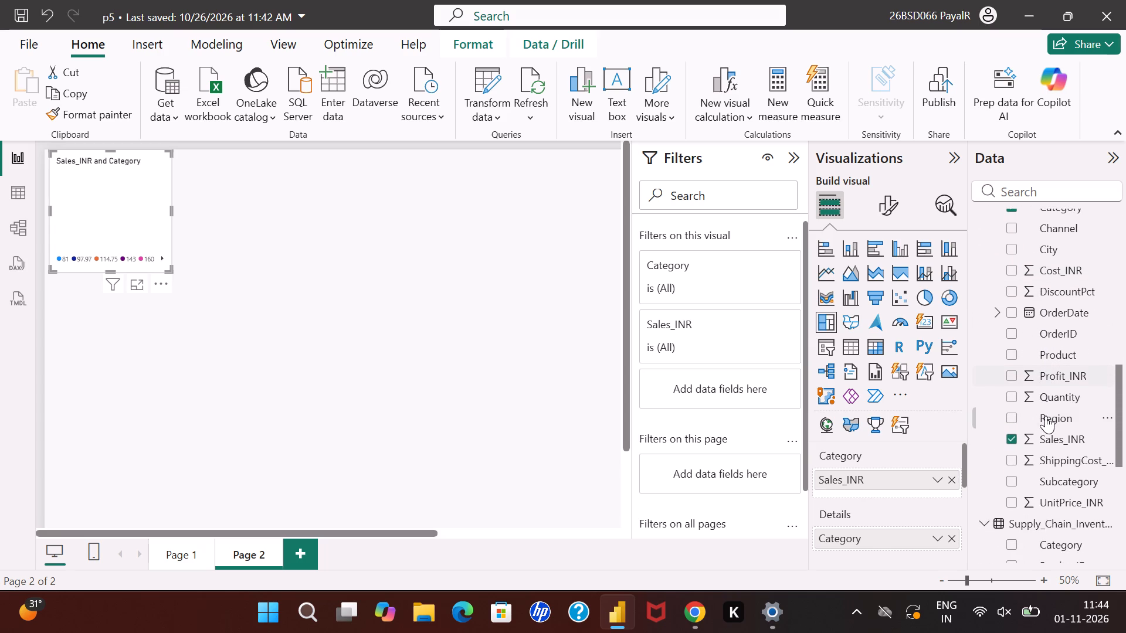
scroll(1046, 416, "down", 3)
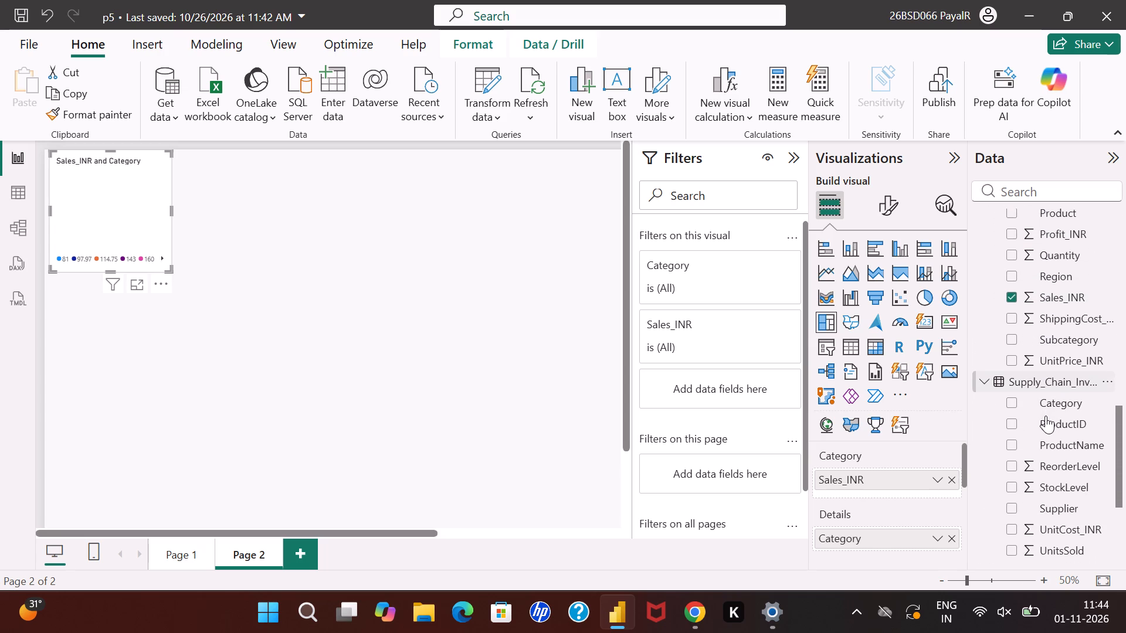
scroll(1046, 416, "down", 4)
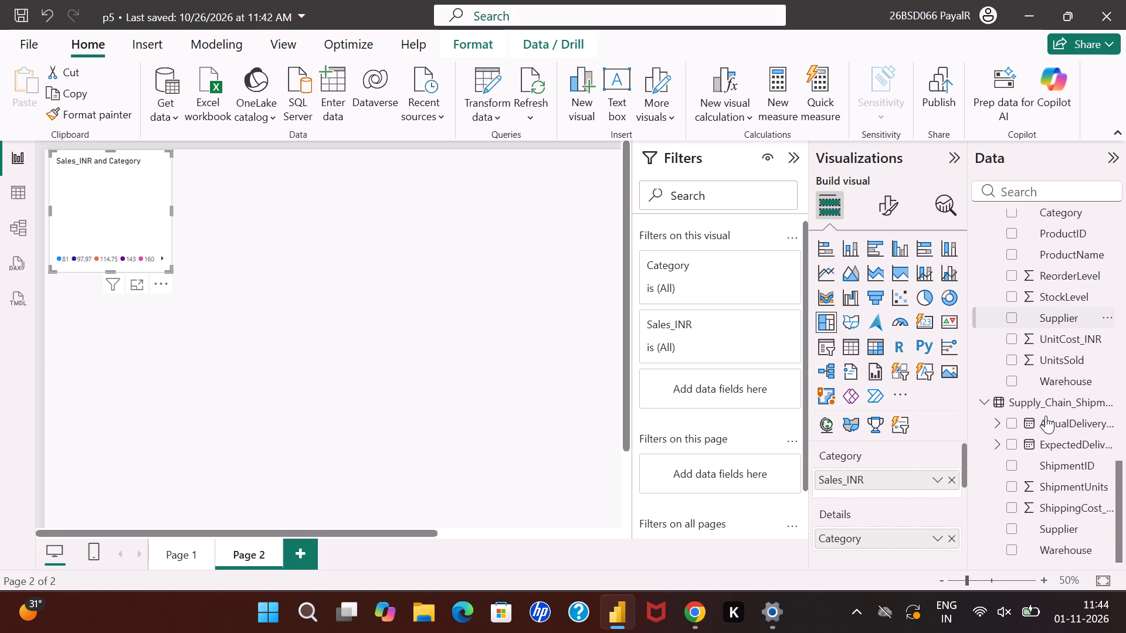
scroll(1046, 416, "down", 1)
Replace Category with Retail_Sales Subcategory in the treemap's Details field.
scroll(1046, 416, "up", 2)
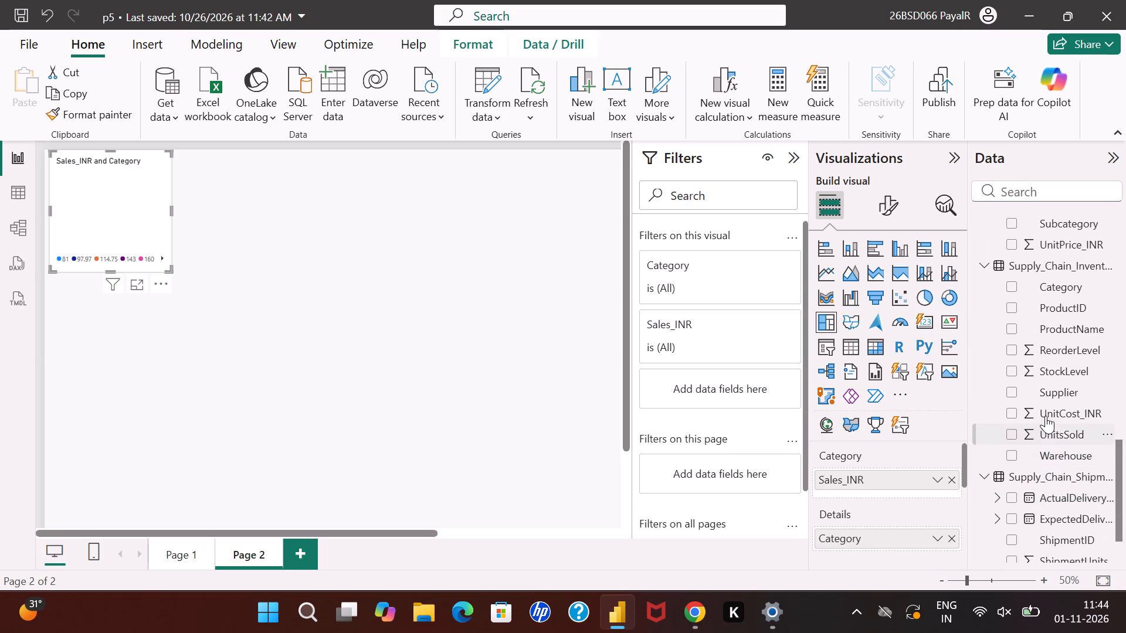
scroll(1046, 416, "up", 1)
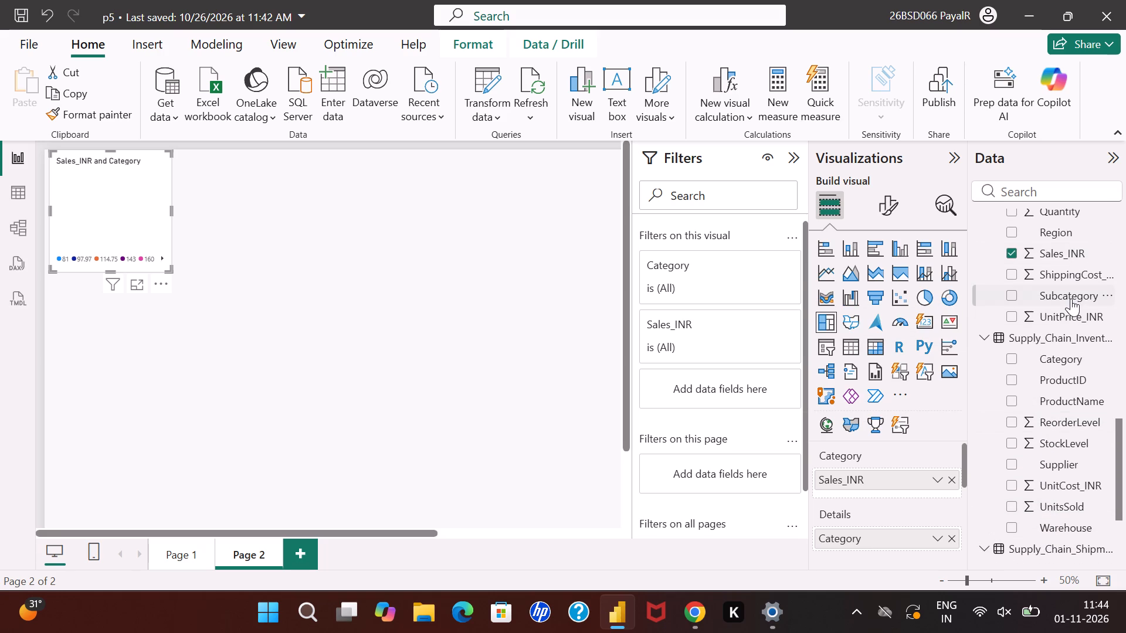
left_click_drag(1066, 301, 915, 561)
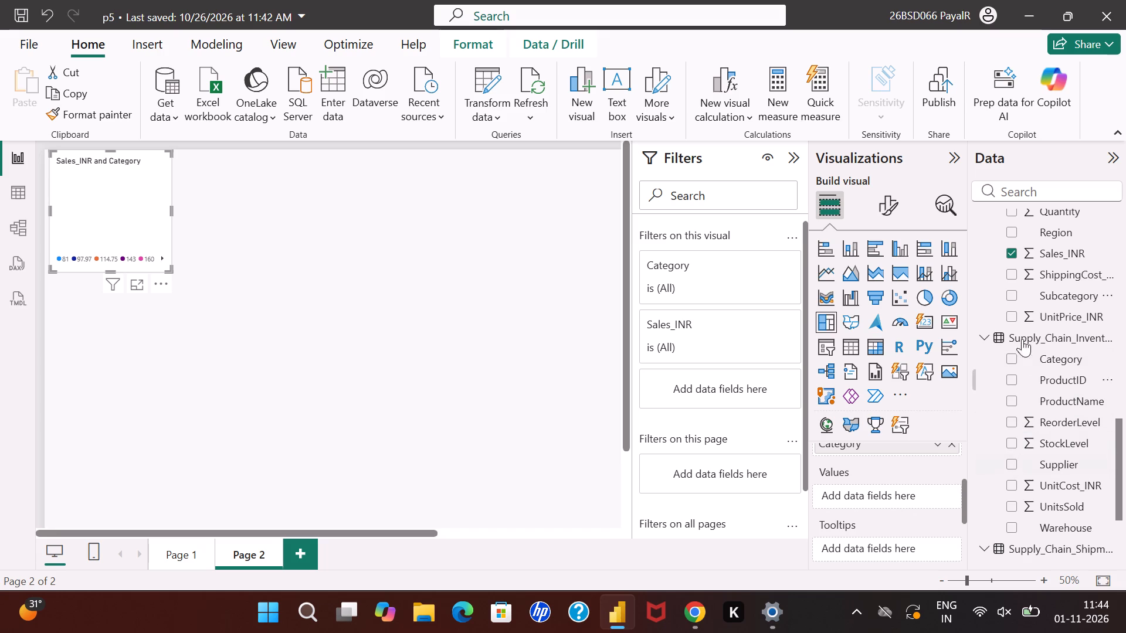
left_click_drag(1047, 295, 876, 428)
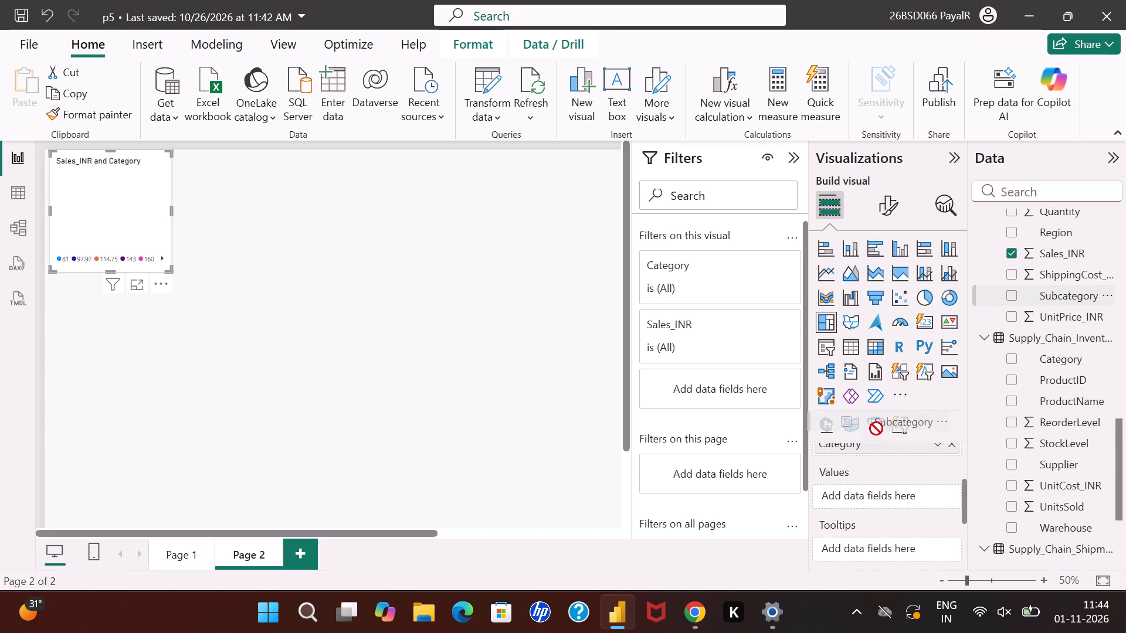
left_click_drag(876, 428, 890, 539)
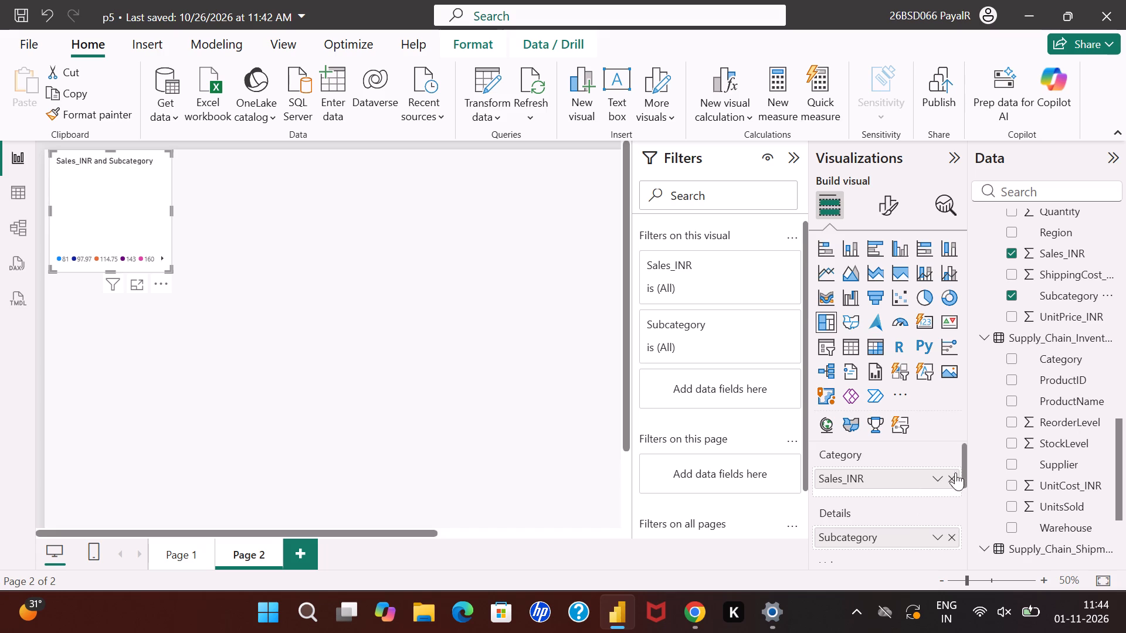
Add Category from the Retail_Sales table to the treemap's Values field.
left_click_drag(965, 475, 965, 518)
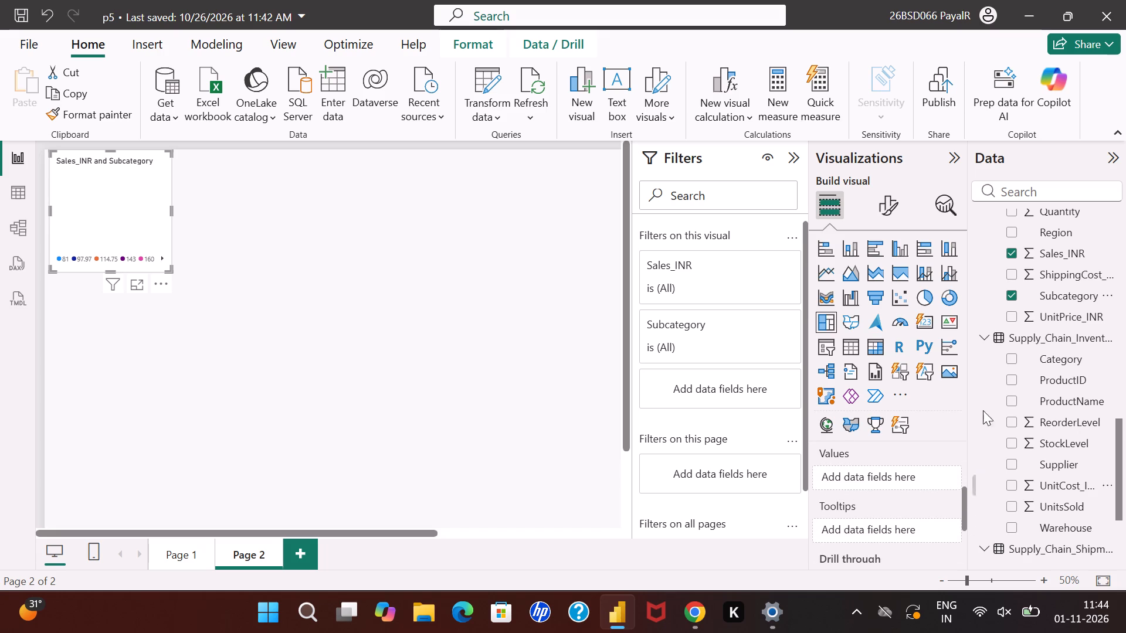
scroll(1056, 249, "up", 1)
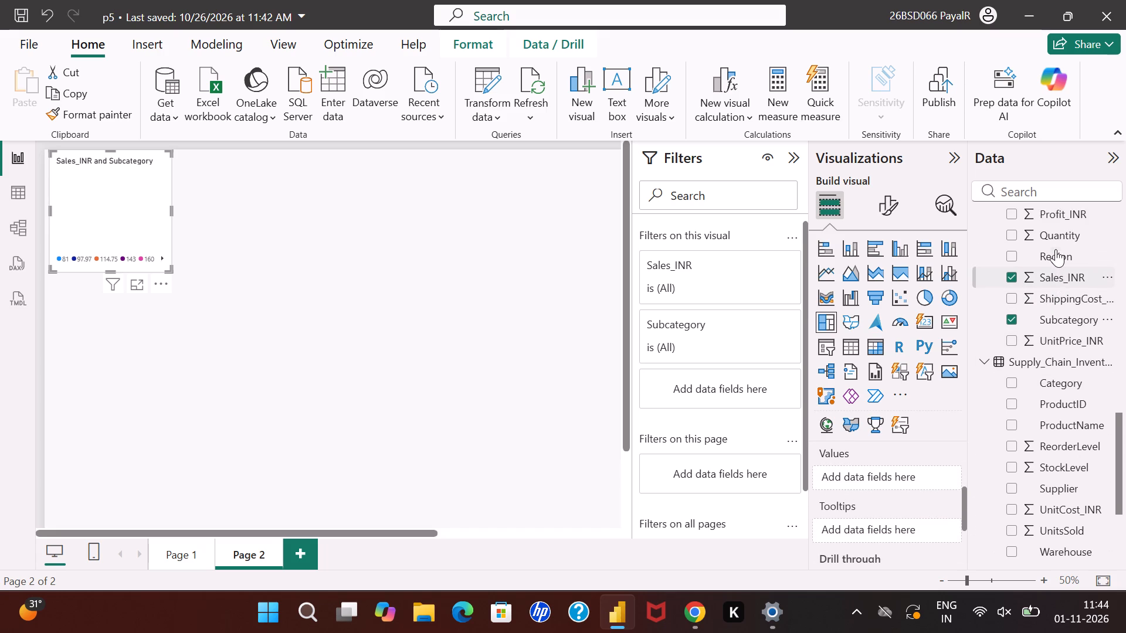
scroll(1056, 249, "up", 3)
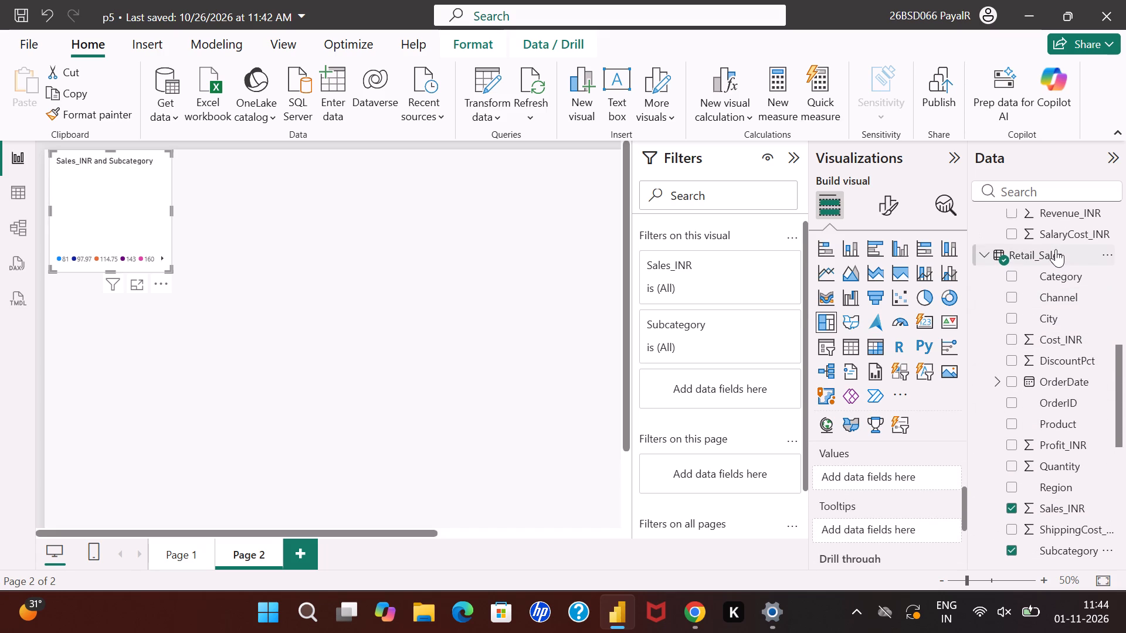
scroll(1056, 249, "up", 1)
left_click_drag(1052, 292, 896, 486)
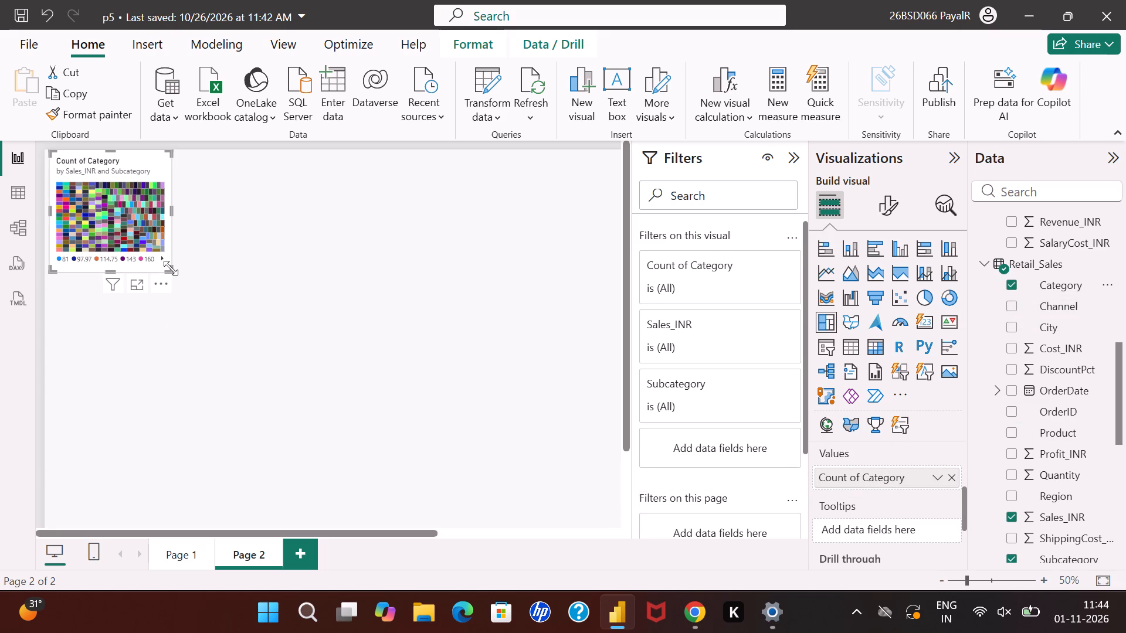
Enlarge the treemap to cover most of the visible width and height of the Page 2 canvas.
left_click_drag(171, 268, 385, 463)
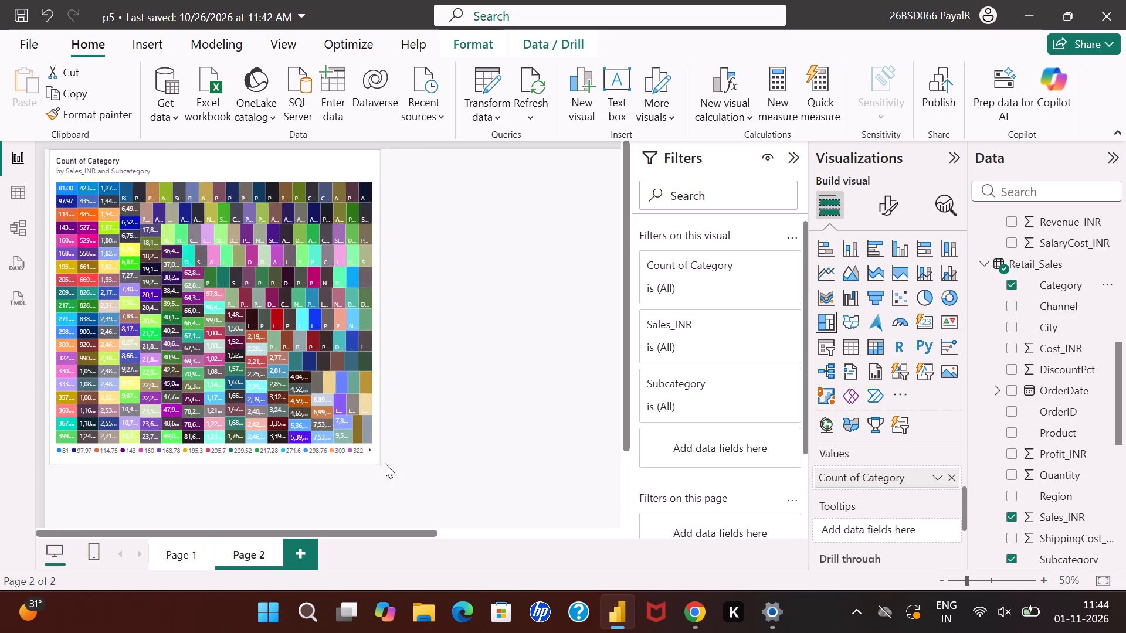
left_click_drag(385, 463, 413, 477)
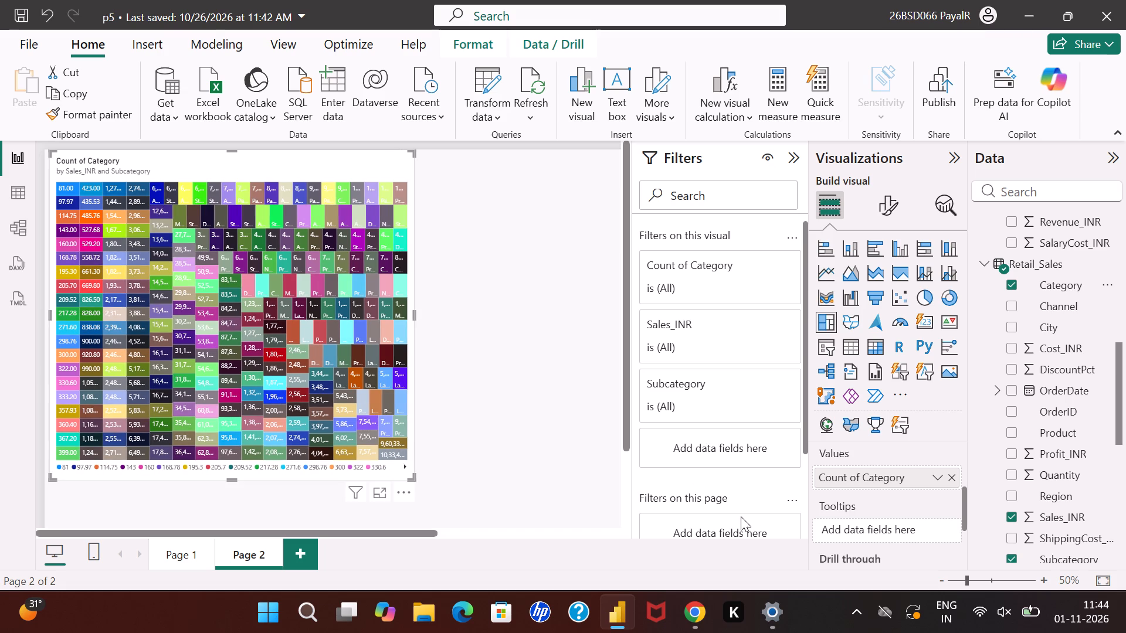
Remove the Category count from the treemap's Values field and move Subcategory from Details into Values instead.
left_click(949, 482)
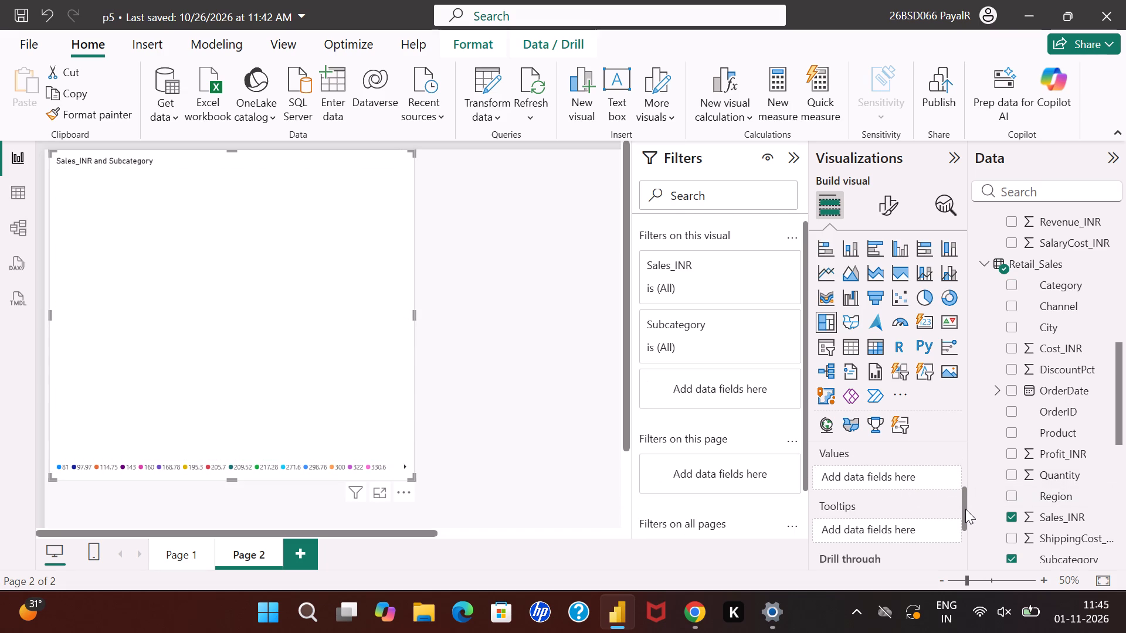
left_click_drag(965, 510, 971, 477)
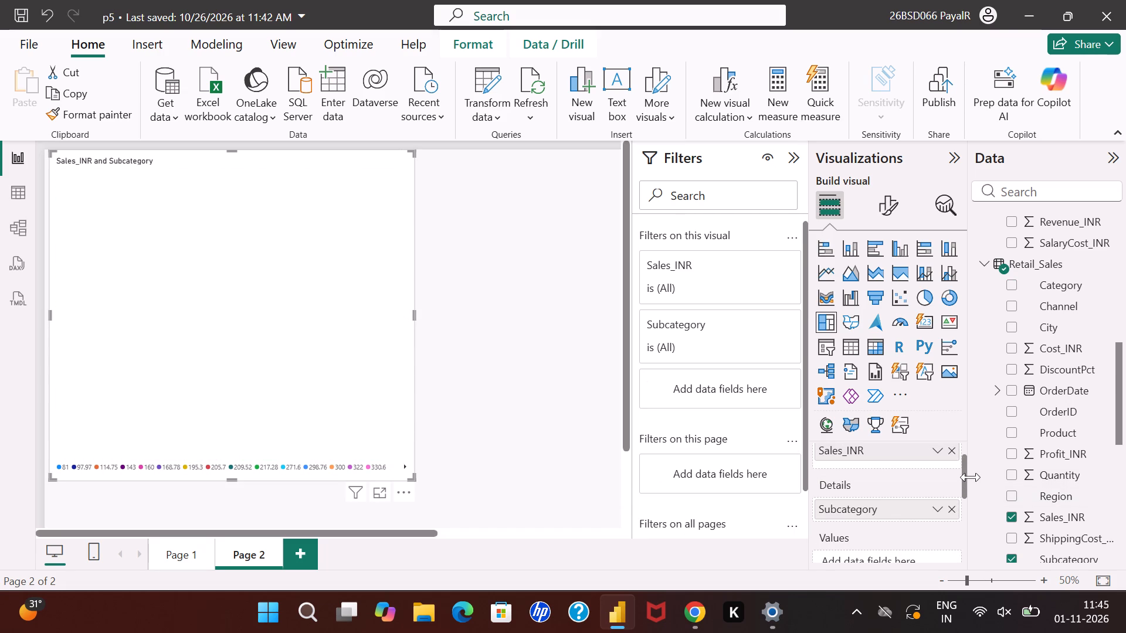
left_click_drag(901, 510, 907, 565)
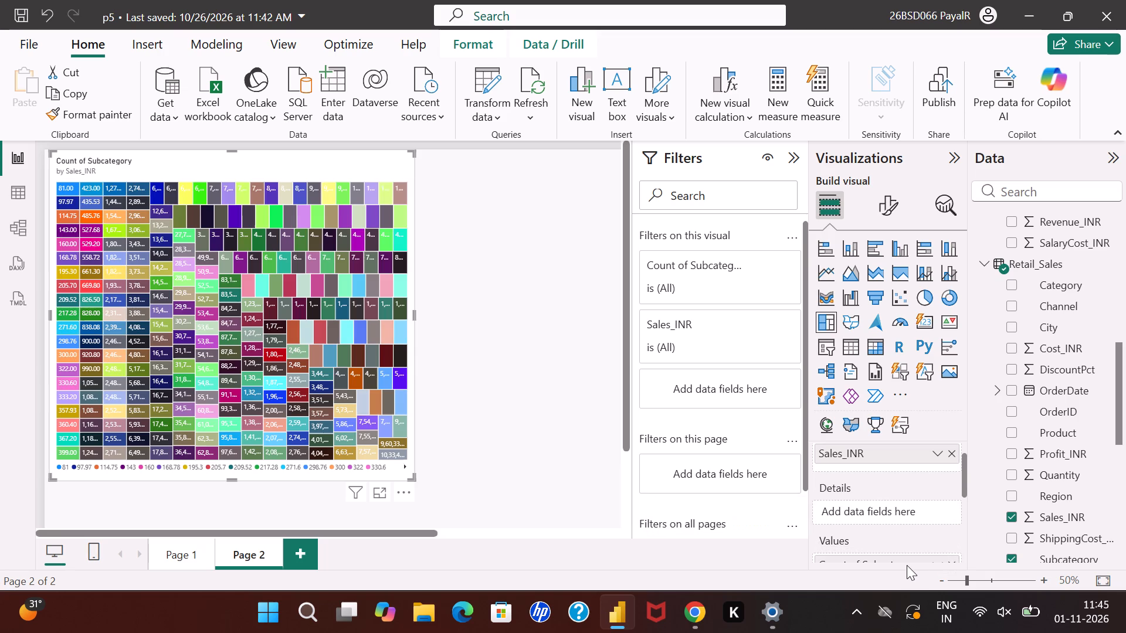
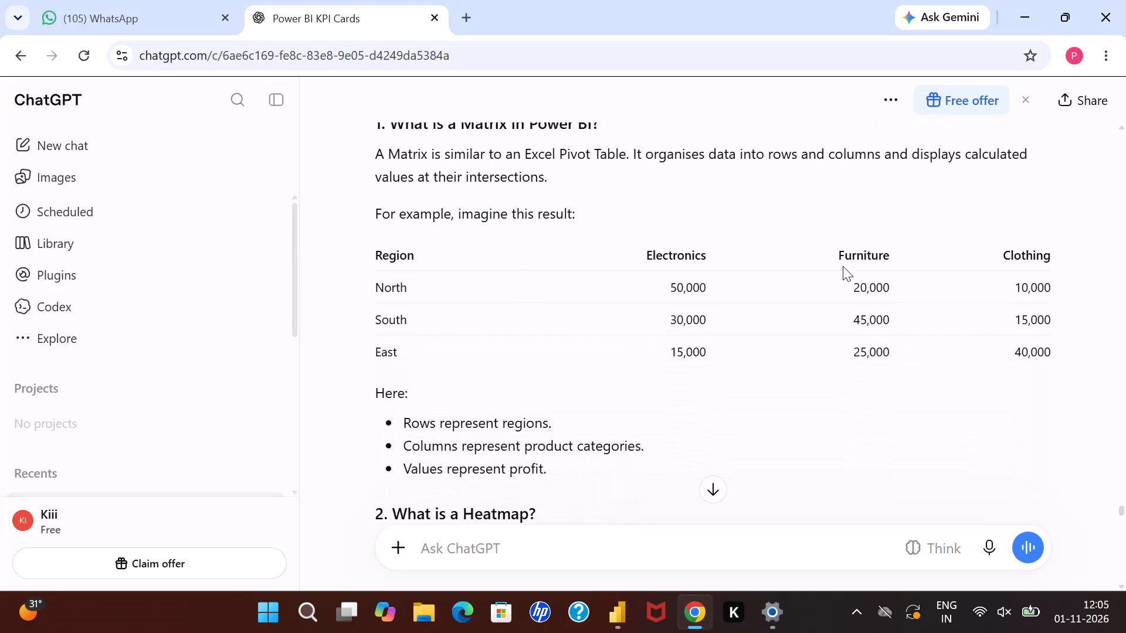
scroll(843, 266, "down", 1)
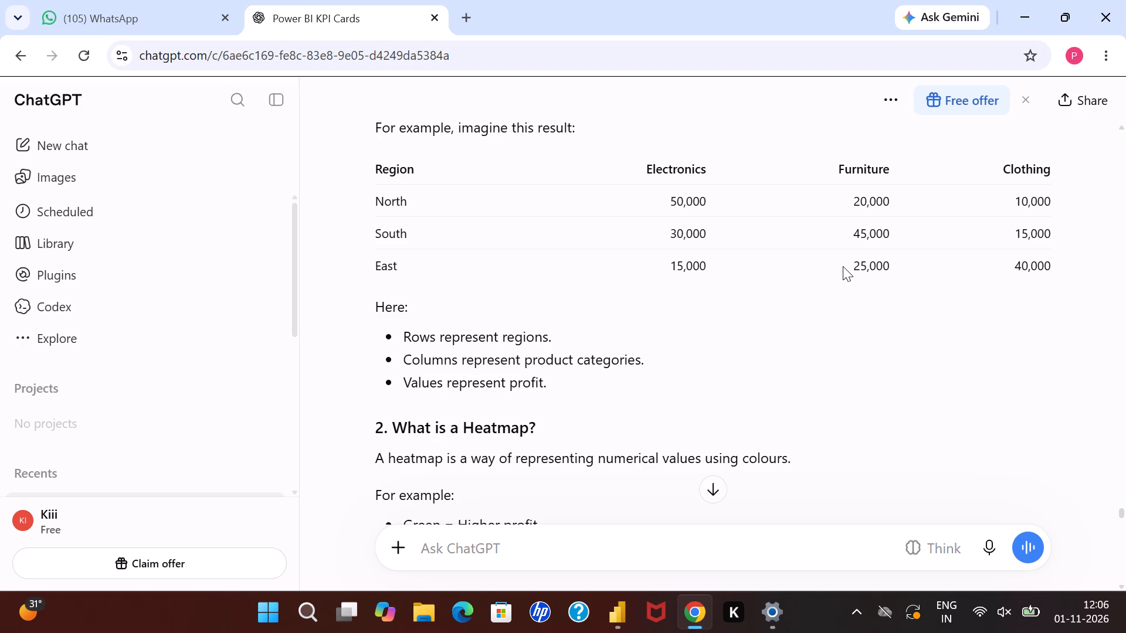
scroll(843, 266, "down", 2)
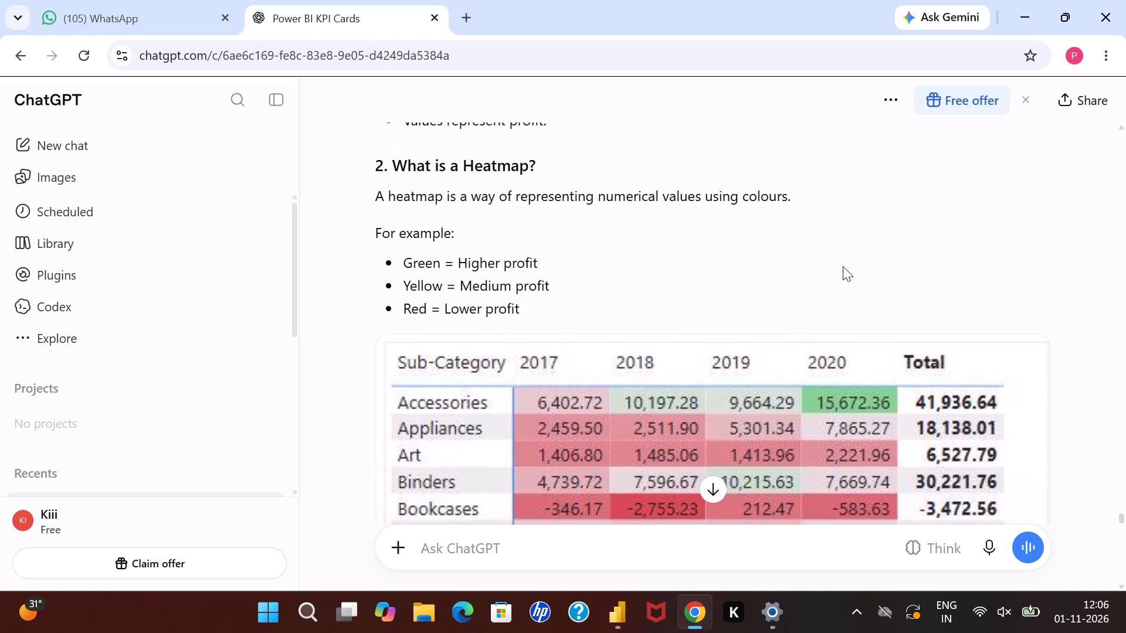
scroll(843, 266, "down", 1)
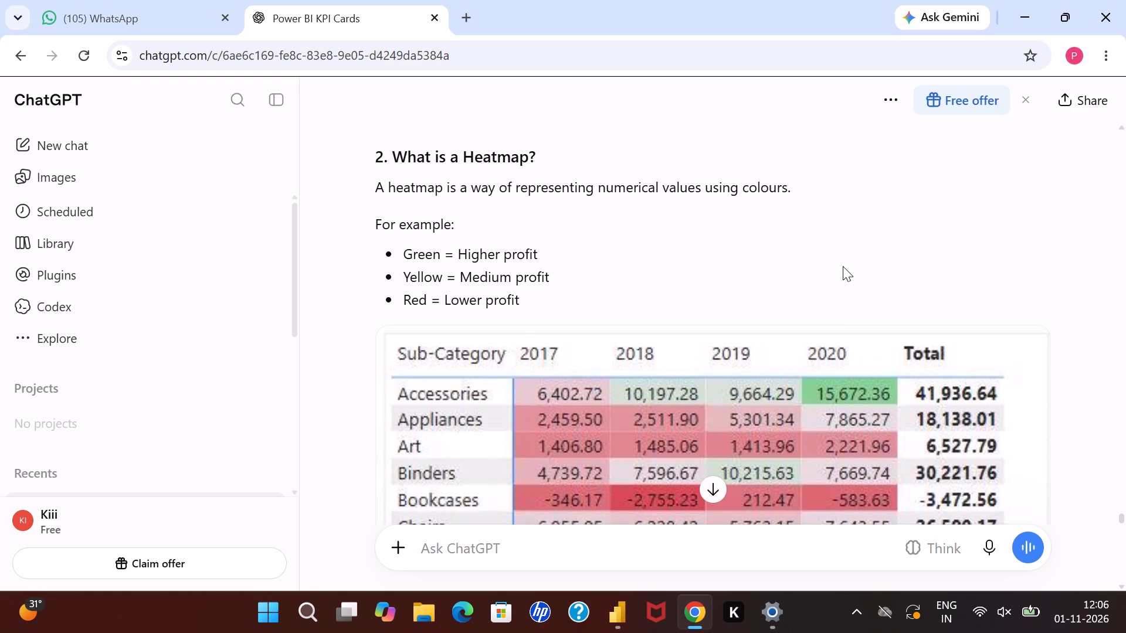
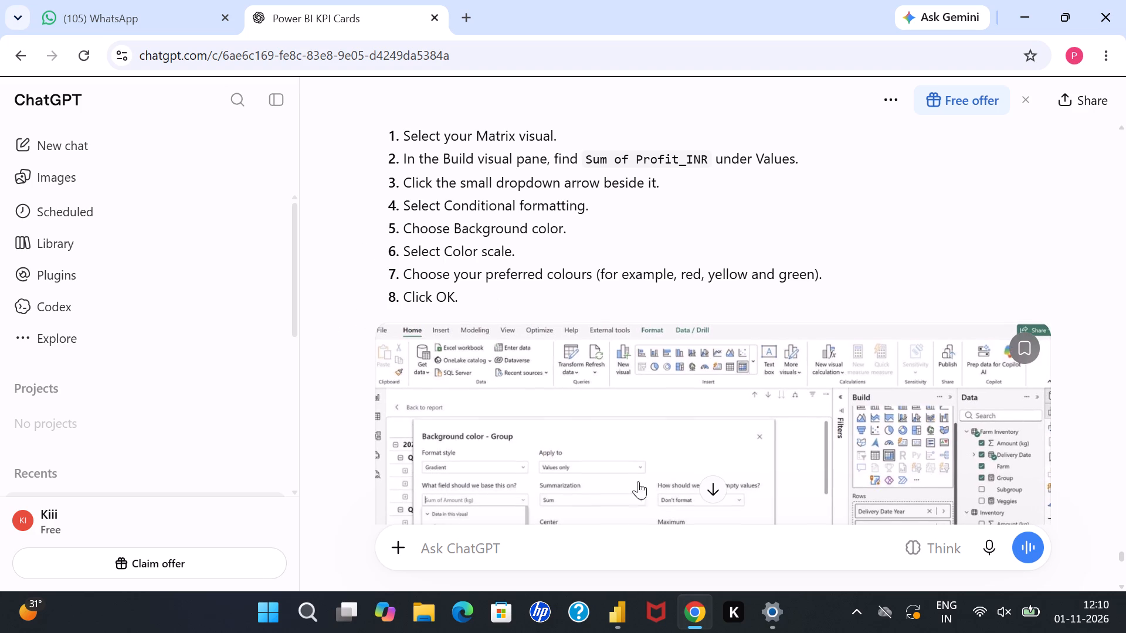
In Power BI, look for the conditional formatting option among the Profit_INR field's options, column settings and modeling commands.
left_click(612, 611)
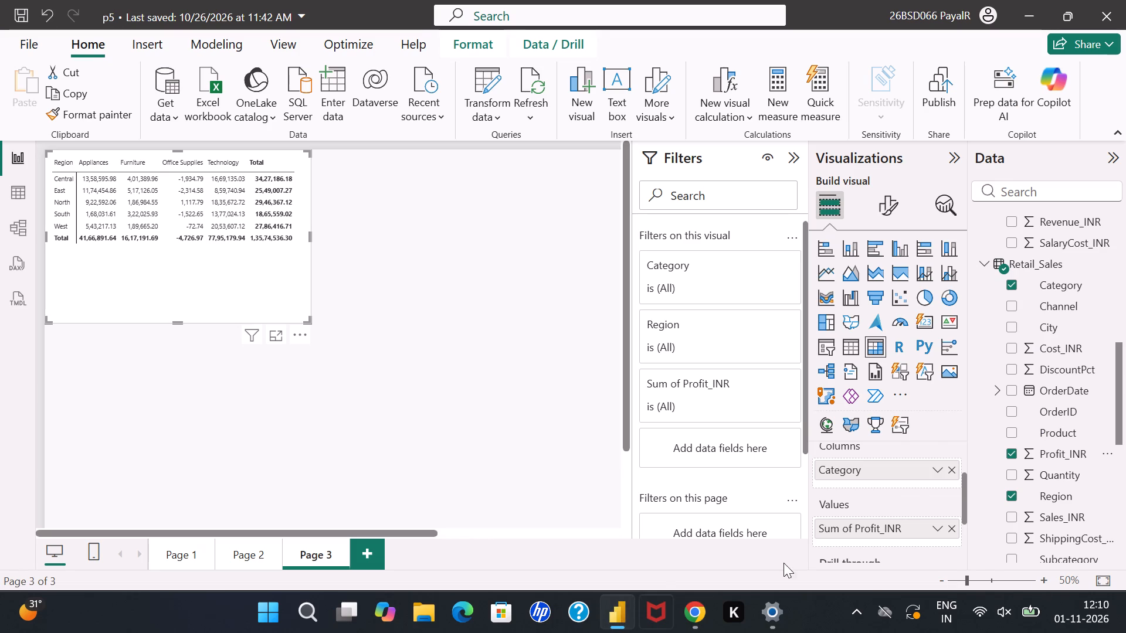
left_click(1113, 454)
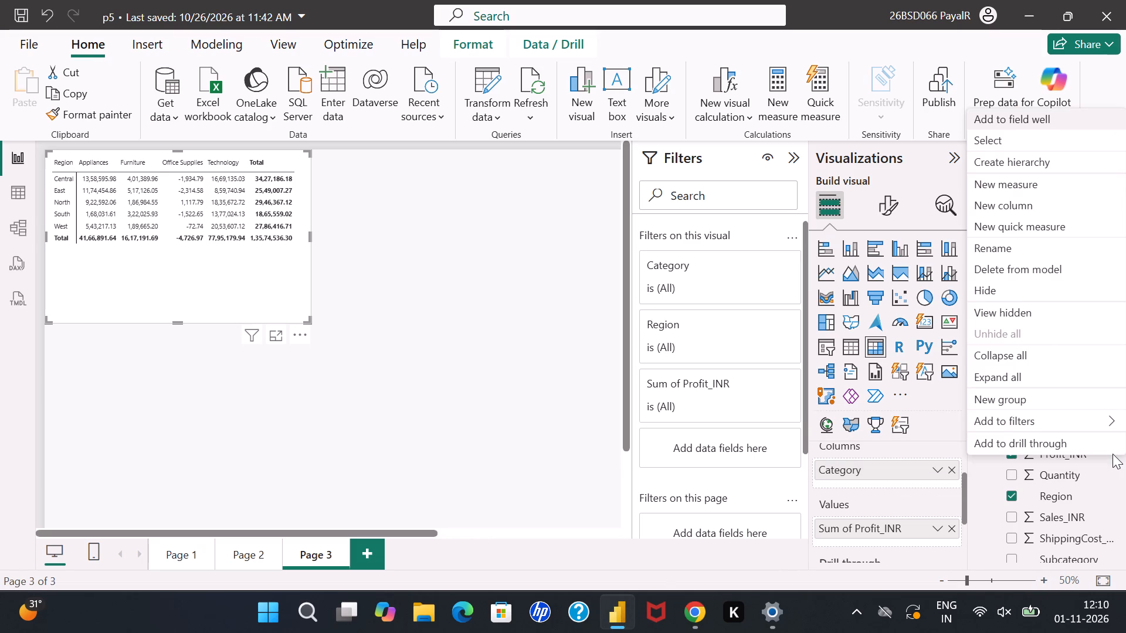
scroll(1102, 327, "down", 2)
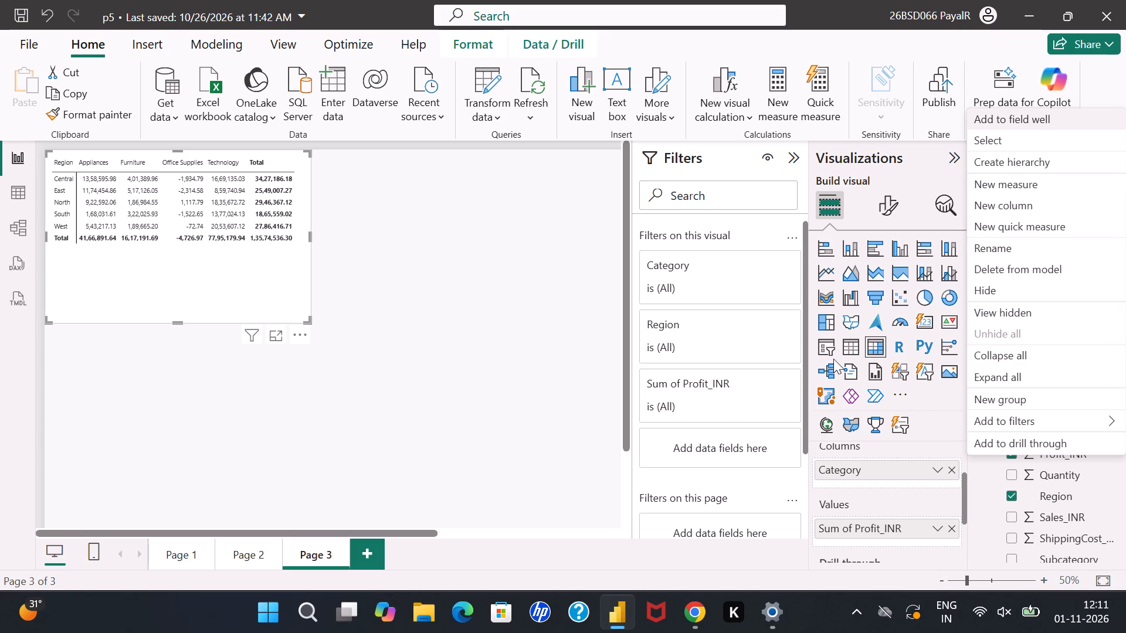
left_click(586, 353)
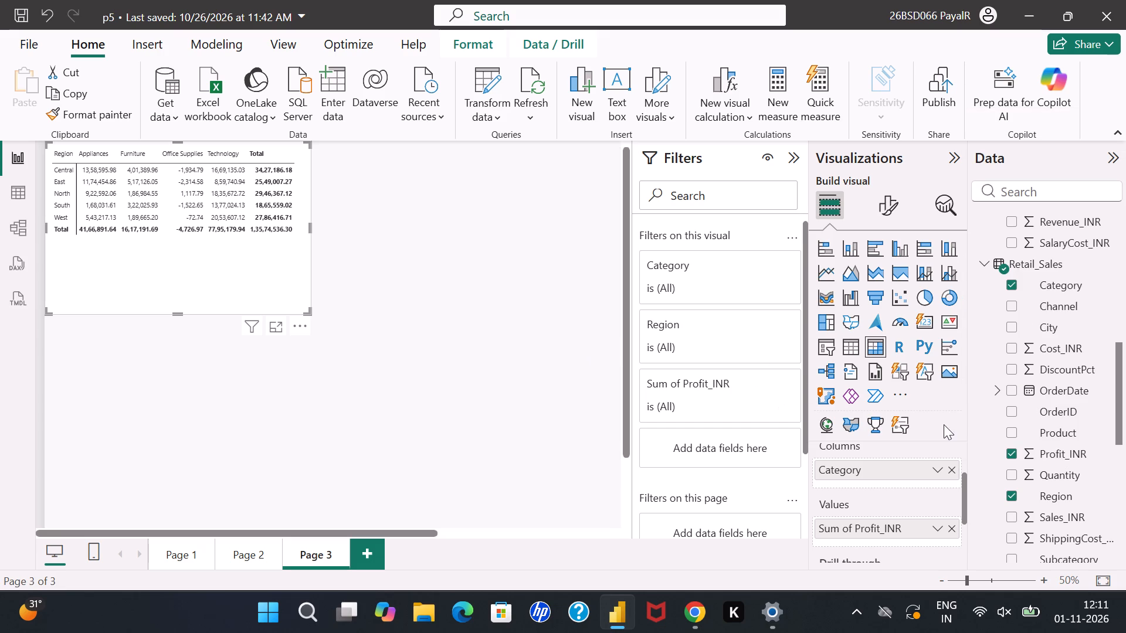
left_click(1061, 454)
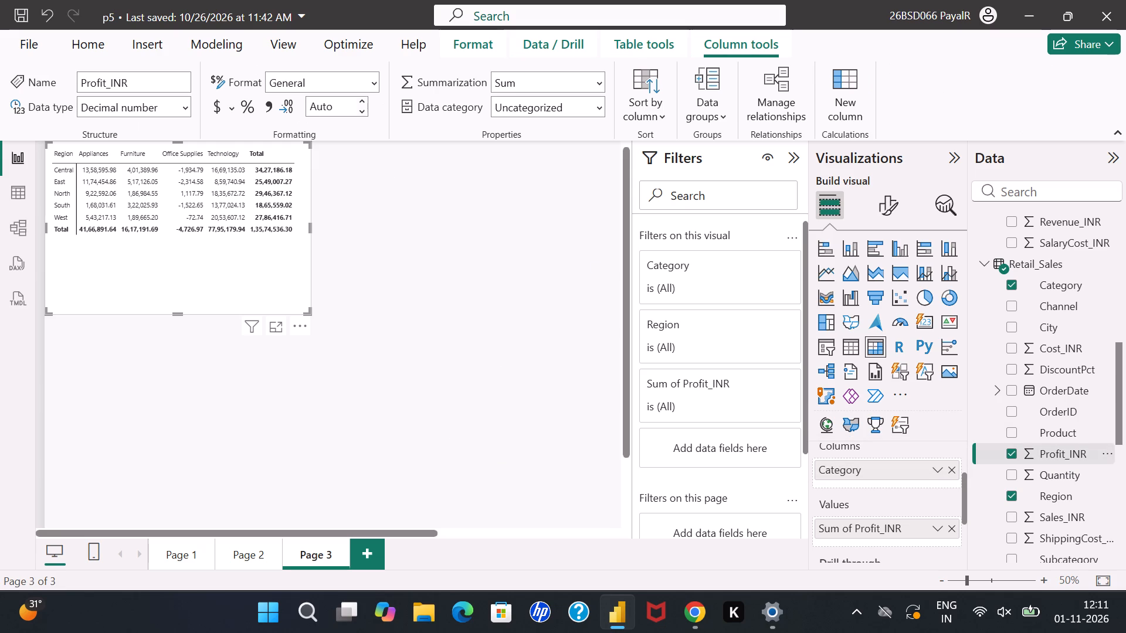
left_click(221, 38)
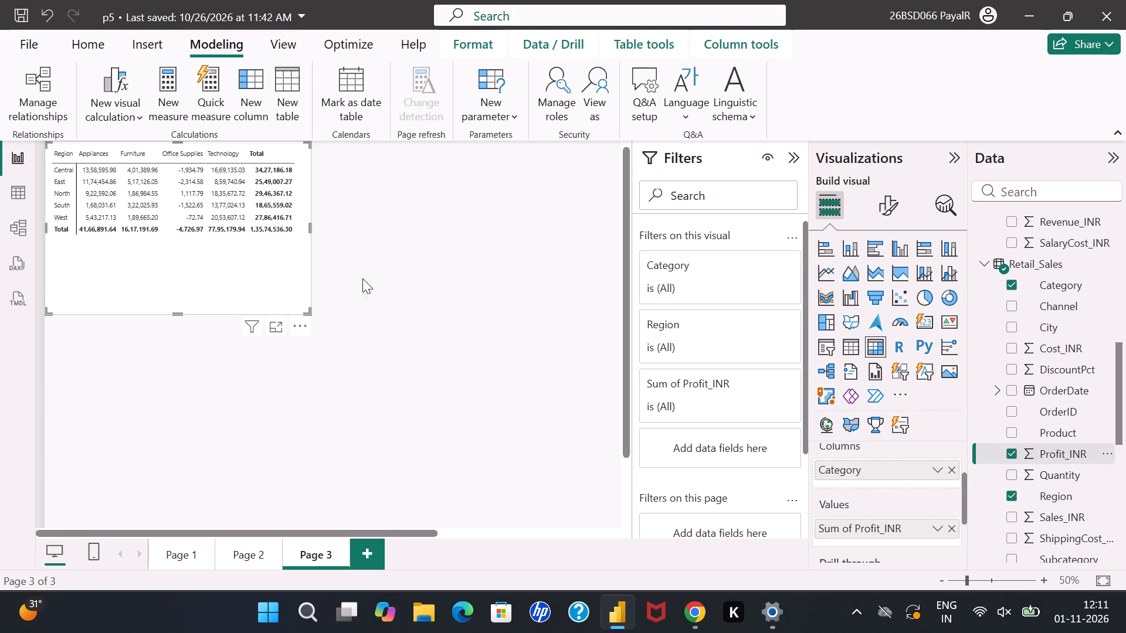
Reread ChatGPT's Step 3 conditional formatting instructions and their example screenshot in Chrome.
left_click(701, 624)
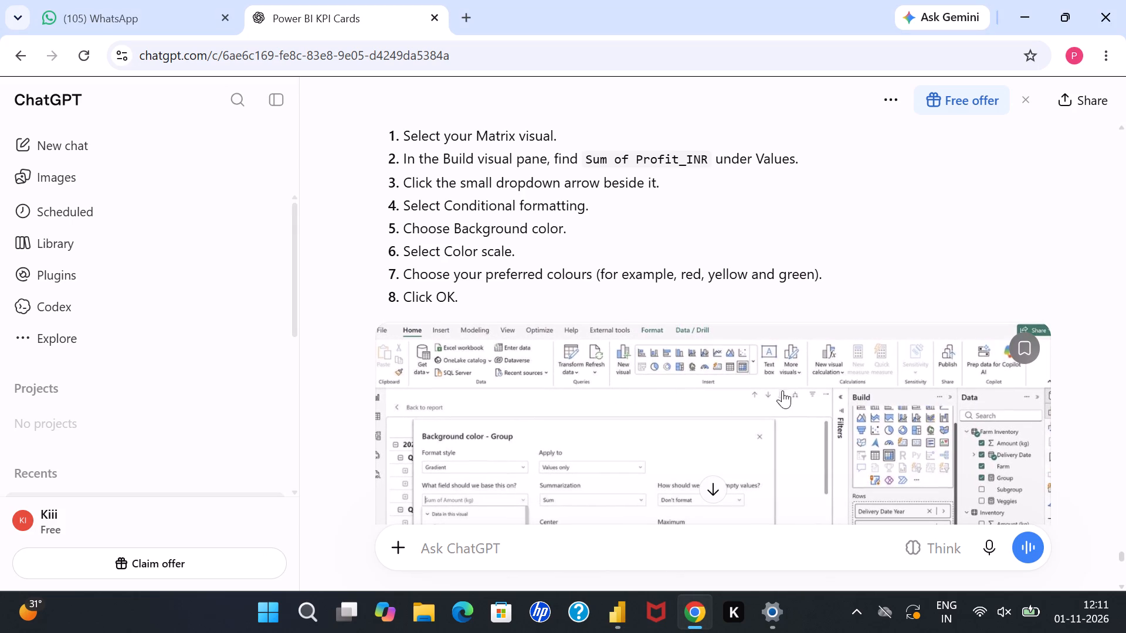
scroll(976, 412, "down", 1)
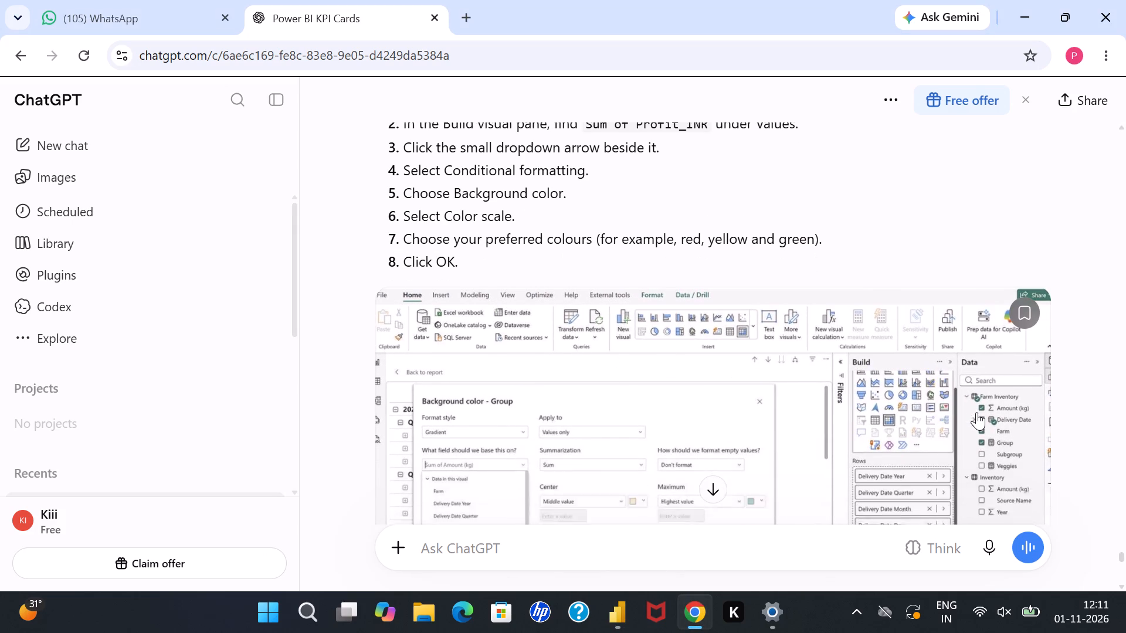
scroll(976, 412, "down", 2)
scroll(976, 412, "up", 1)
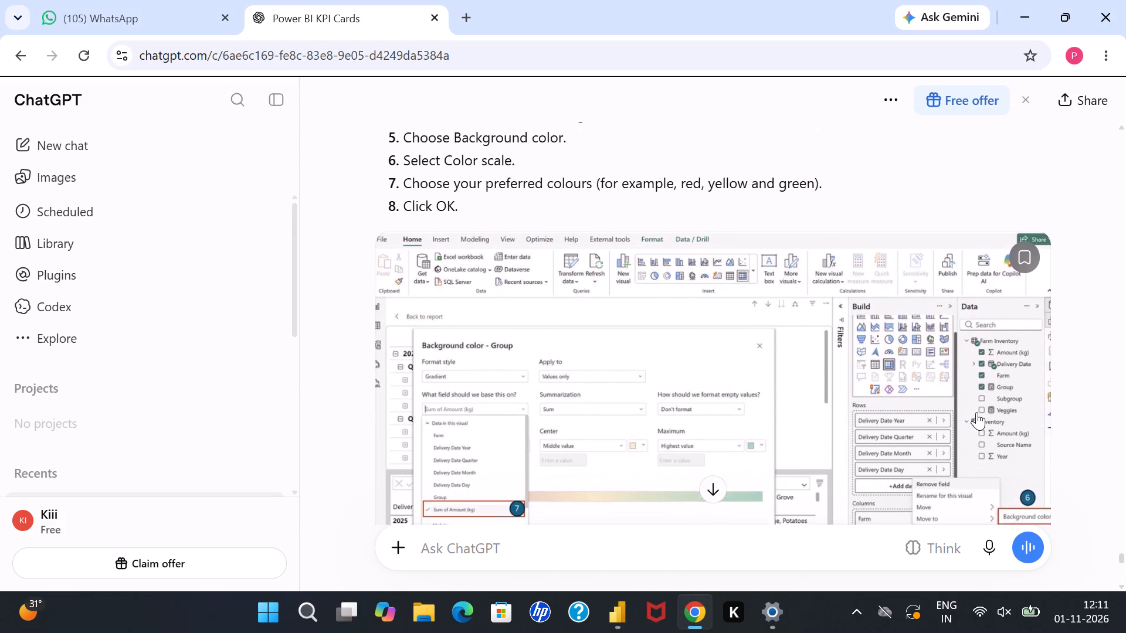
scroll(976, 412, "up", 2)
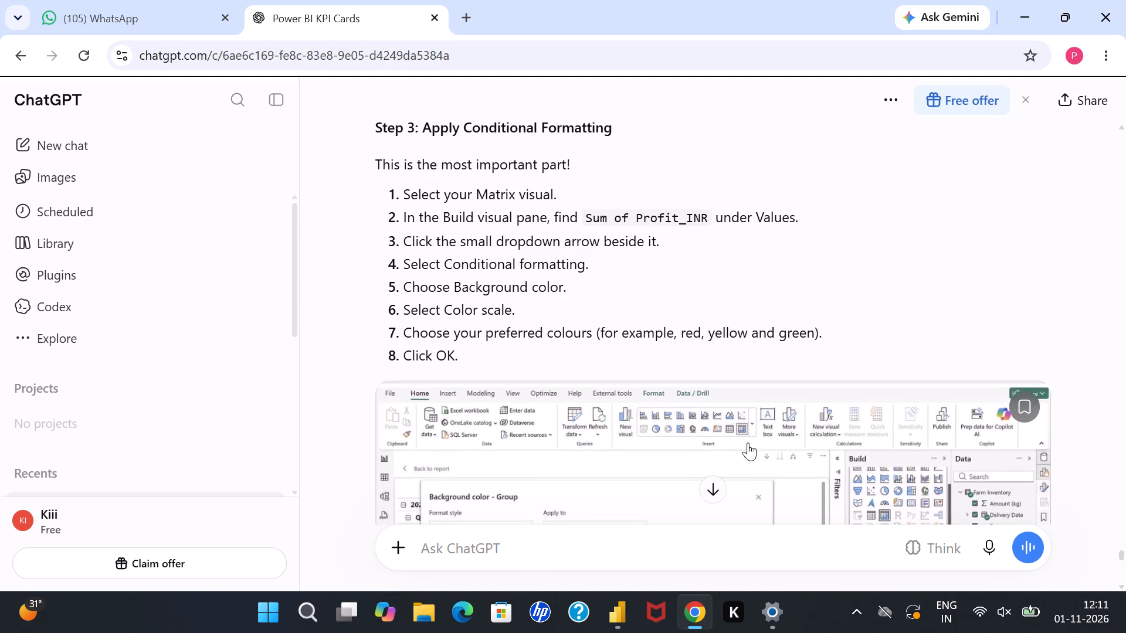
In Power BI, look for the conditional formatting option among the ribbon commands, the Matrix's format settings and its field wells.
left_click(630, 609)
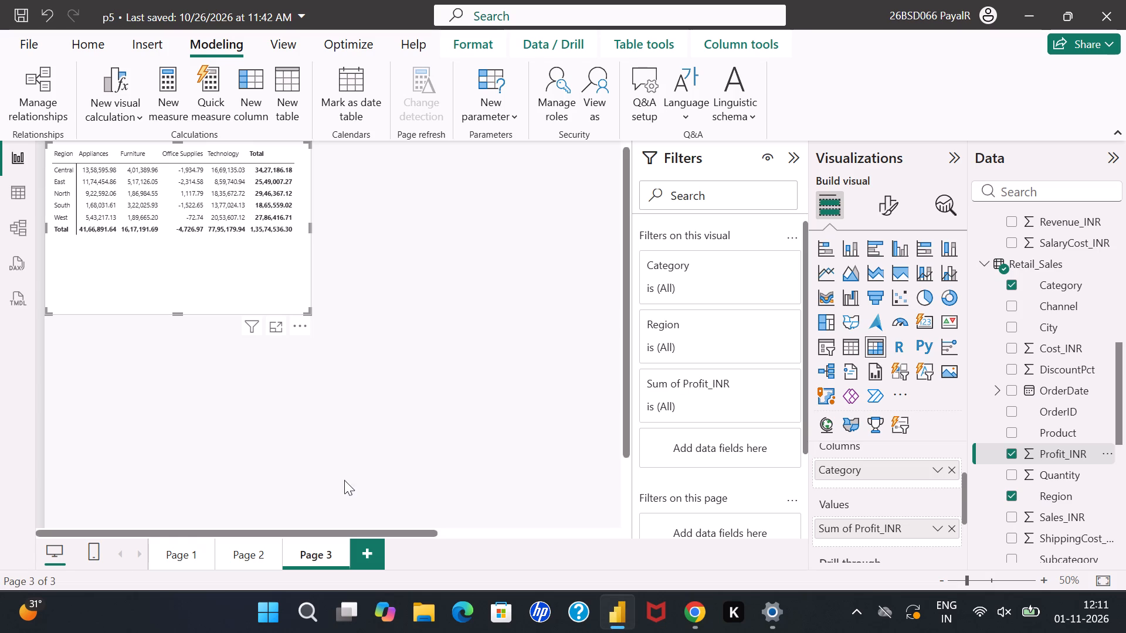
left_click(247, 274)
left_click(100, 39)
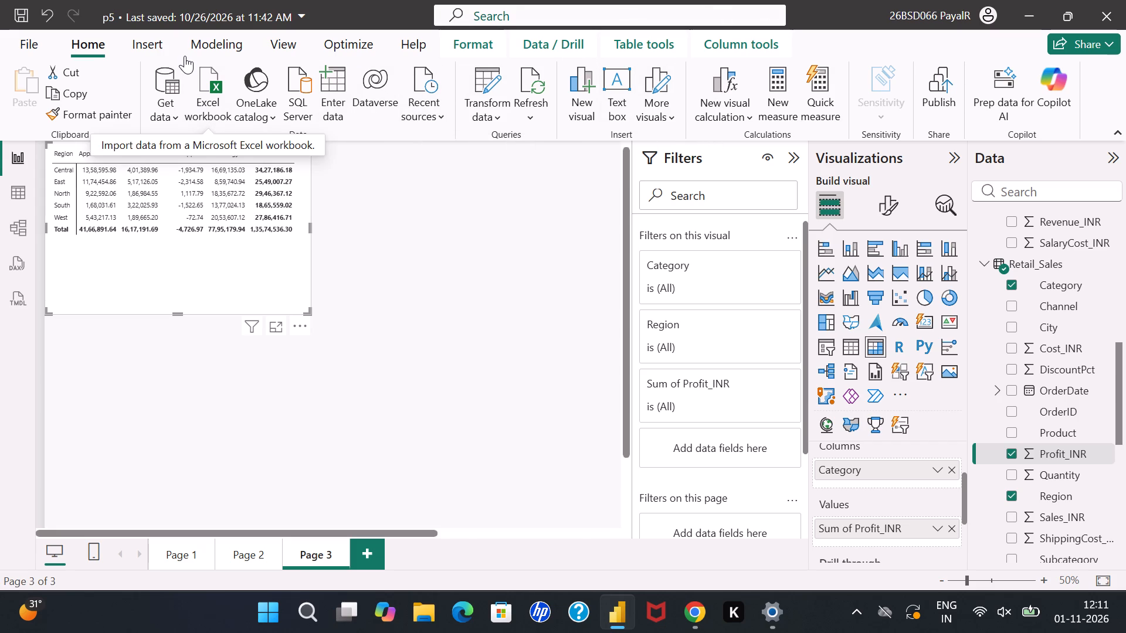
left_click(148, 35)
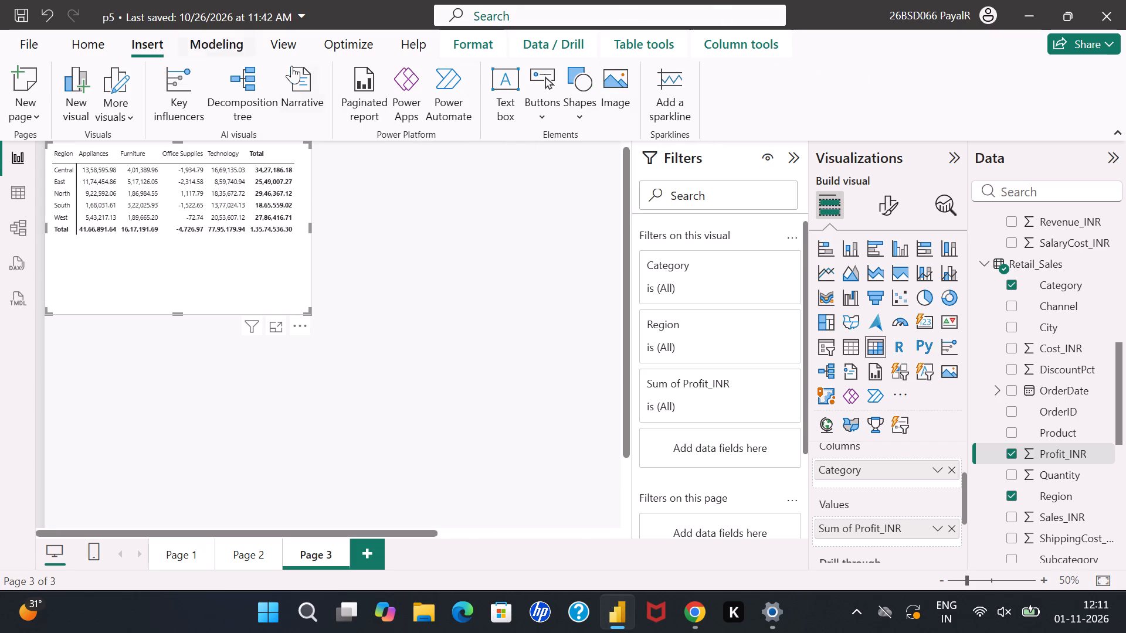
left_click(114, 47)
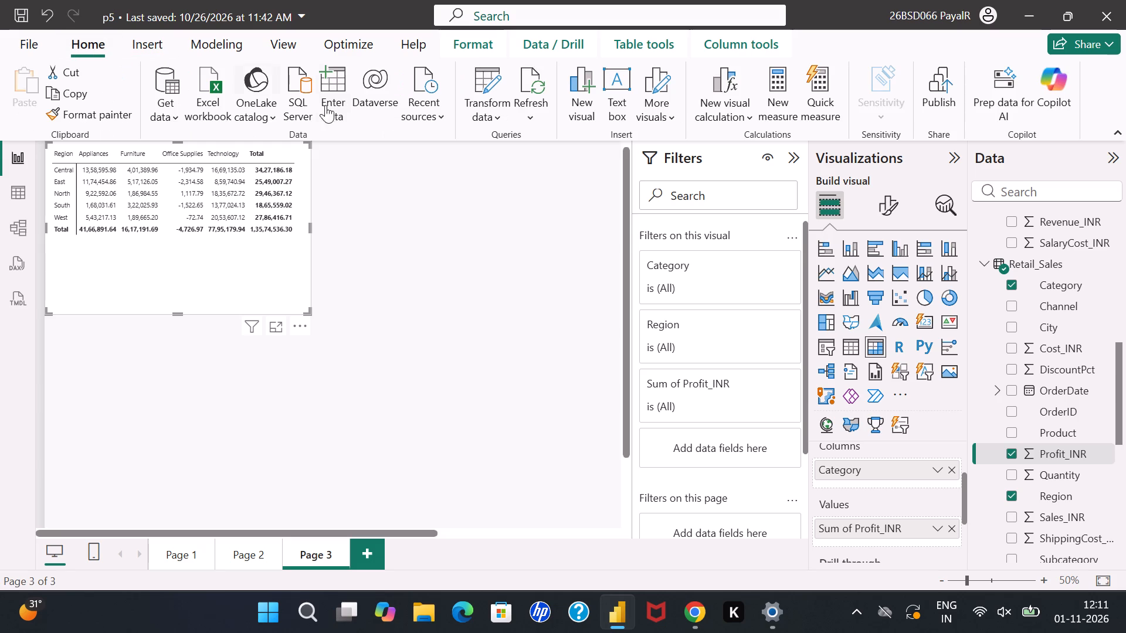
left_click(890, 205)
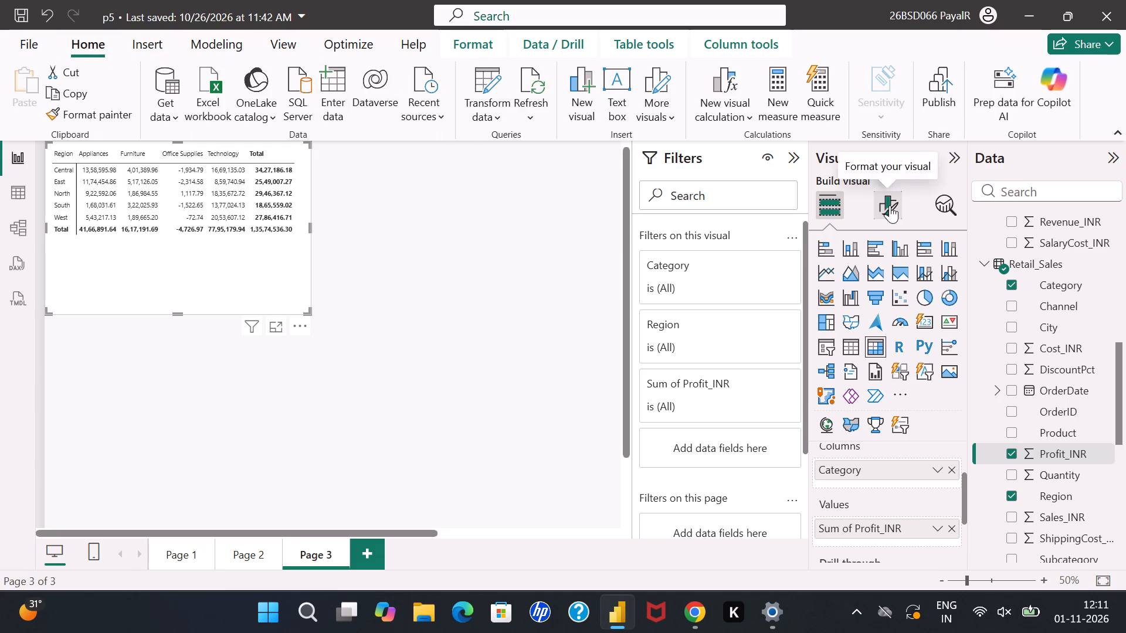
left_click(832, 201)
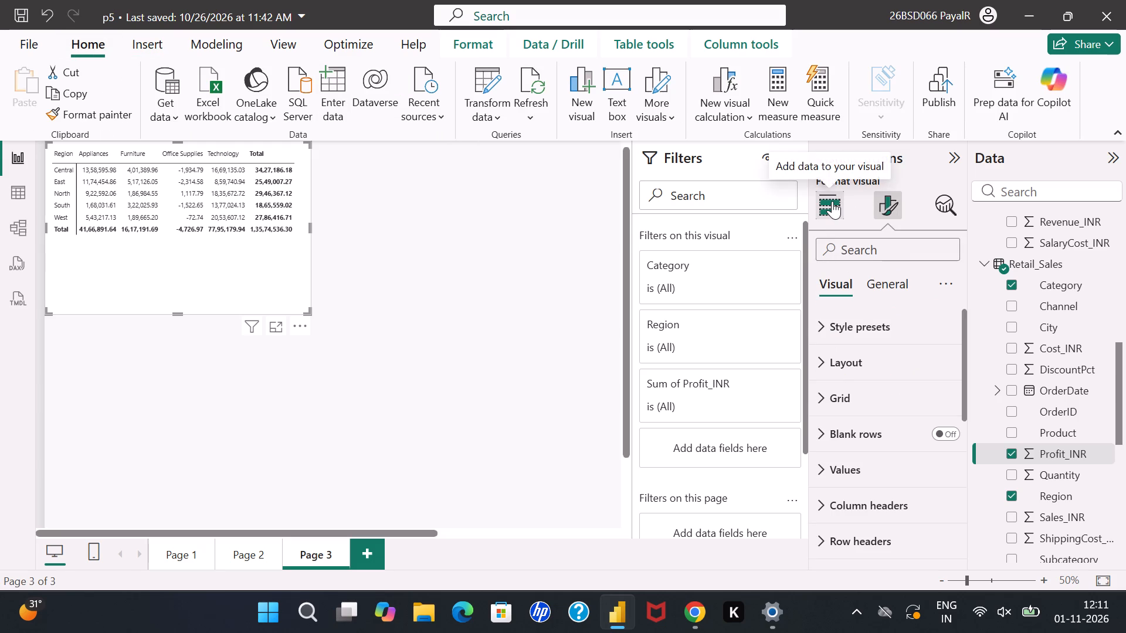
scroll(931, 484, "down", 1)
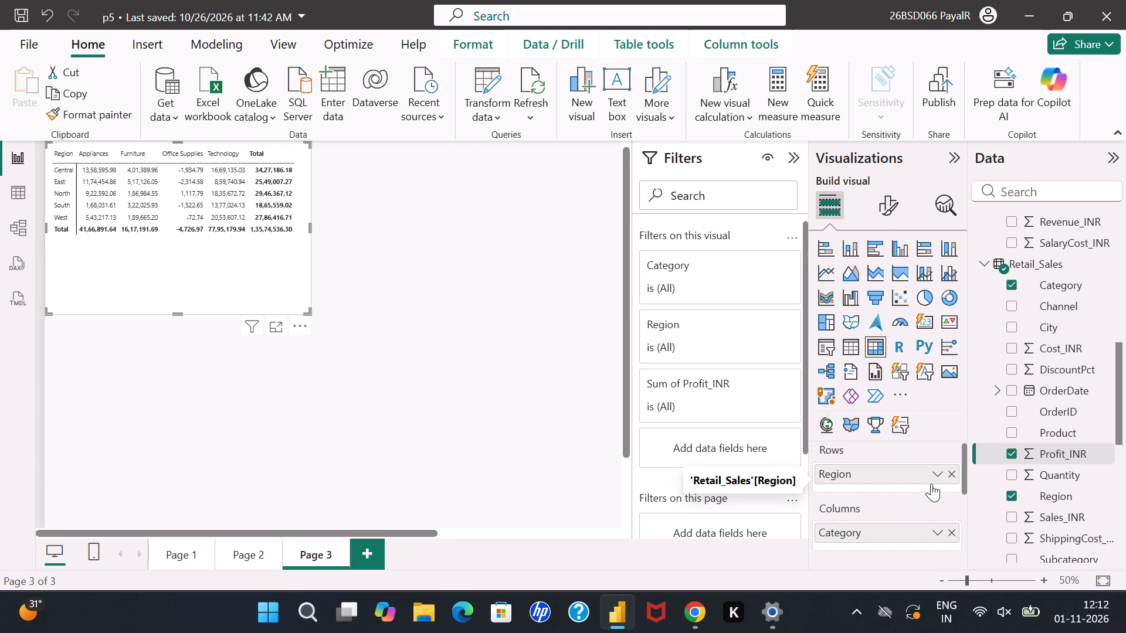
scroll(931, 484, "down", 3)
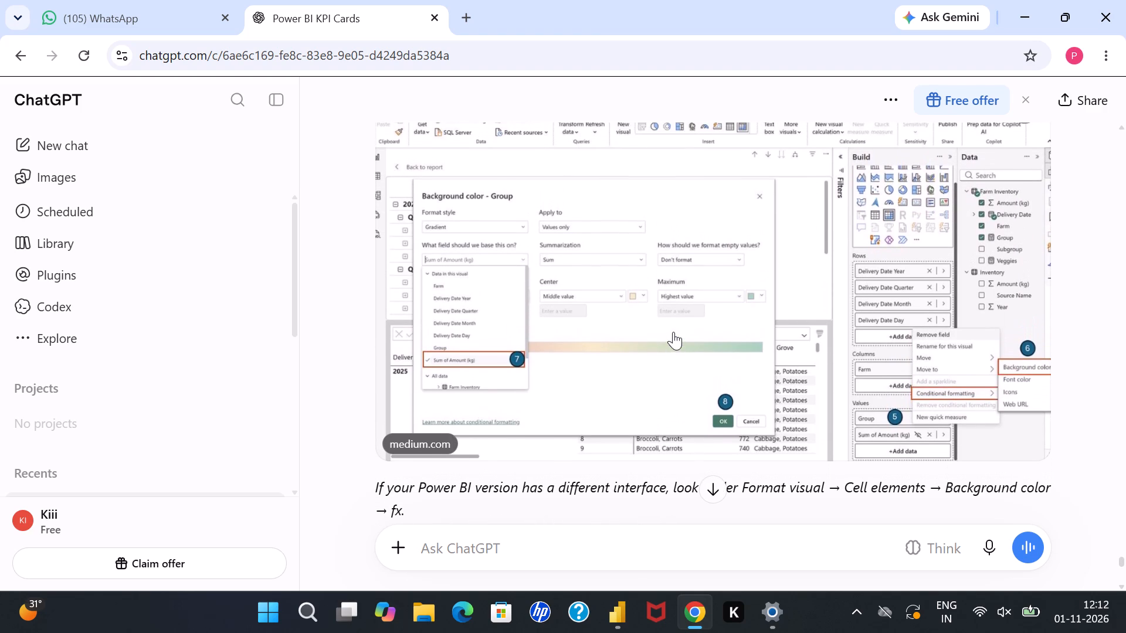
scroll(673, 332, "up", 1)
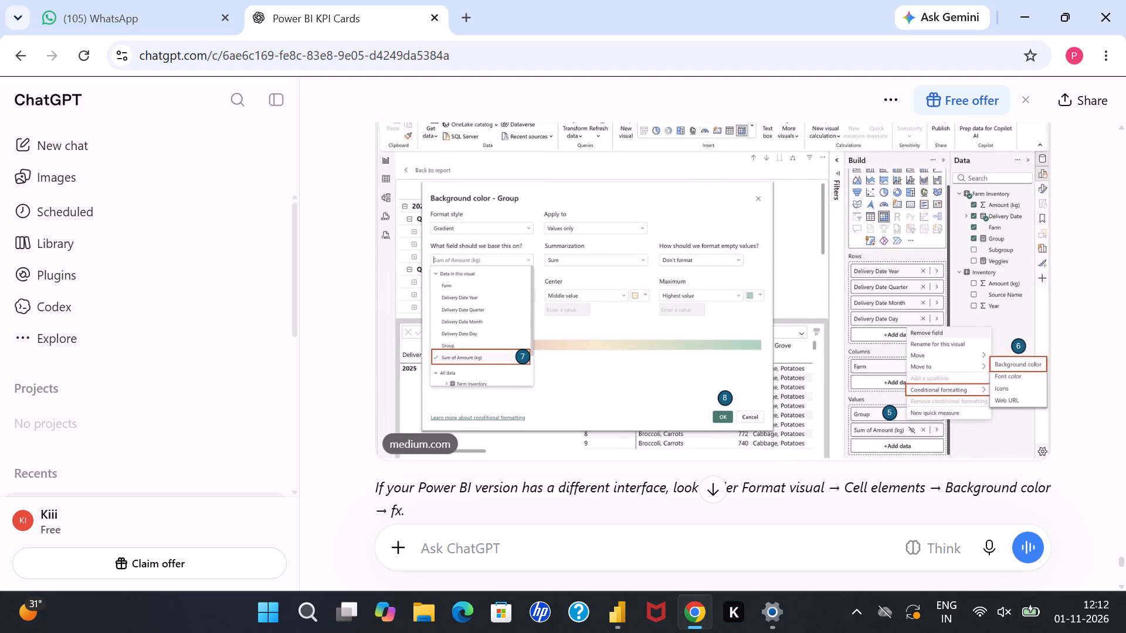
scroll(839, 308, "up", 1)
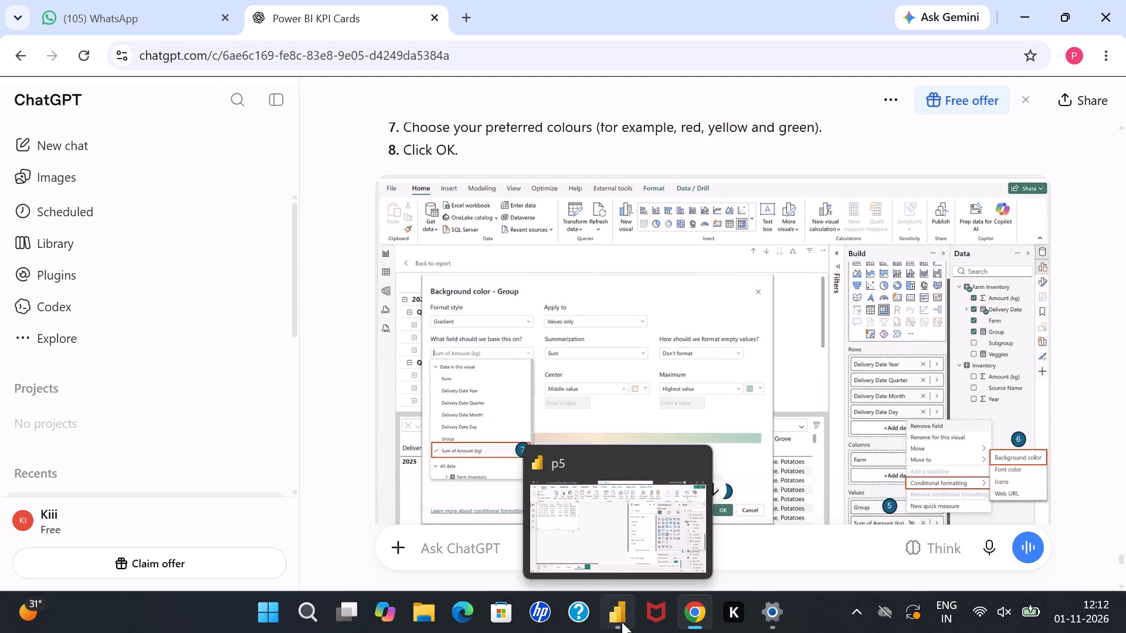
In Power BI, apply gradient background colour conditional formatting to Sum of Profit_INR, with red for the lowest value and light orange for the highest.
left_click(622, 622)
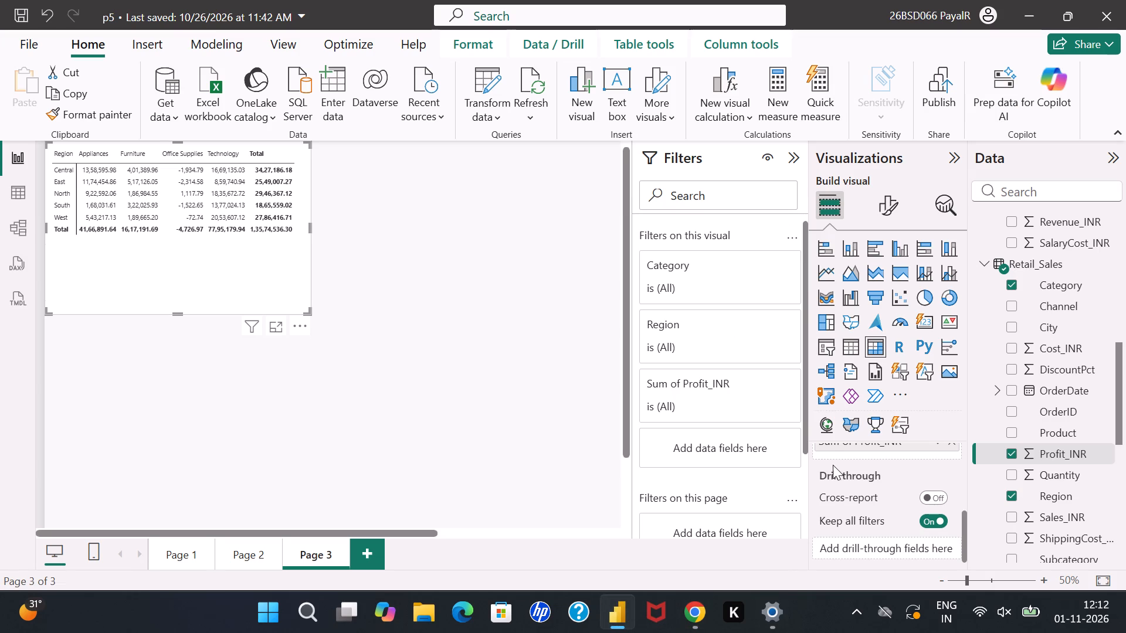
scroll(833, 465, "up", 1)
left_click(846, 492)
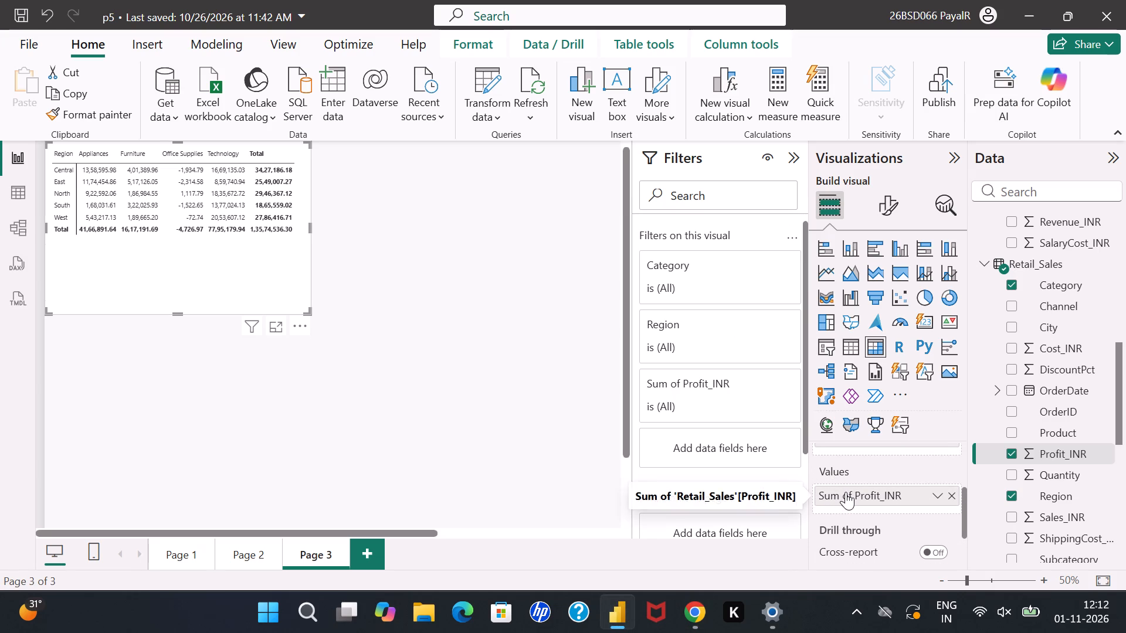
left_click(846, 492)
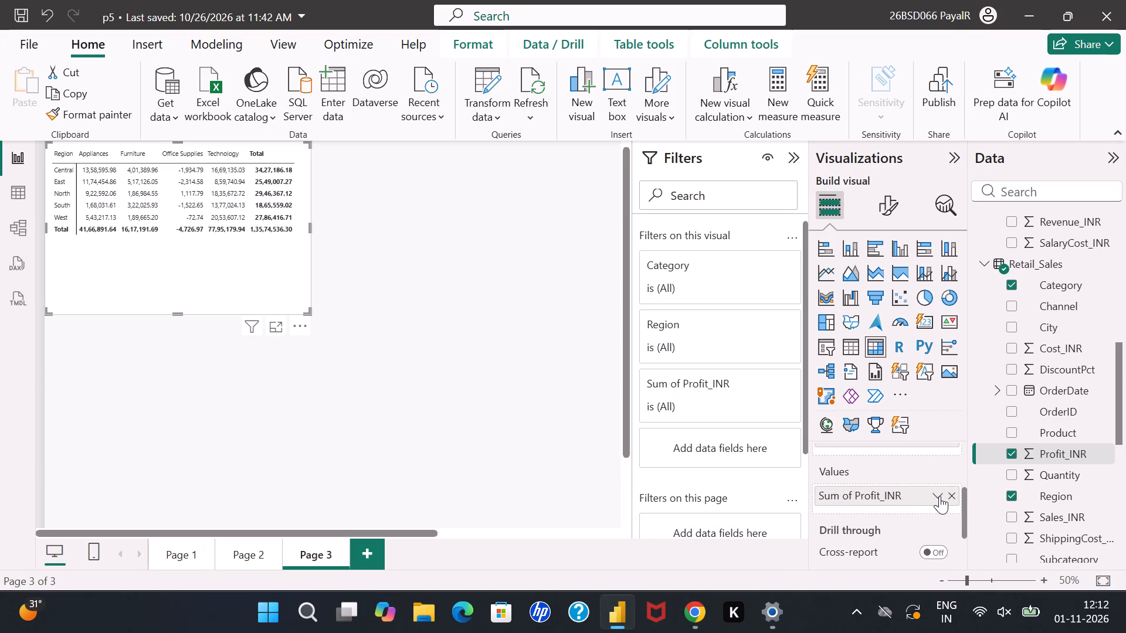
left_click(940, 496)
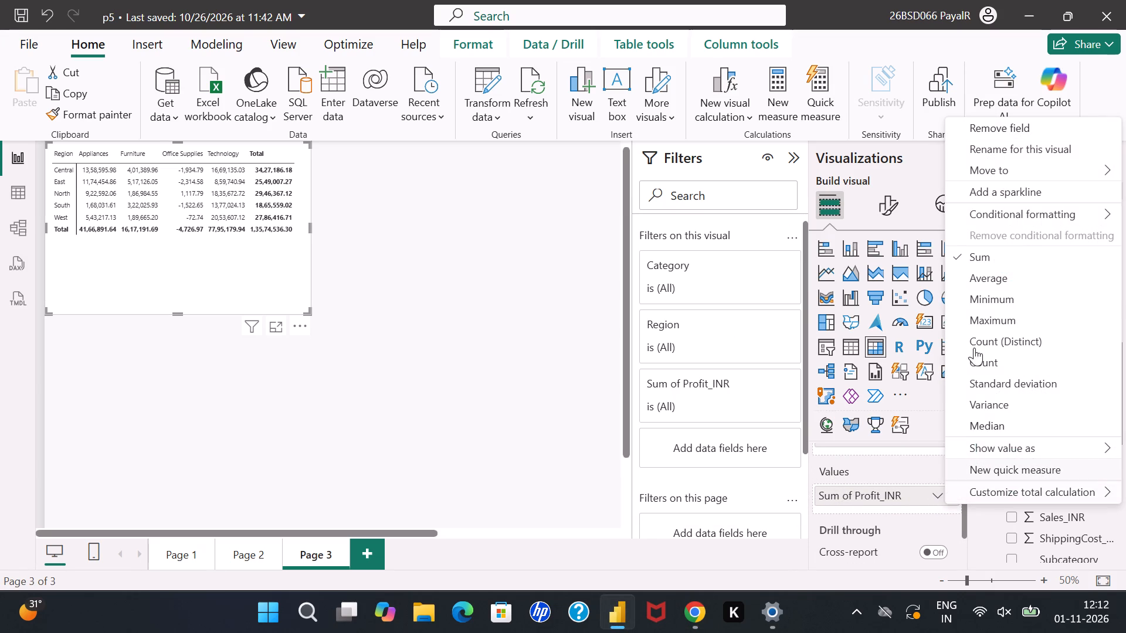
scroll(1004, 357, "down", 3)
left_click(1010, 203)
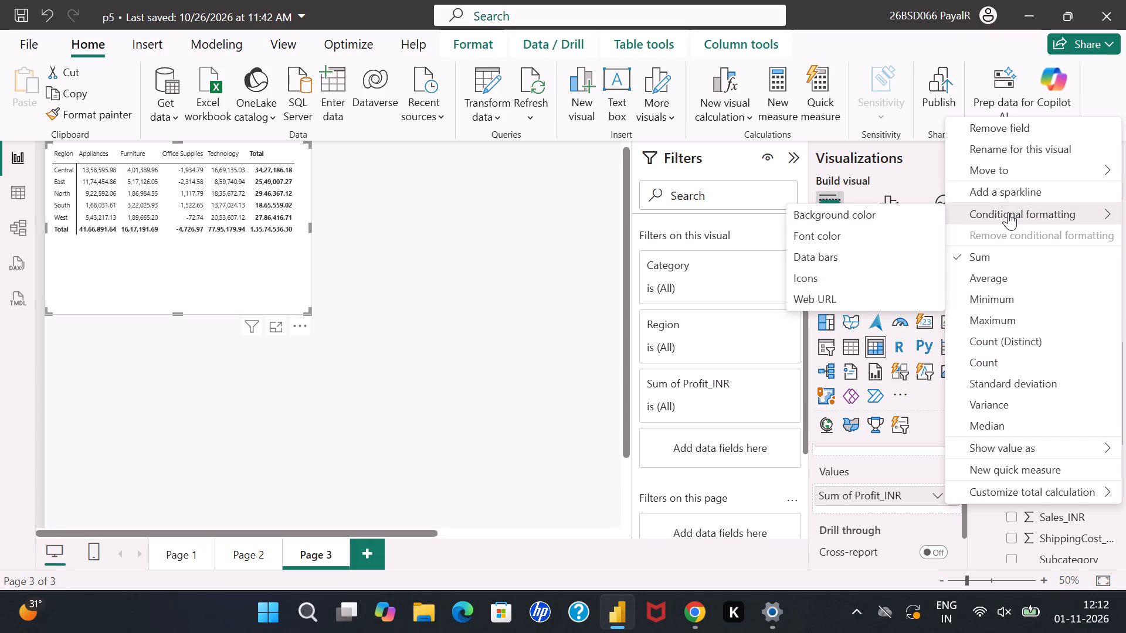
left_click(905, 212)
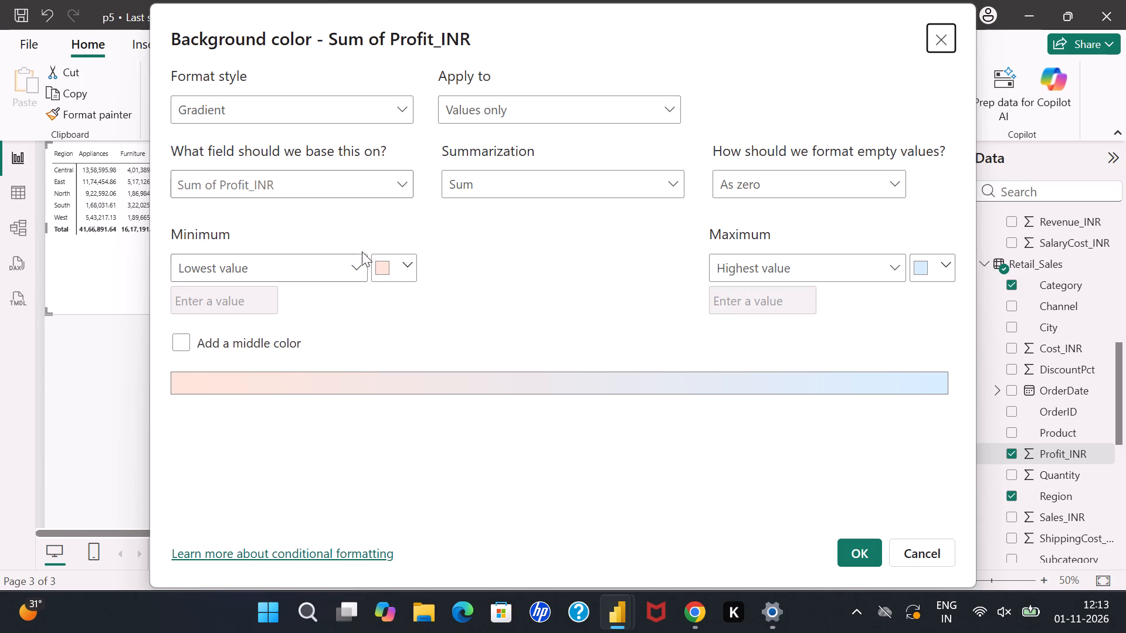
left_click(409, 264)
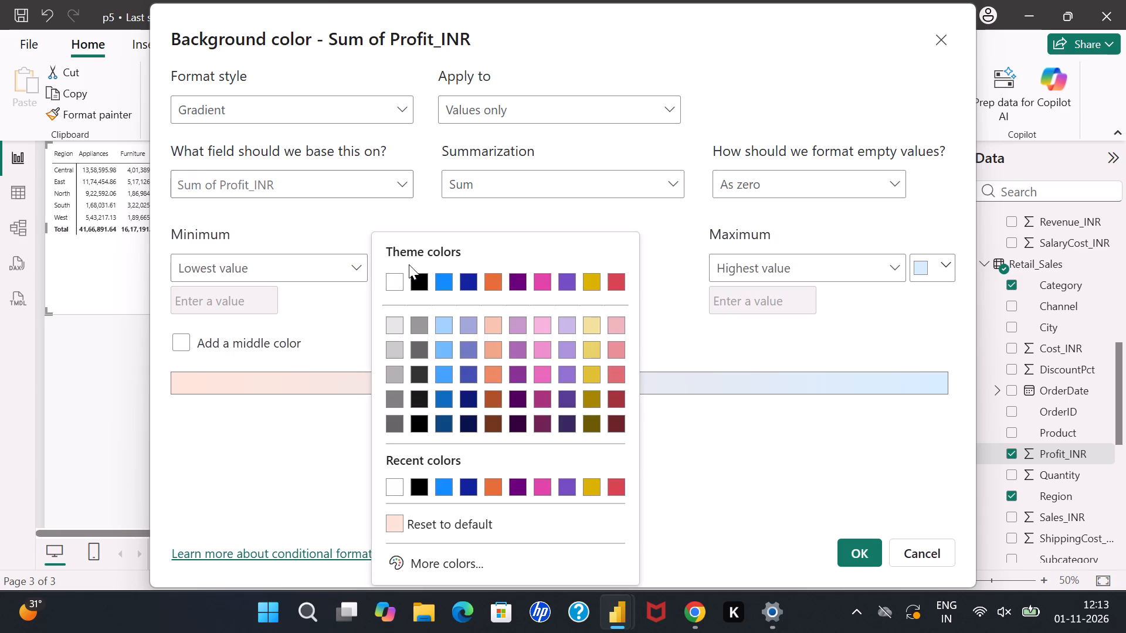
left_click(617, 283)
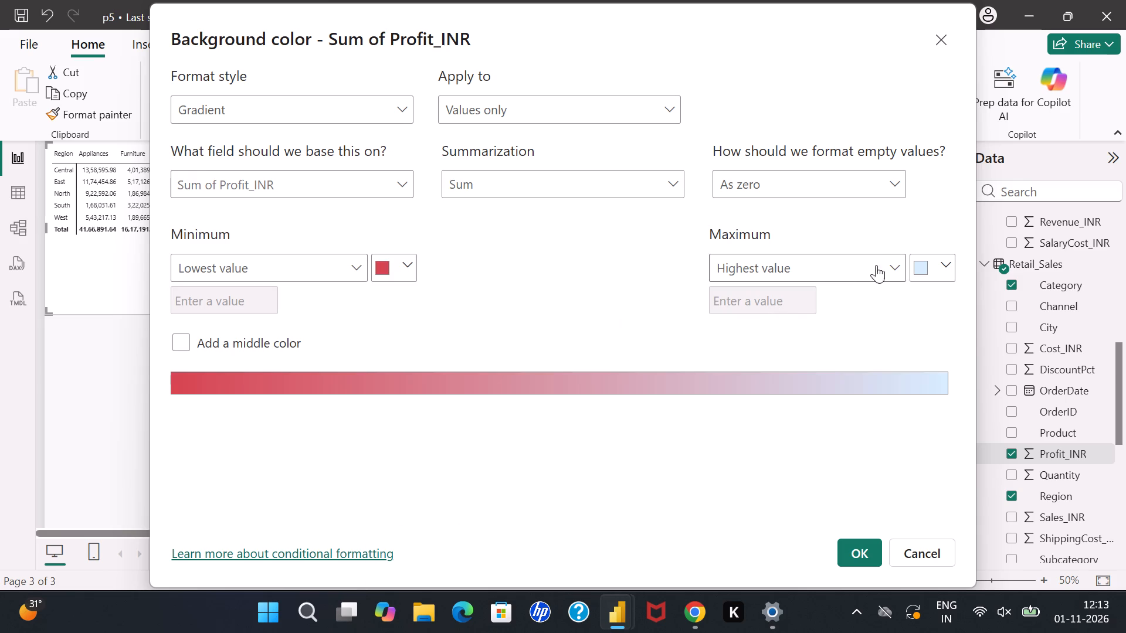
left_click(945, 260)
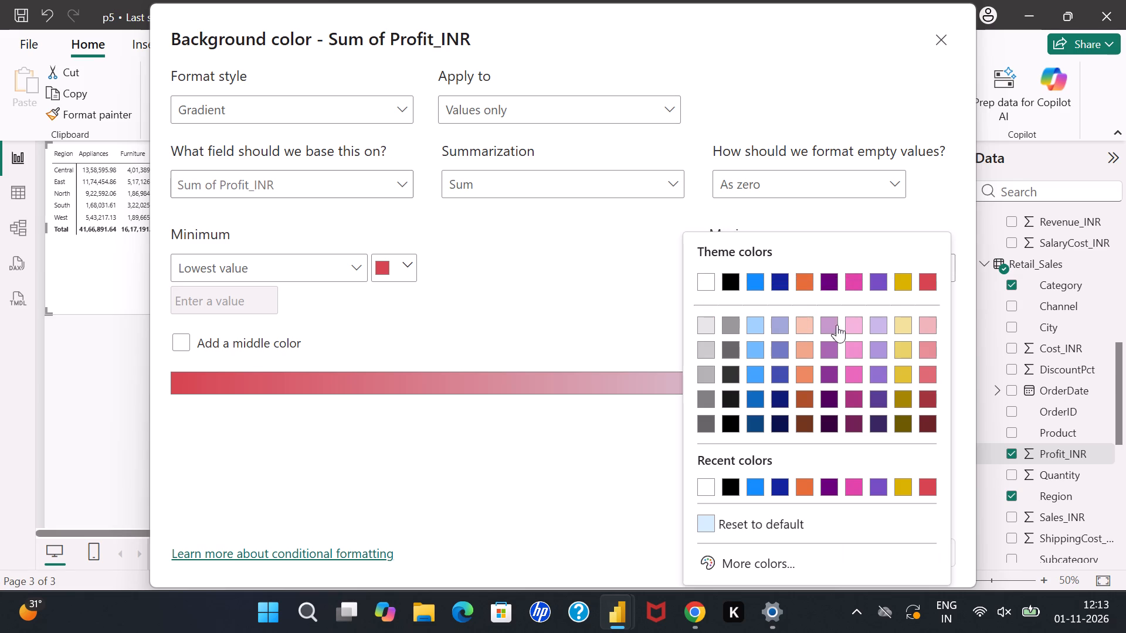
left_click(809, 323)
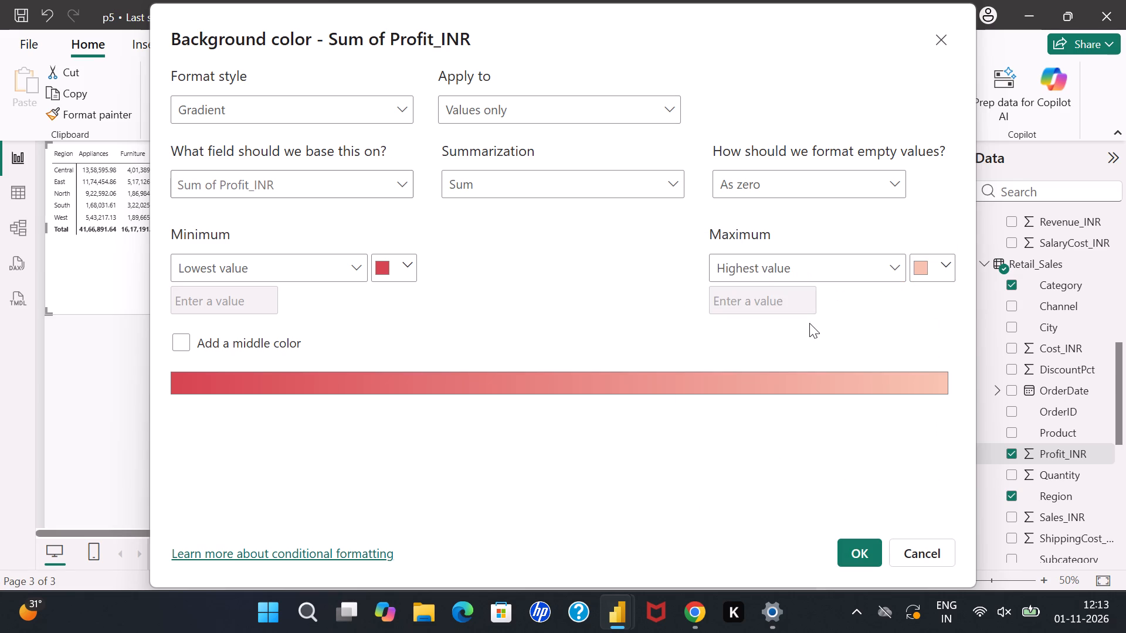
left_click(867, 546)
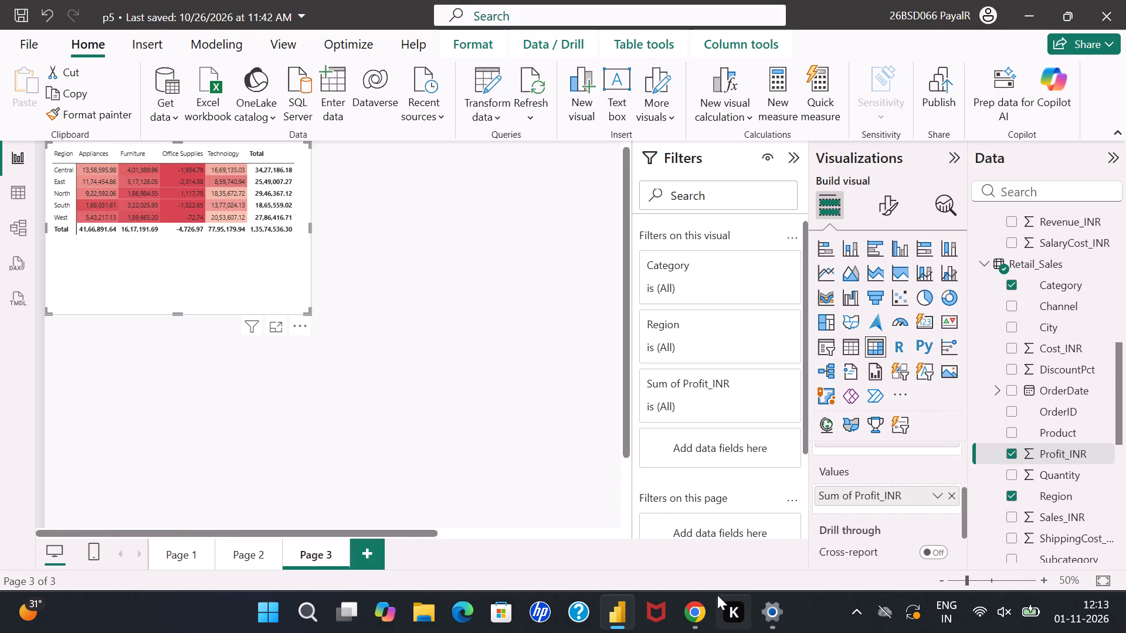
Read the rest of ChatGPT's Matrix instructions in Chrome, covering the expected final result, the exam term table and the colour tip.
left_click(690, 617)
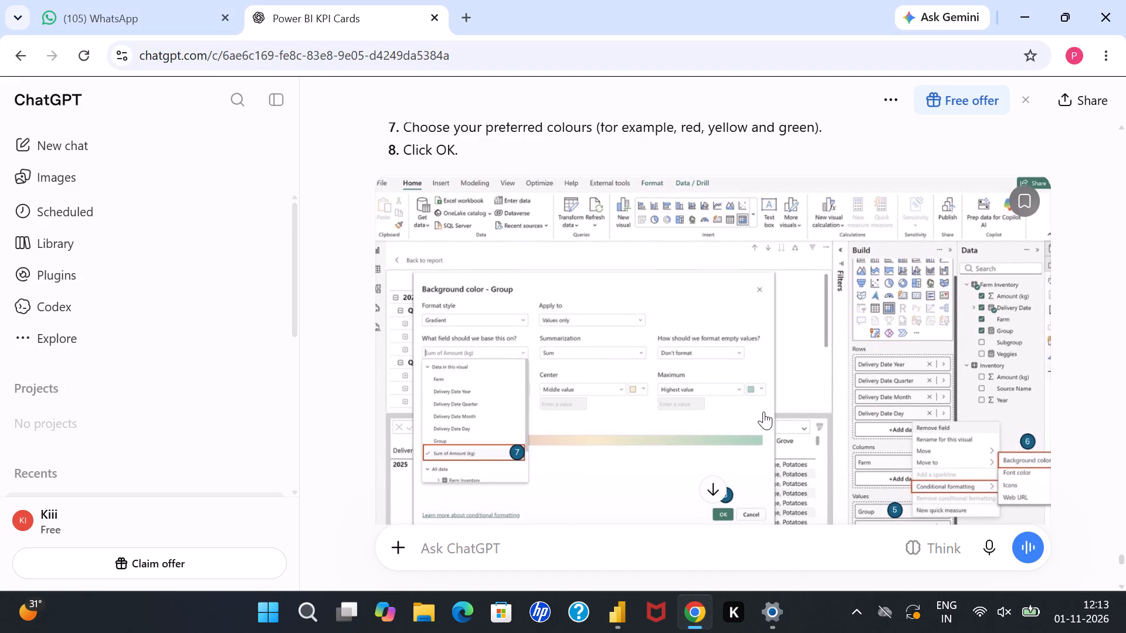
scroll(764, 411, "down", 1)
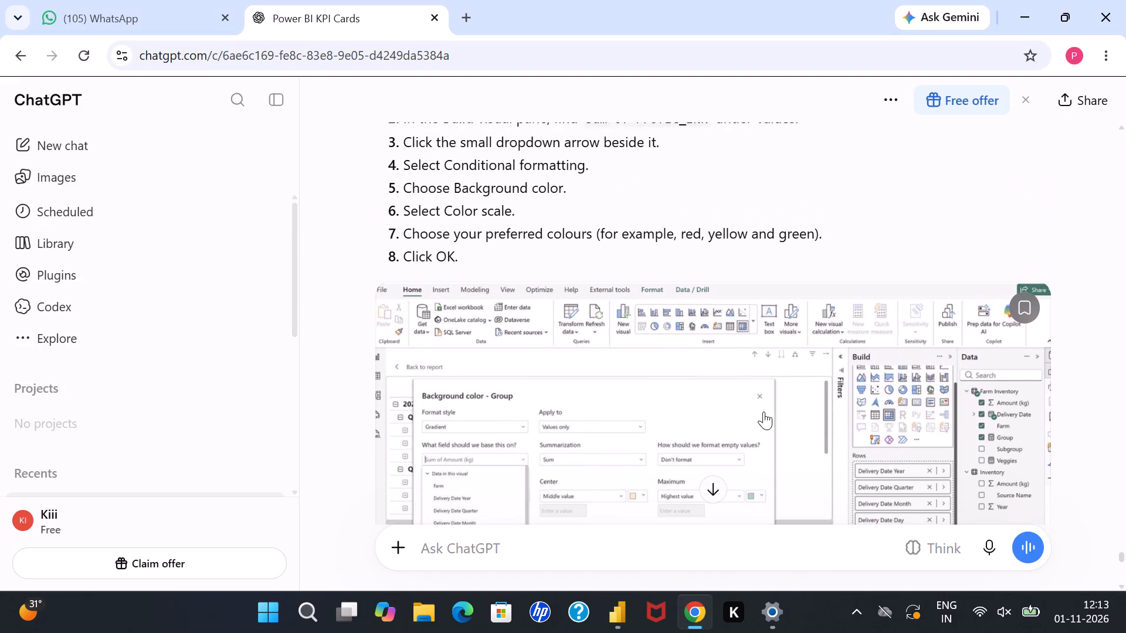
scroll(764, 411, "down", 1)
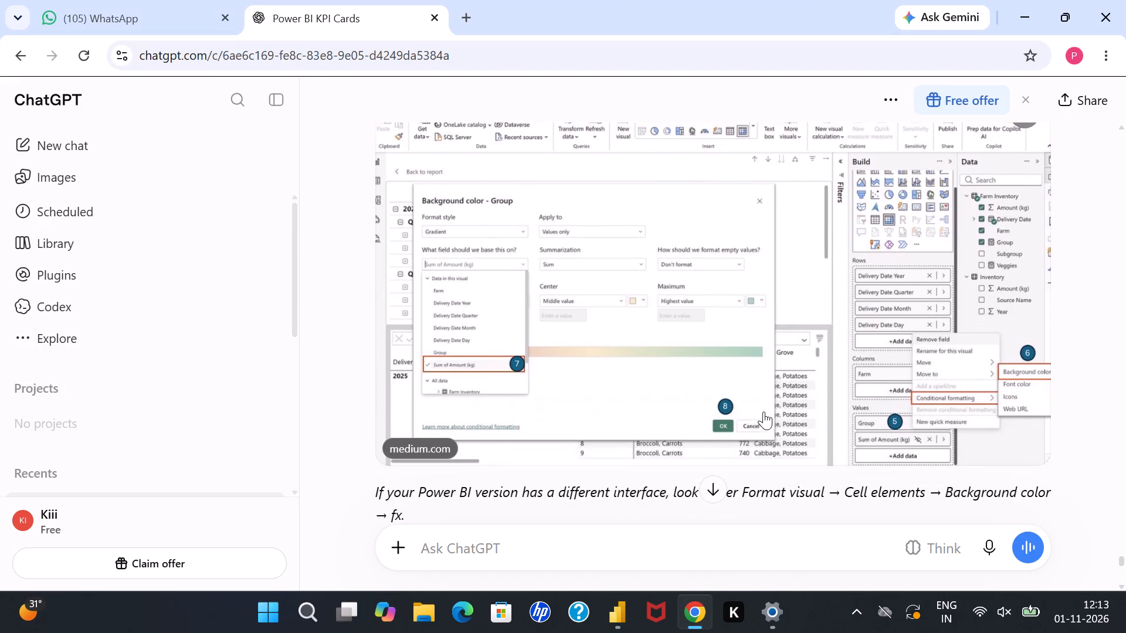
scroll(764, 411, "down", 4)
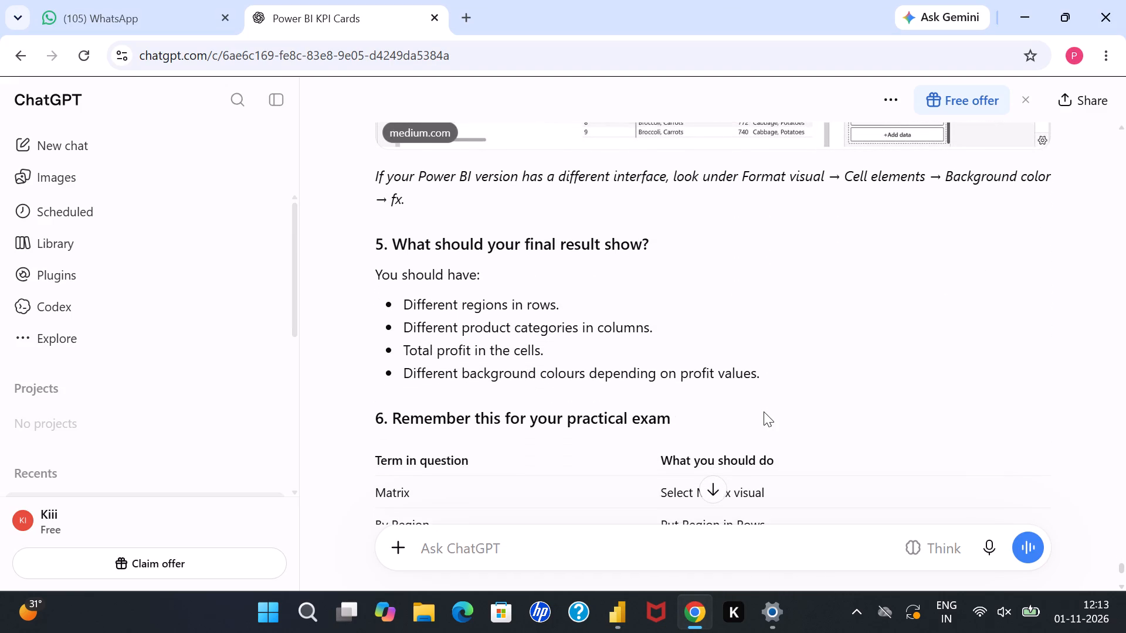
scroll(764, 411, "down", 1)
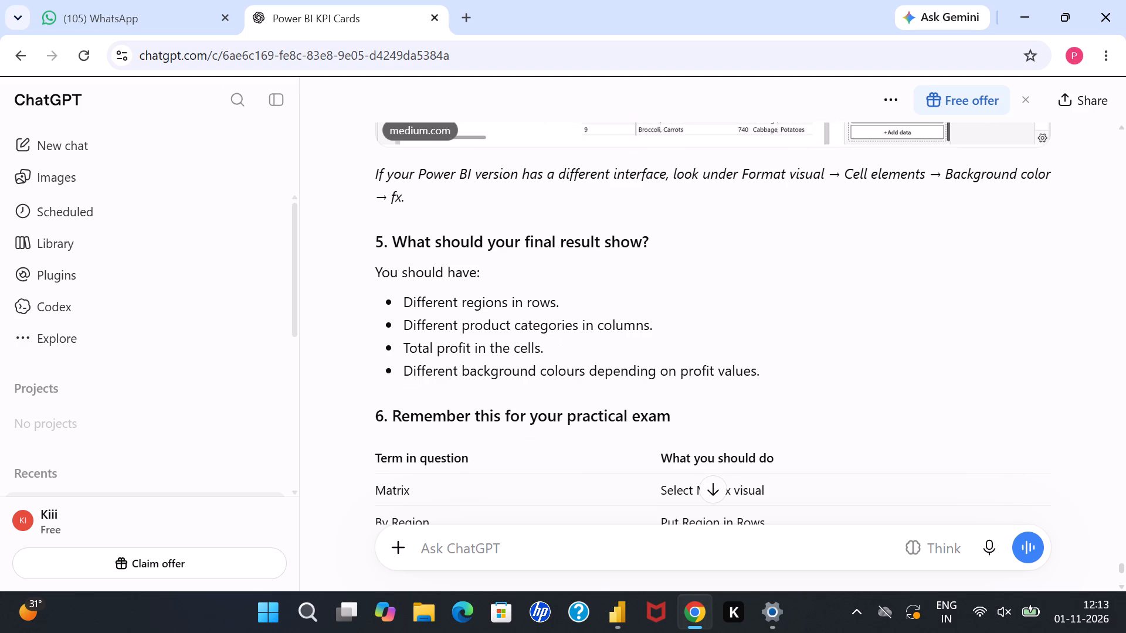
scroll(553, 333, "down", 2)
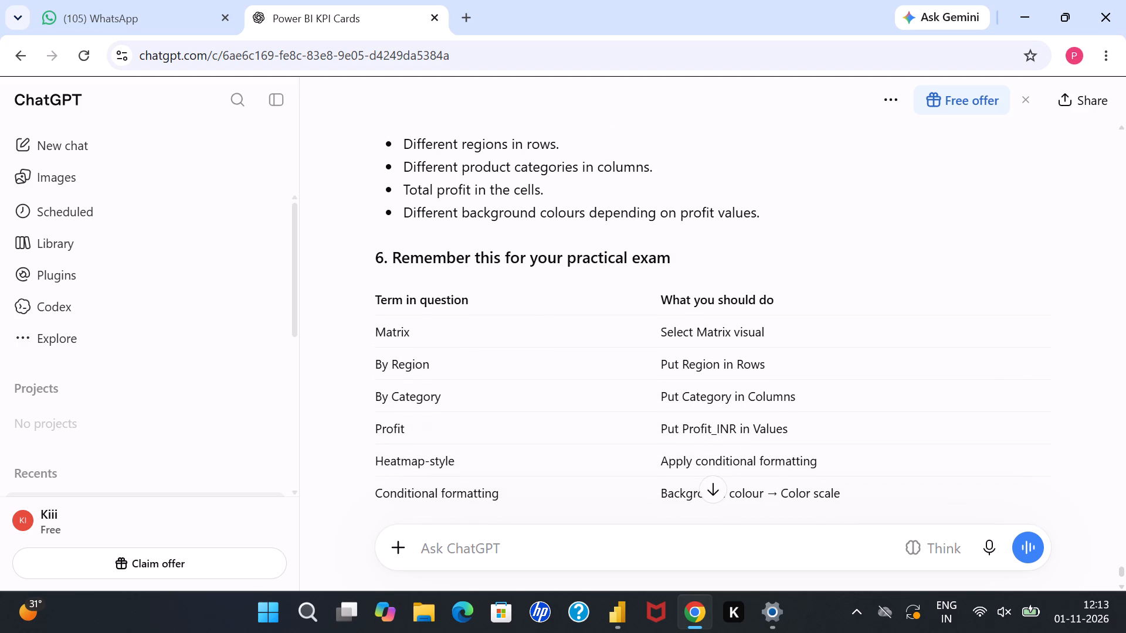
scroll(553, 333, "down", 2)
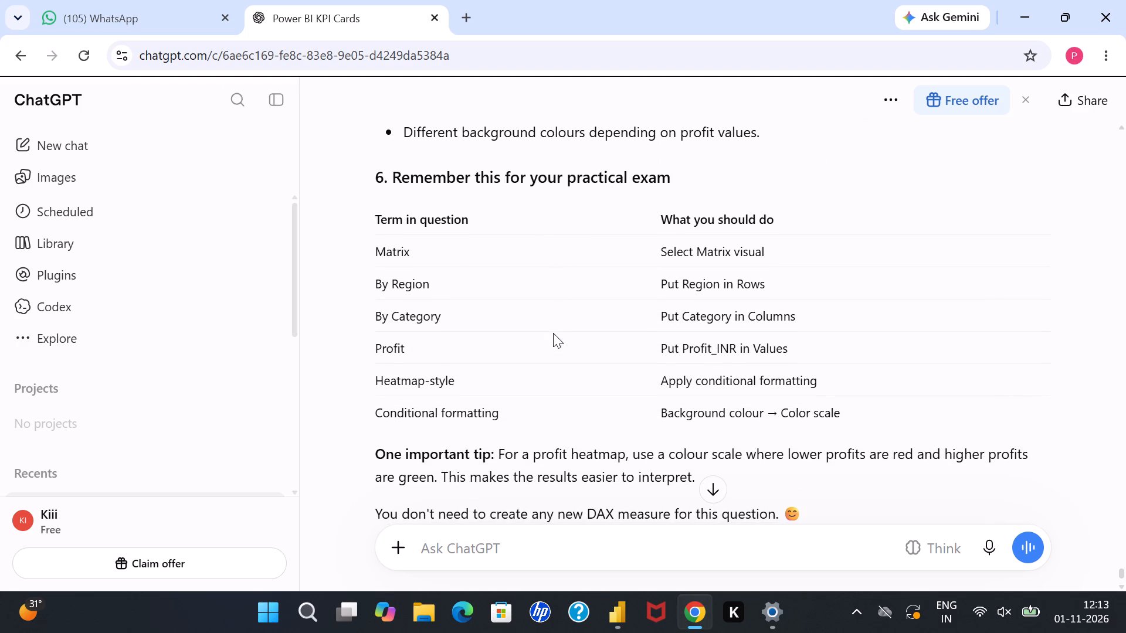
scroll(553, 333, "down", 4)
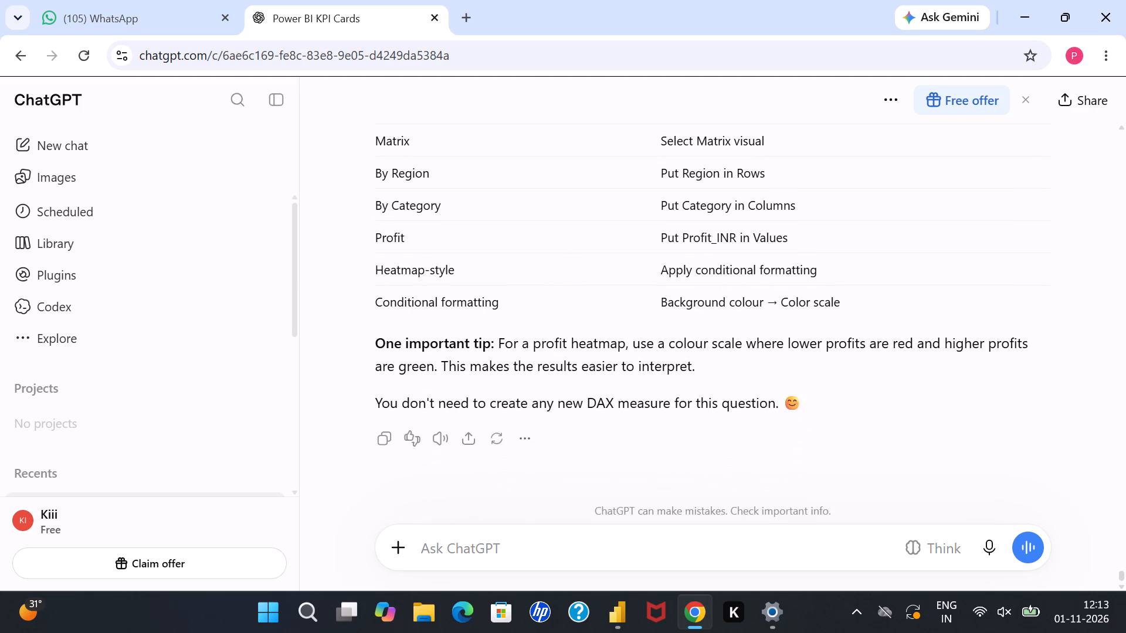
scroll(553, 333, "up", 3)
In Power BI, resize the profit Matrix on Page 3 so its frame is wider and shorter, with the whole table still inside.
left_click(624, 610)
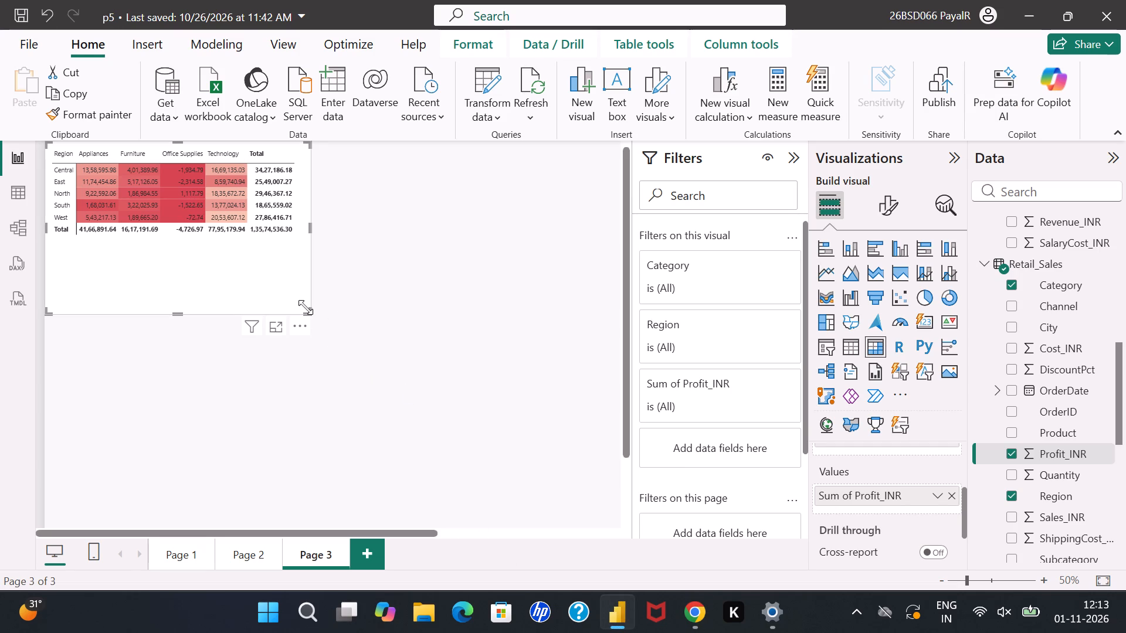
left_click_drag(306, 307, 326, 381)
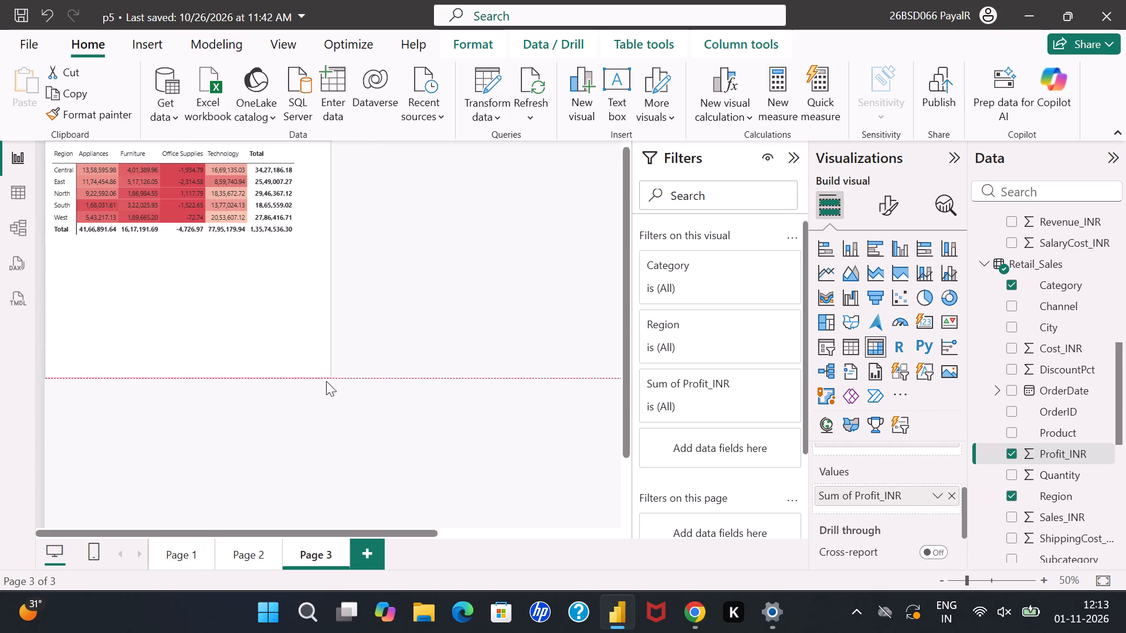
left_click_drag(326, 381, 361, 396)
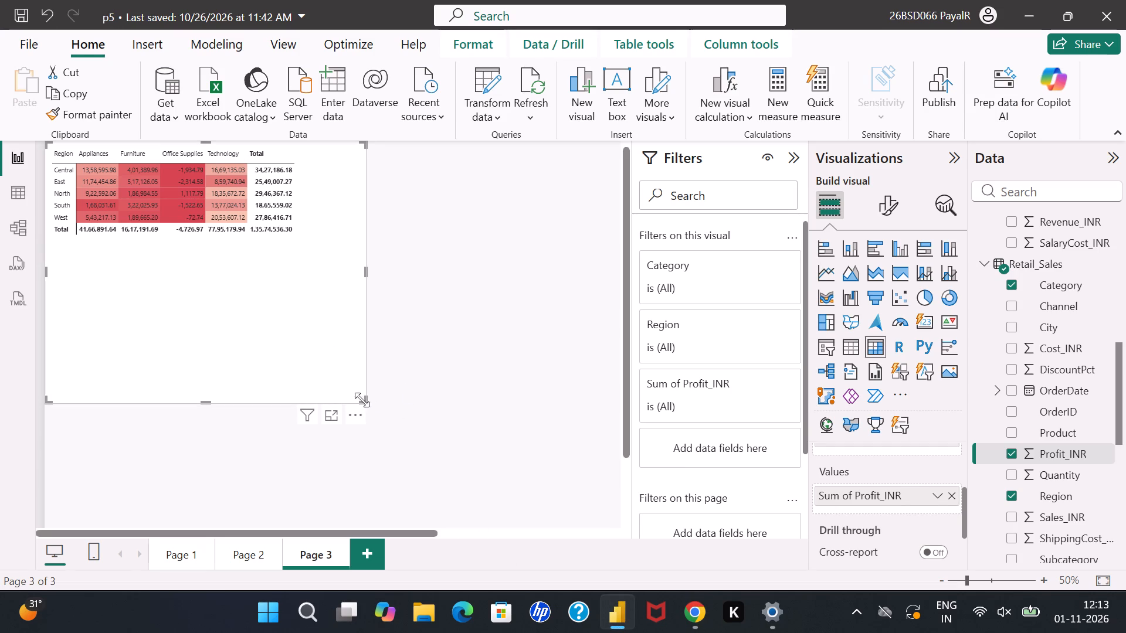
left_click_drag(361, 399, 374, 280)
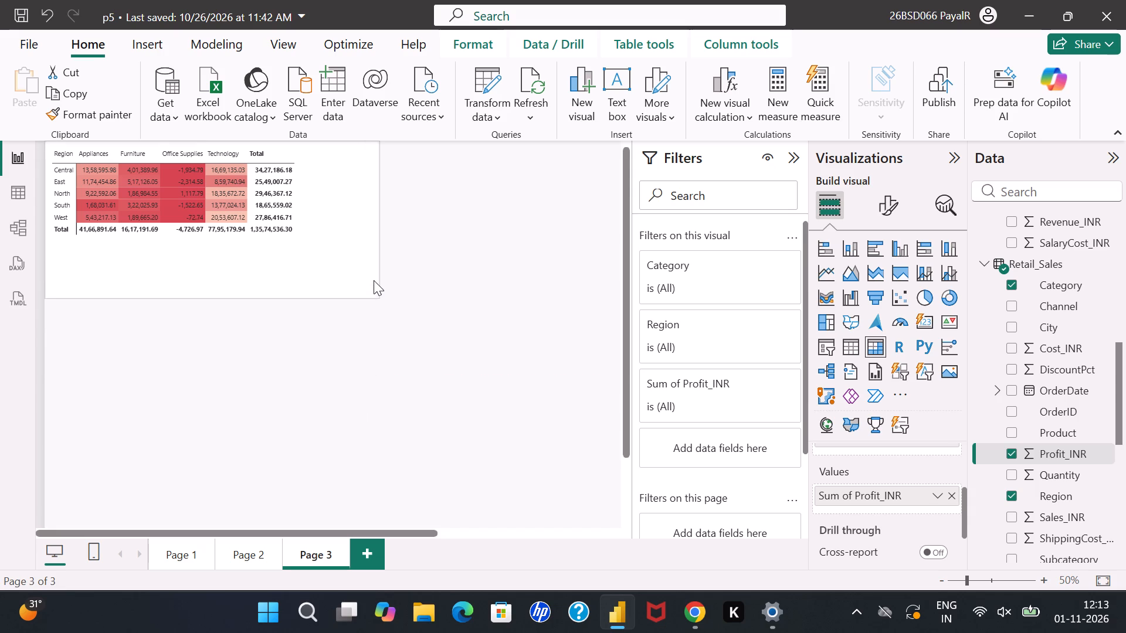
left_click_drag(374, 280, 367, 271)
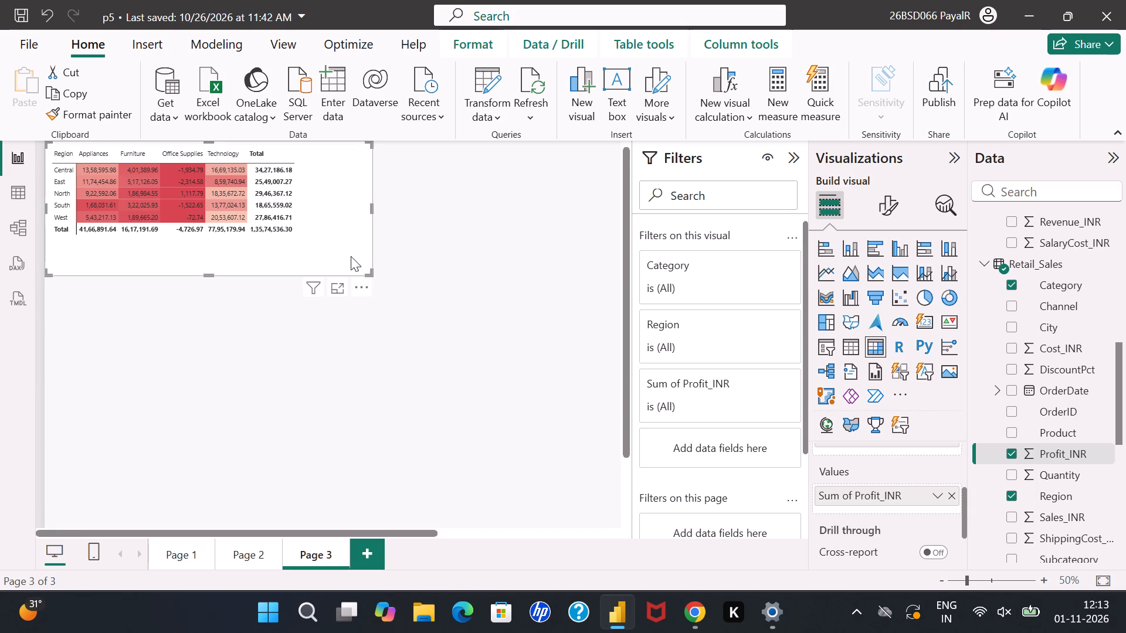
Move the Matrix slightly inward from the upper-left corner of the report page.
left_click_drag(340, 237, 357, 311)
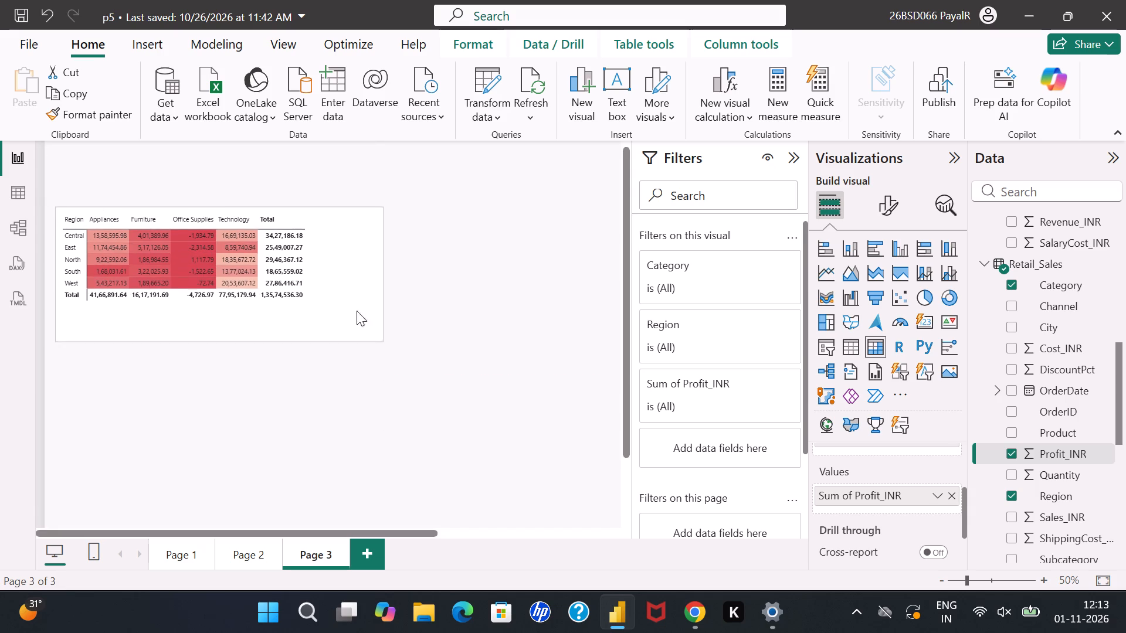
left_click_drag(357, 311, 400, 326)
left_click_drag(400, 326, 370, 260)
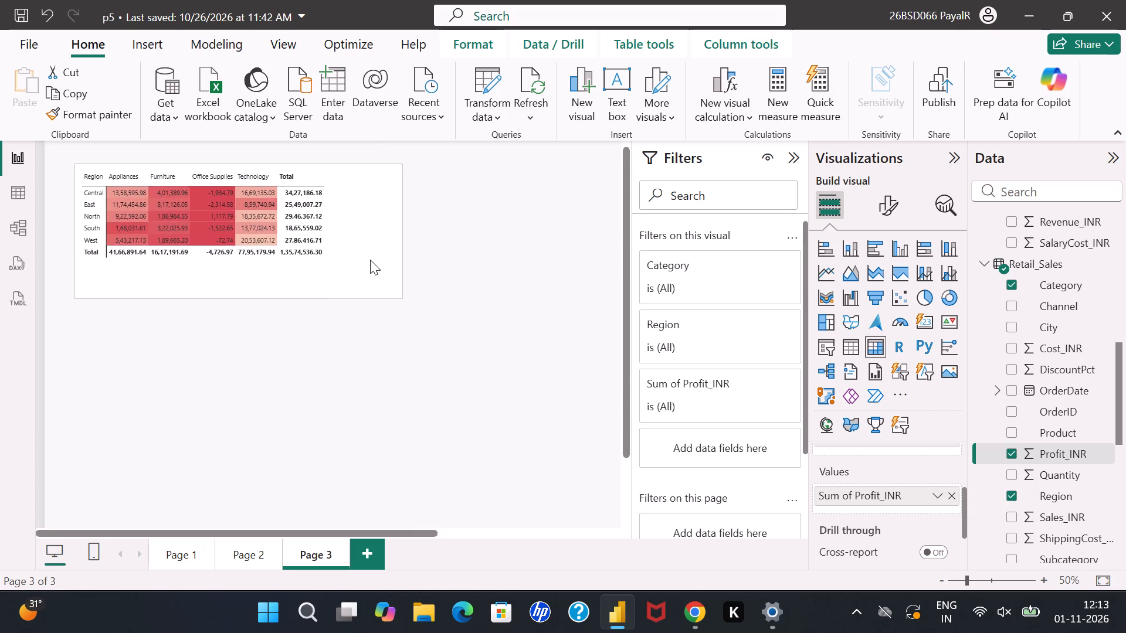
left_click_drag(370, 260, 356, 253)
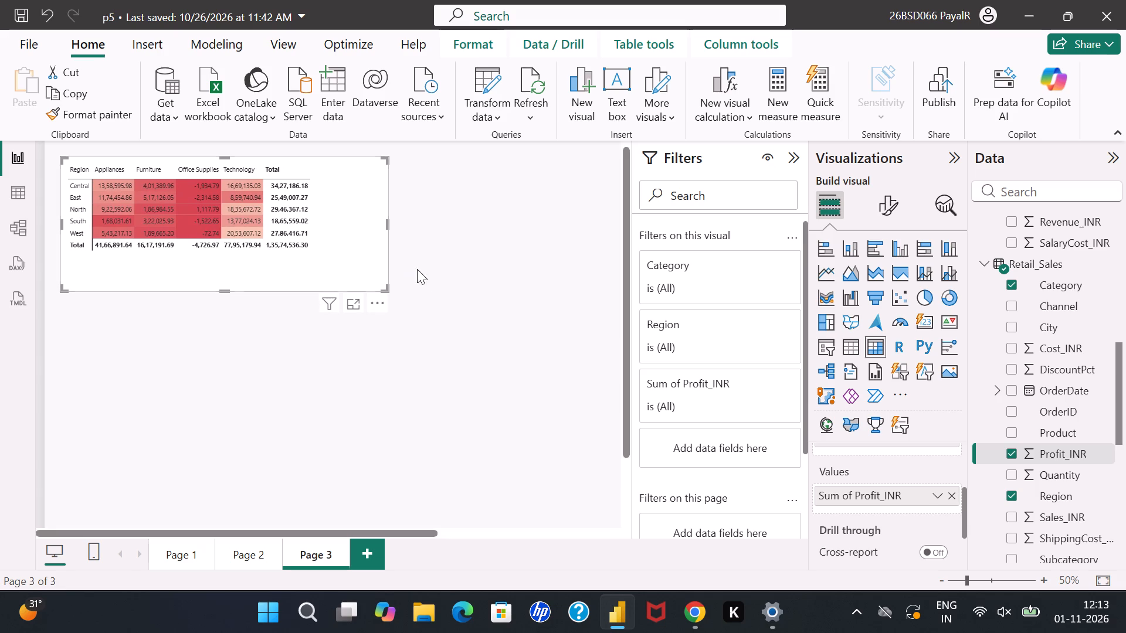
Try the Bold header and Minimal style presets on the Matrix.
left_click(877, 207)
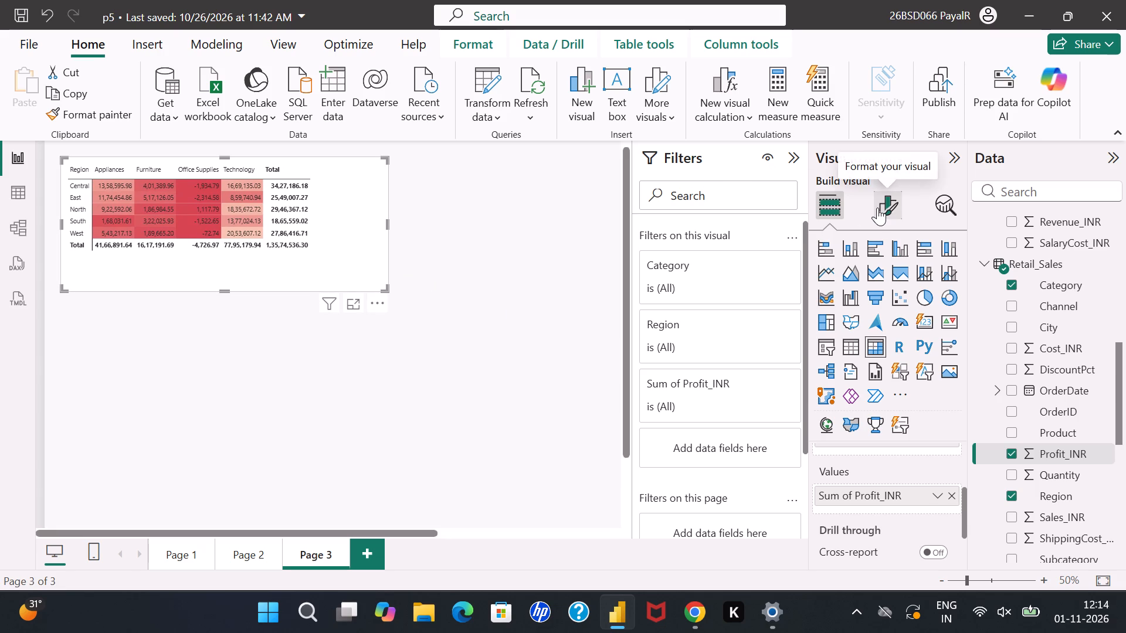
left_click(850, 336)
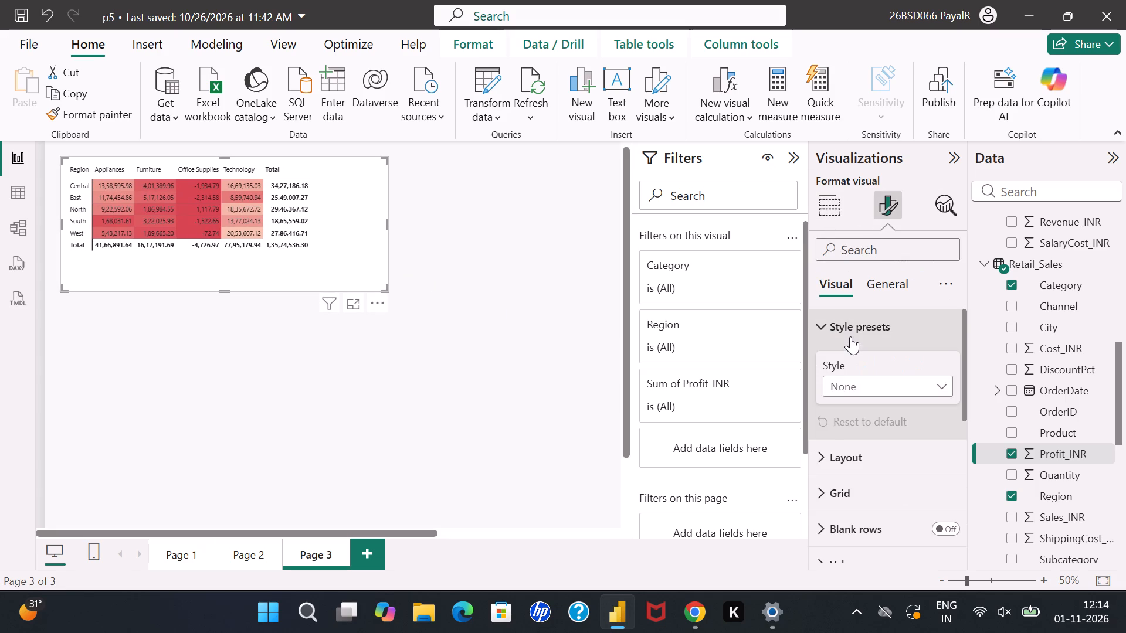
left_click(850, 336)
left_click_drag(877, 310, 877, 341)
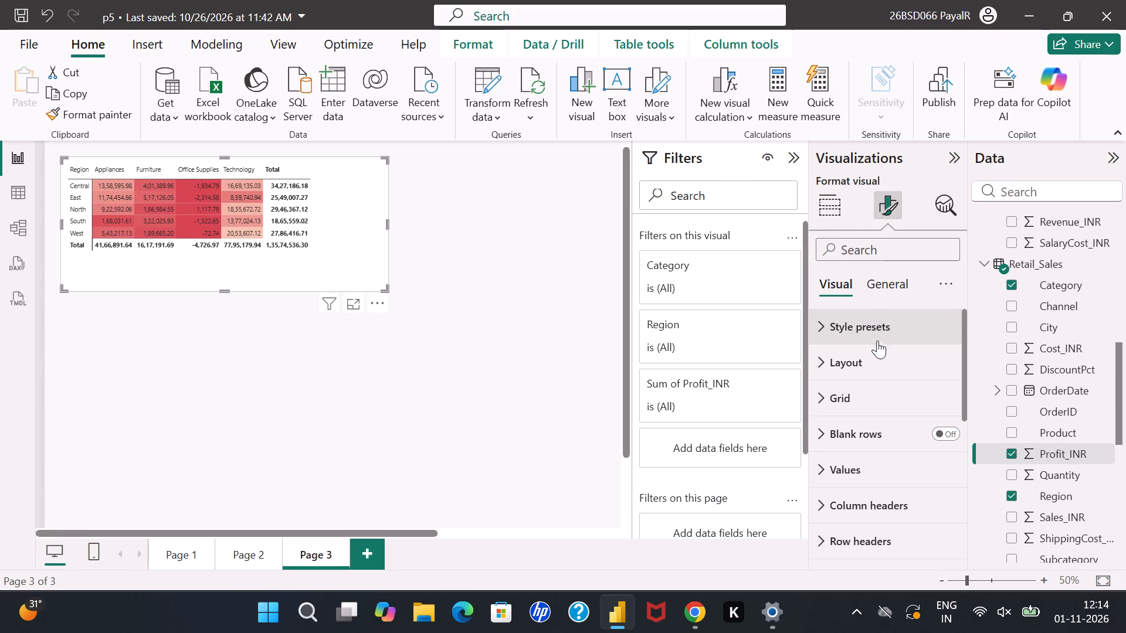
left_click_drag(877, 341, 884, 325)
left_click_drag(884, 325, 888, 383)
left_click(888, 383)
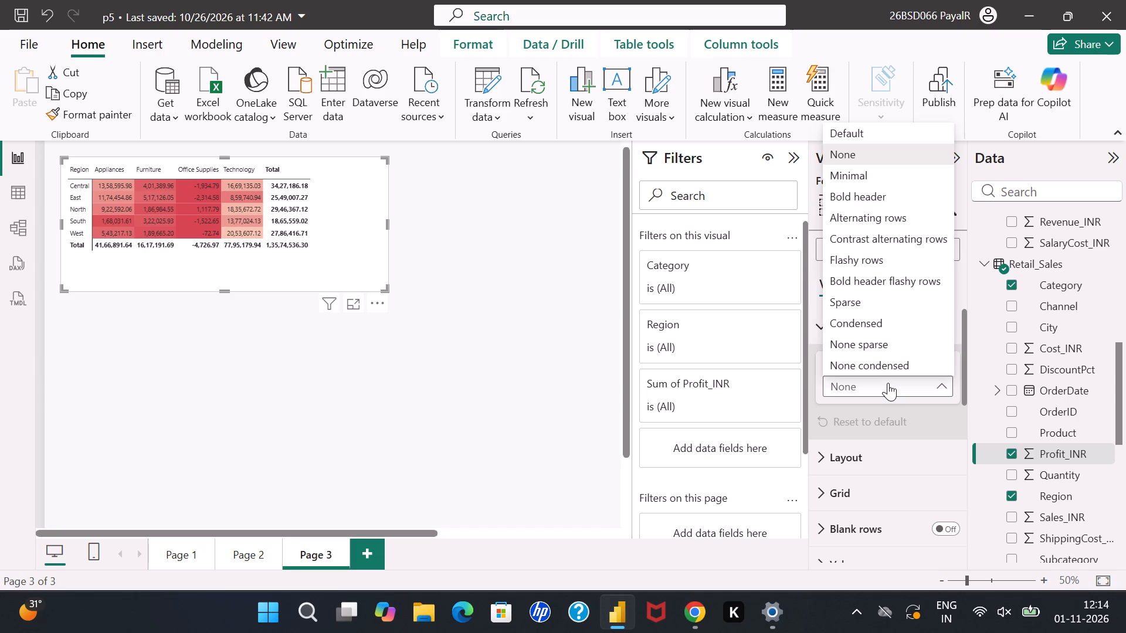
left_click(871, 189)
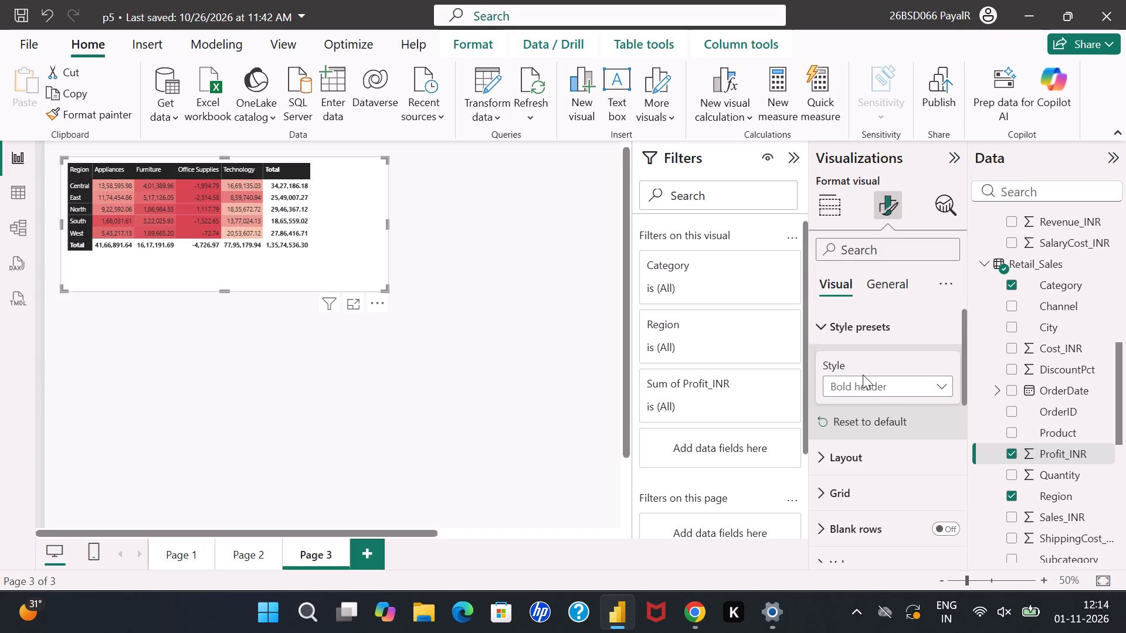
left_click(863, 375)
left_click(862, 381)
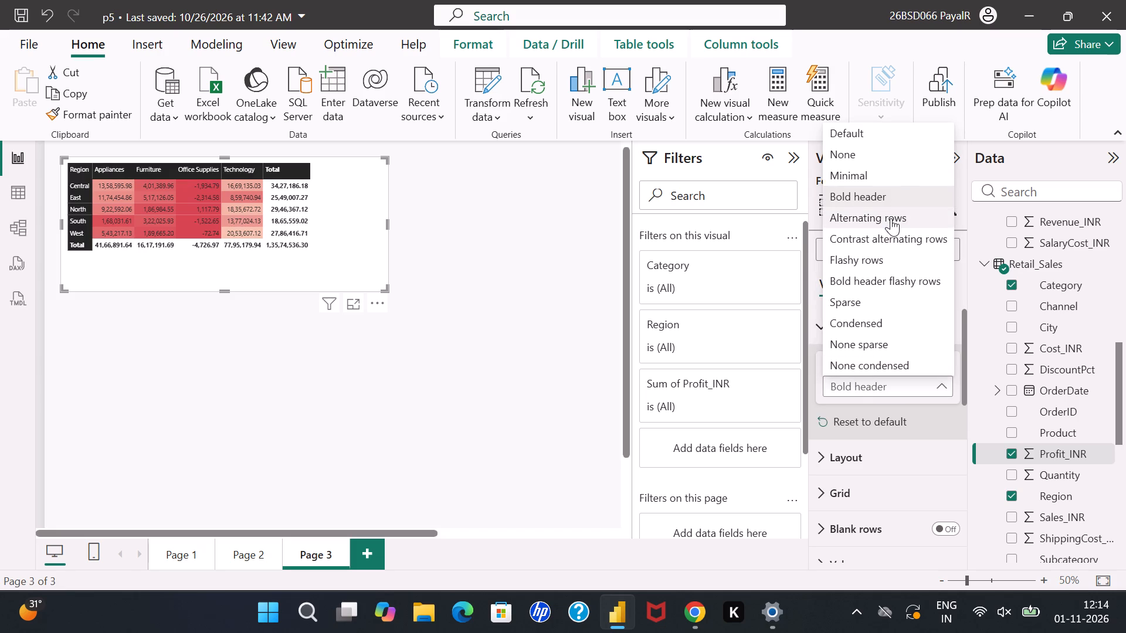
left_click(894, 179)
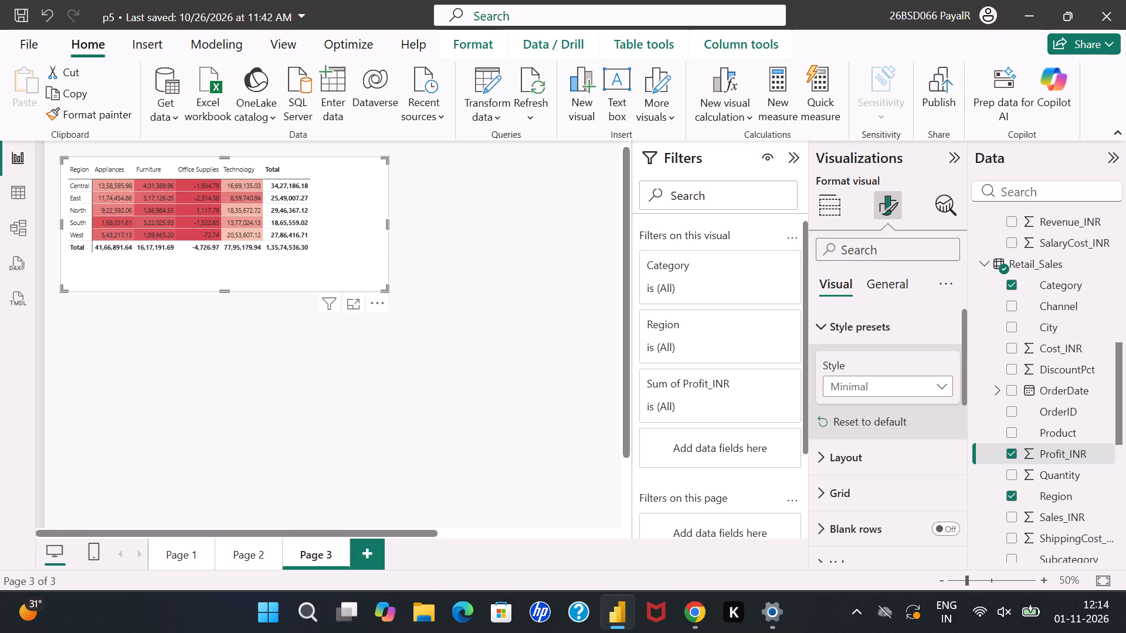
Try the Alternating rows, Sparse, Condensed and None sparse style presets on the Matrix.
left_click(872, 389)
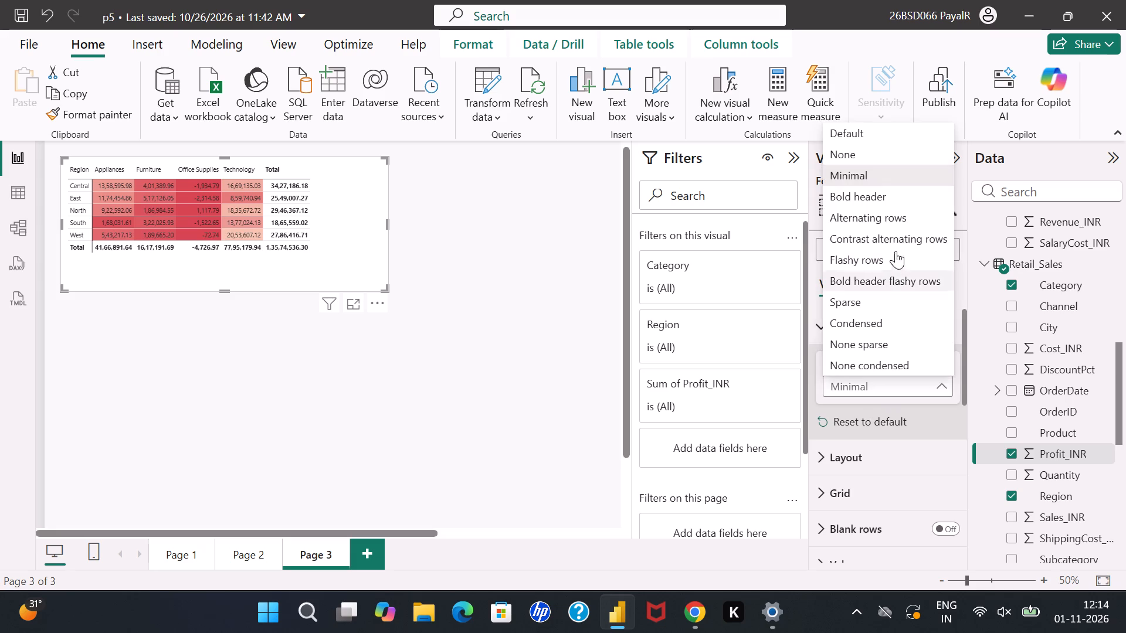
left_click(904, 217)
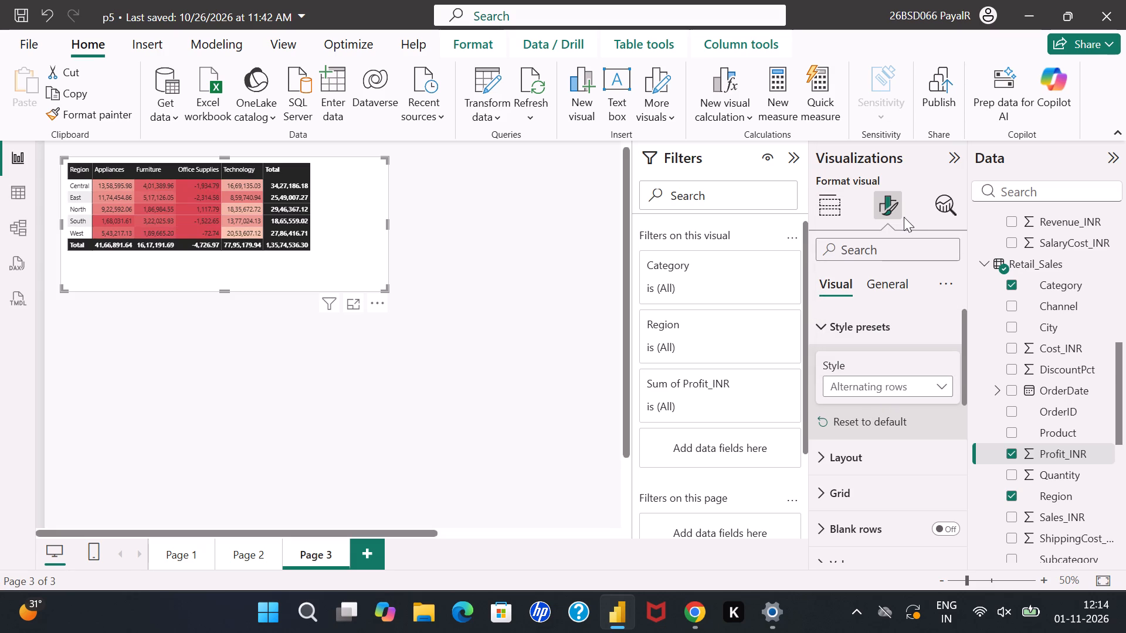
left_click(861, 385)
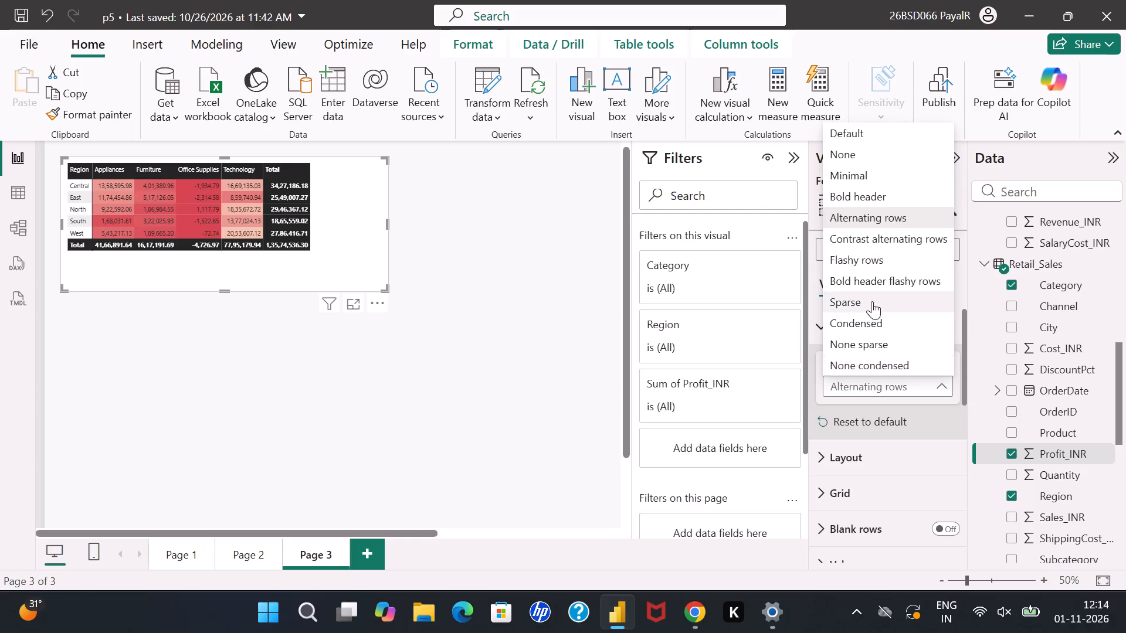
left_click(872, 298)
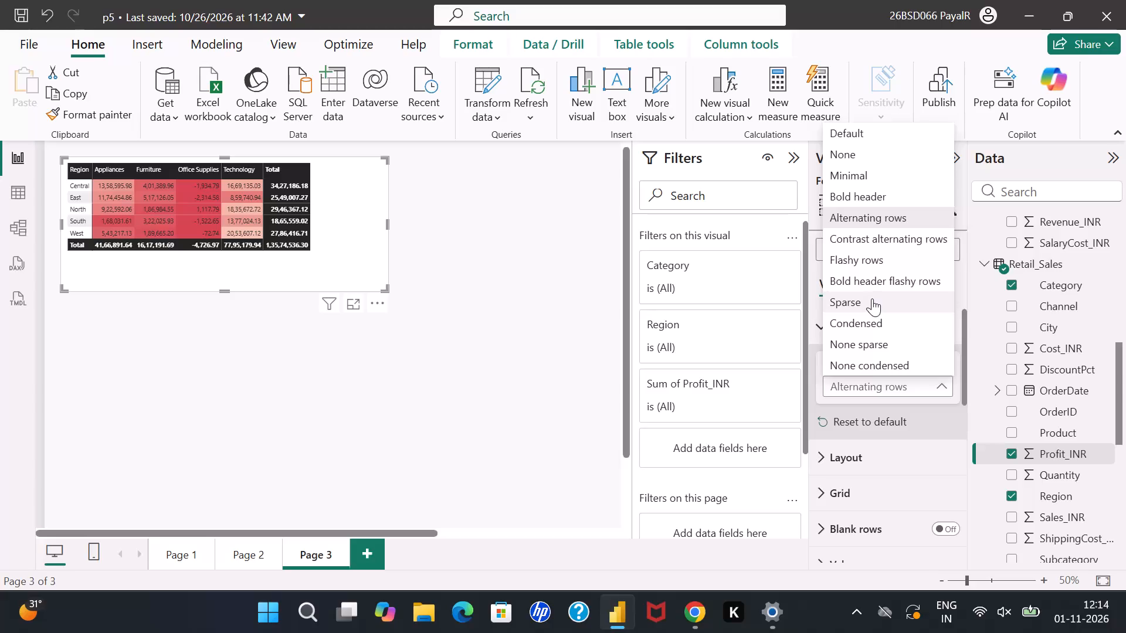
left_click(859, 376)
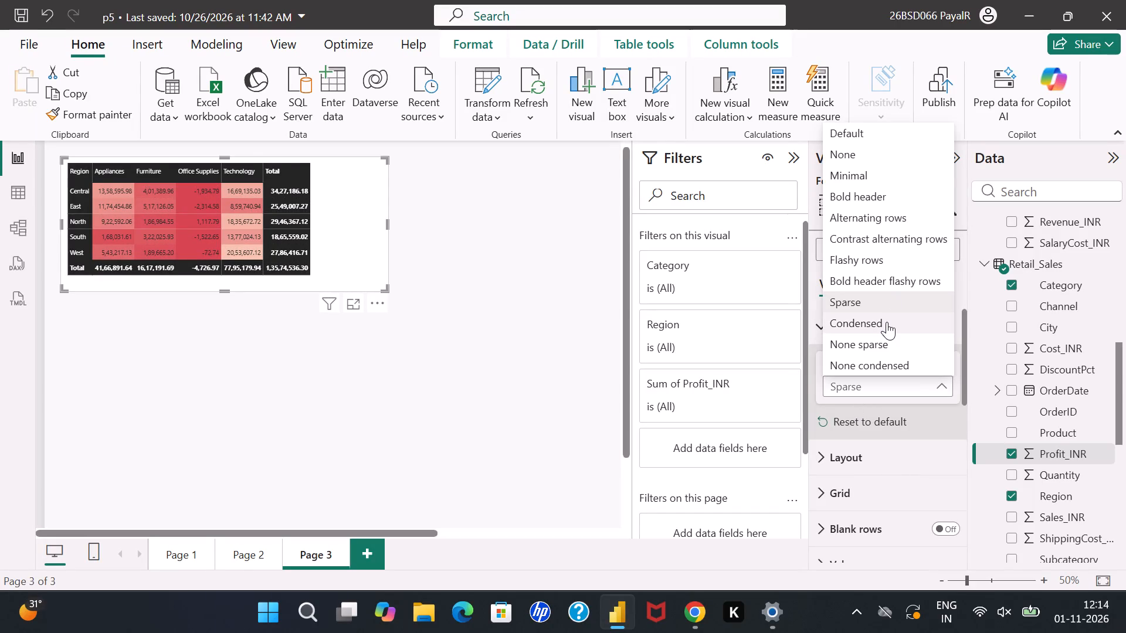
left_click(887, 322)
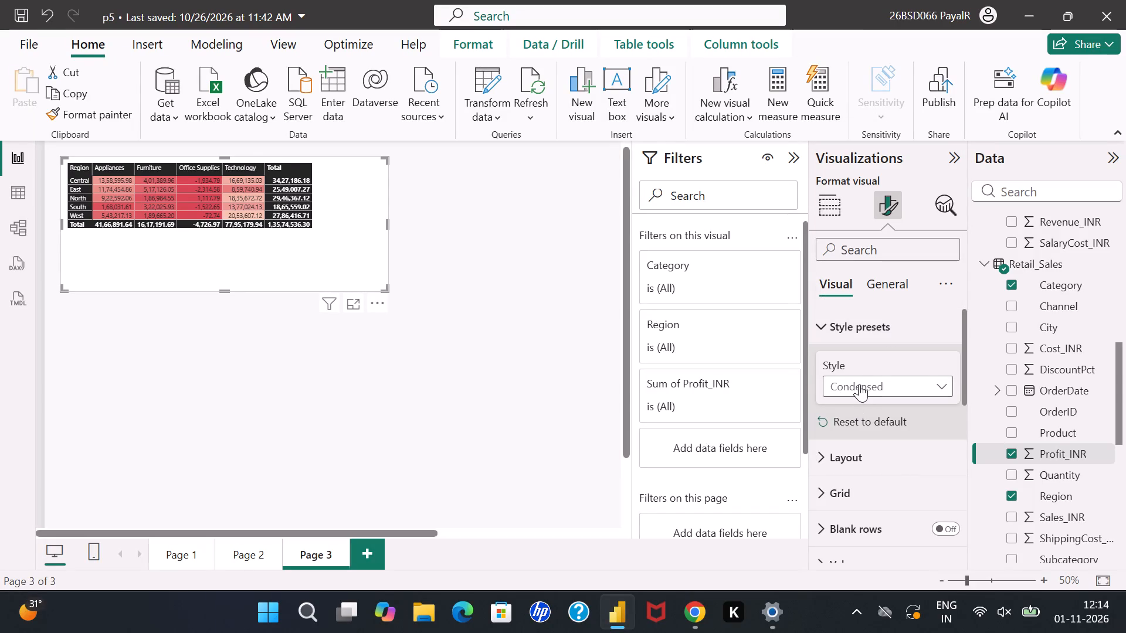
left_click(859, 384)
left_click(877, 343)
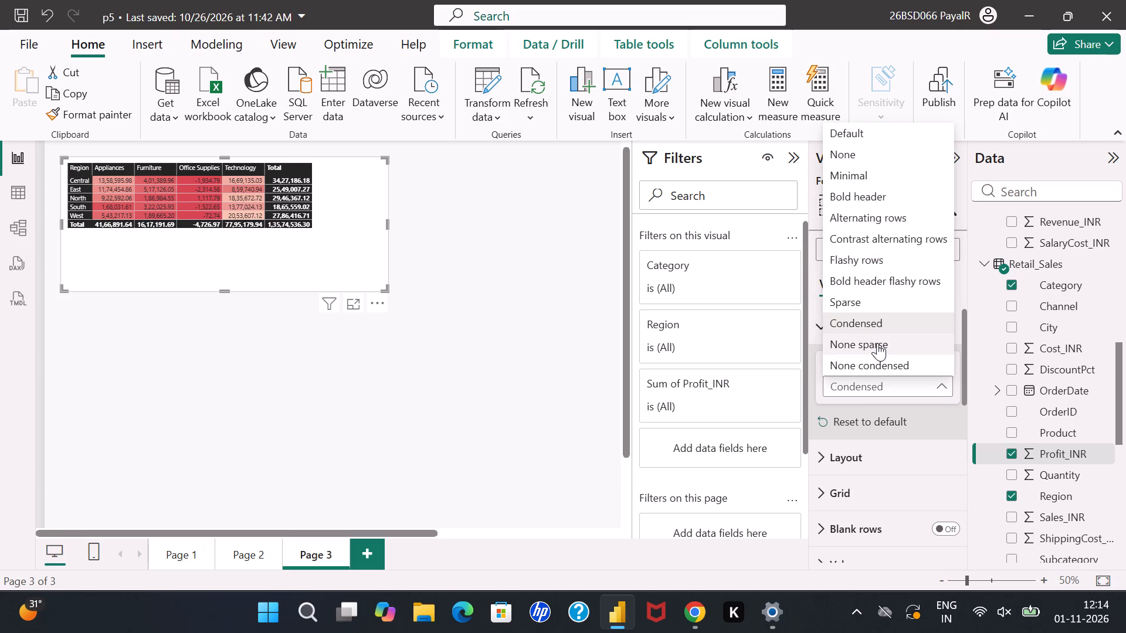
Look through the remaining style presets and set the Matrix's style to Minimal.
left_click(867, 389)
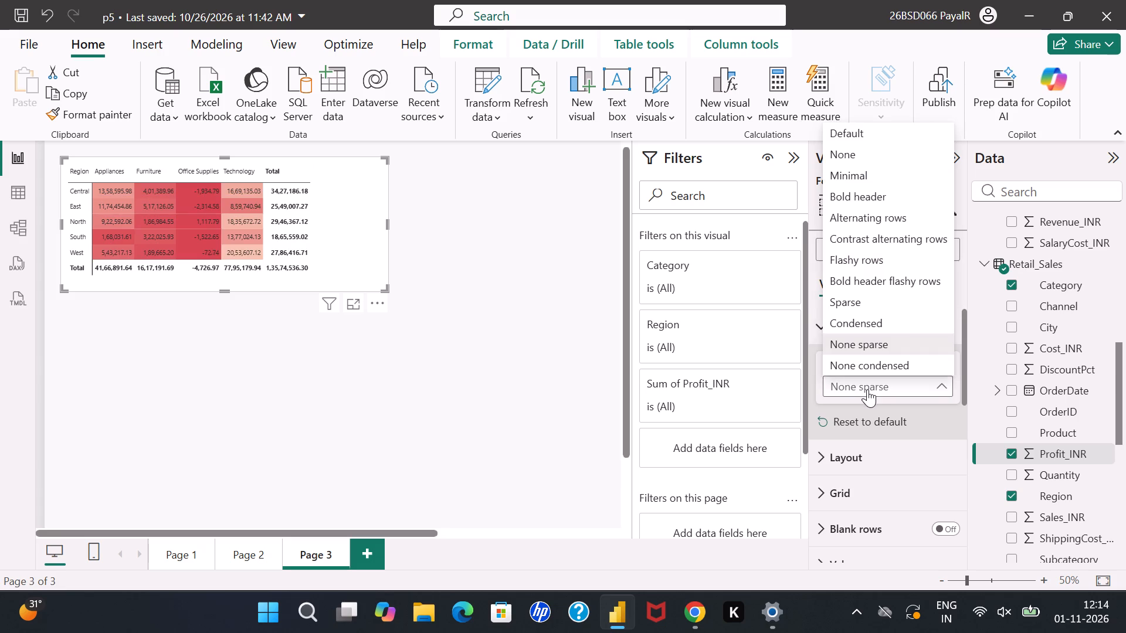
scroll(910, 306, "down", 5)
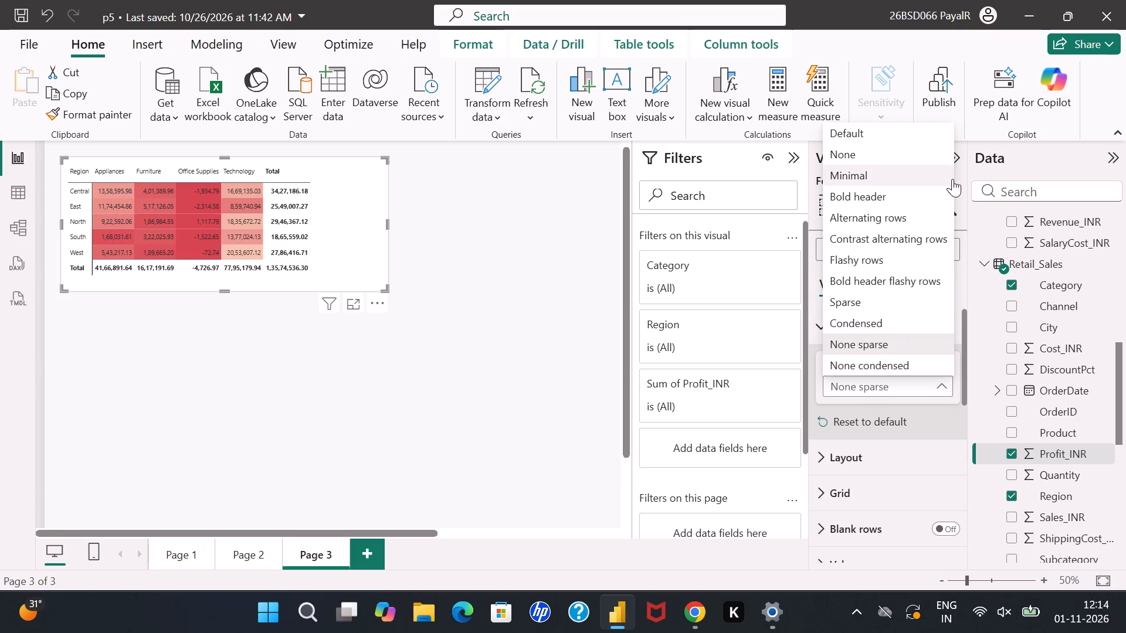
left_click(952, 179)
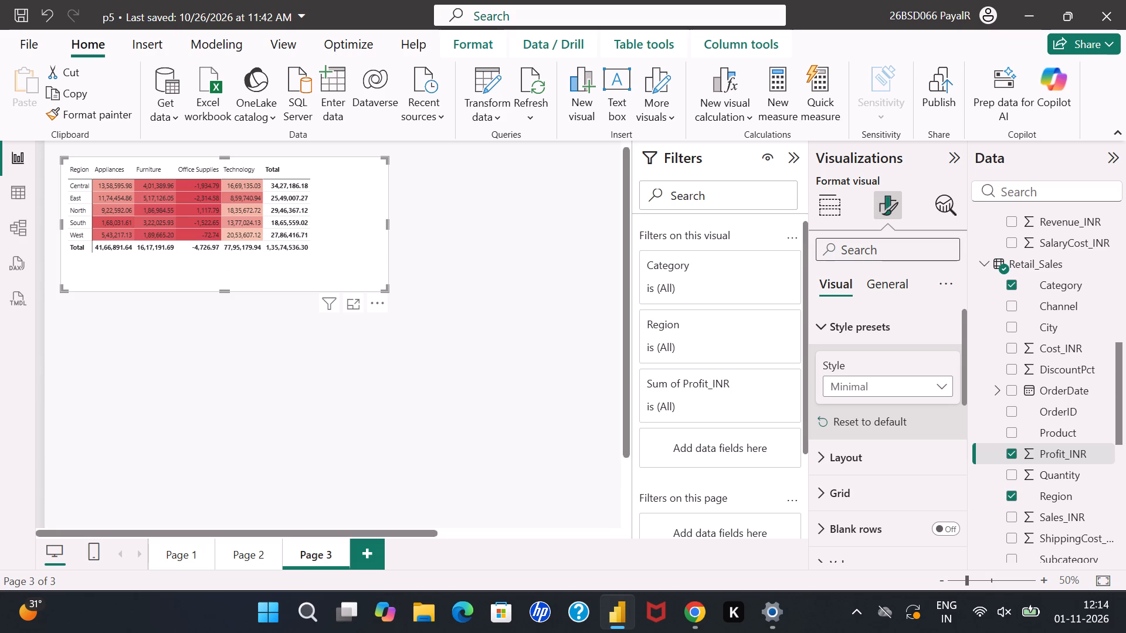
Set the Matrix's horizontal gridlines to black with a width of 2.
left_click(819, 316)
left_click(830, 367)
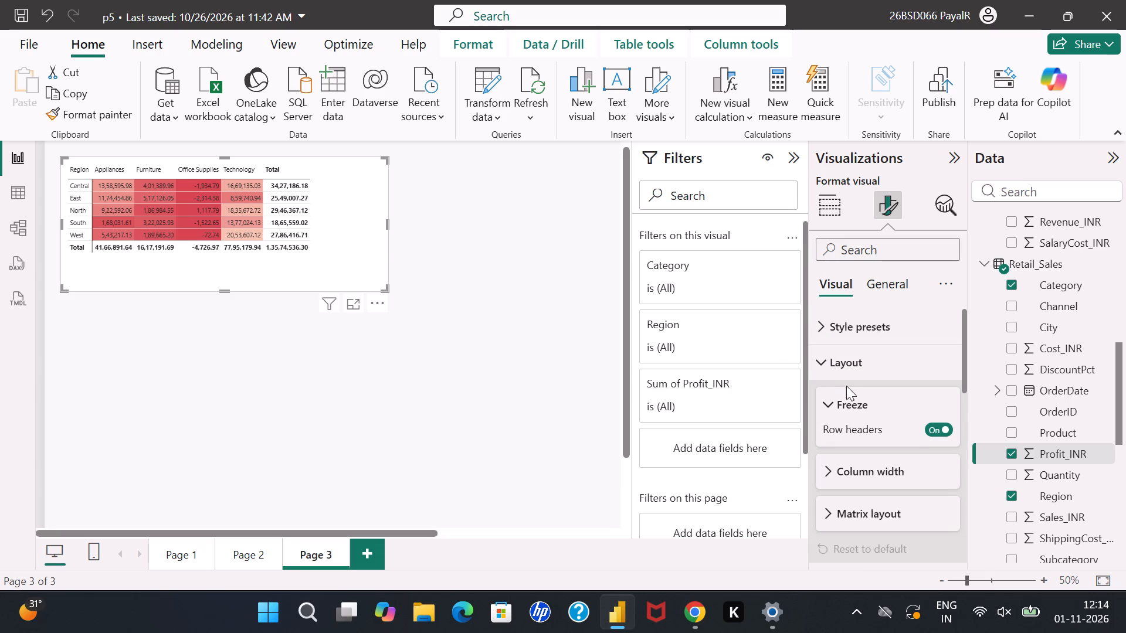
left_click(826, 358)
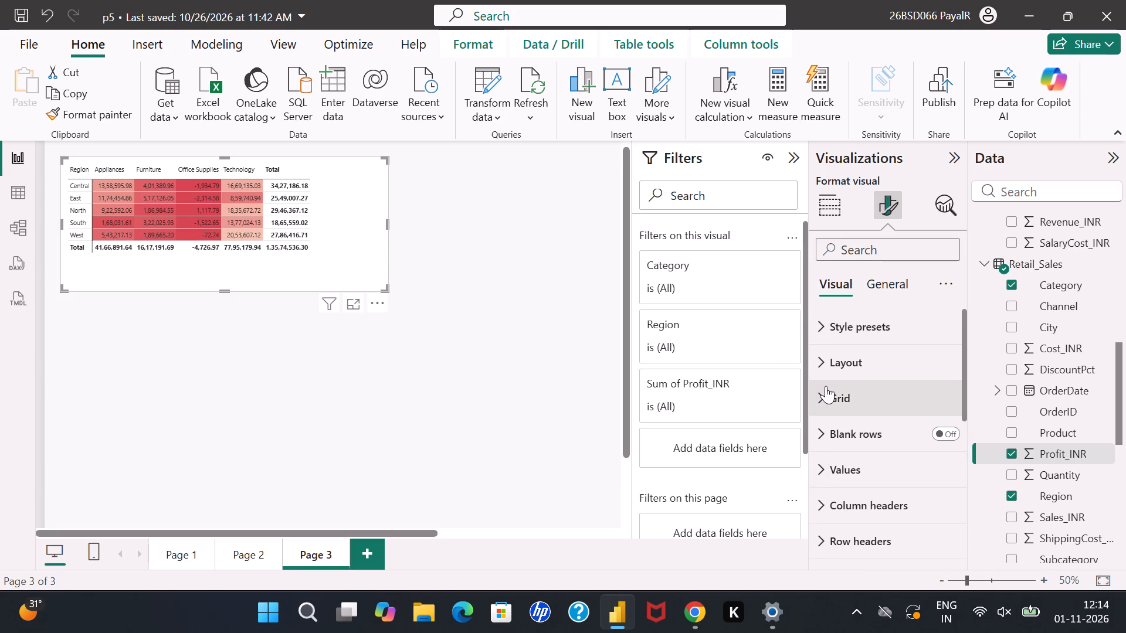
left_click(826, 386)
left_click(859, 479)
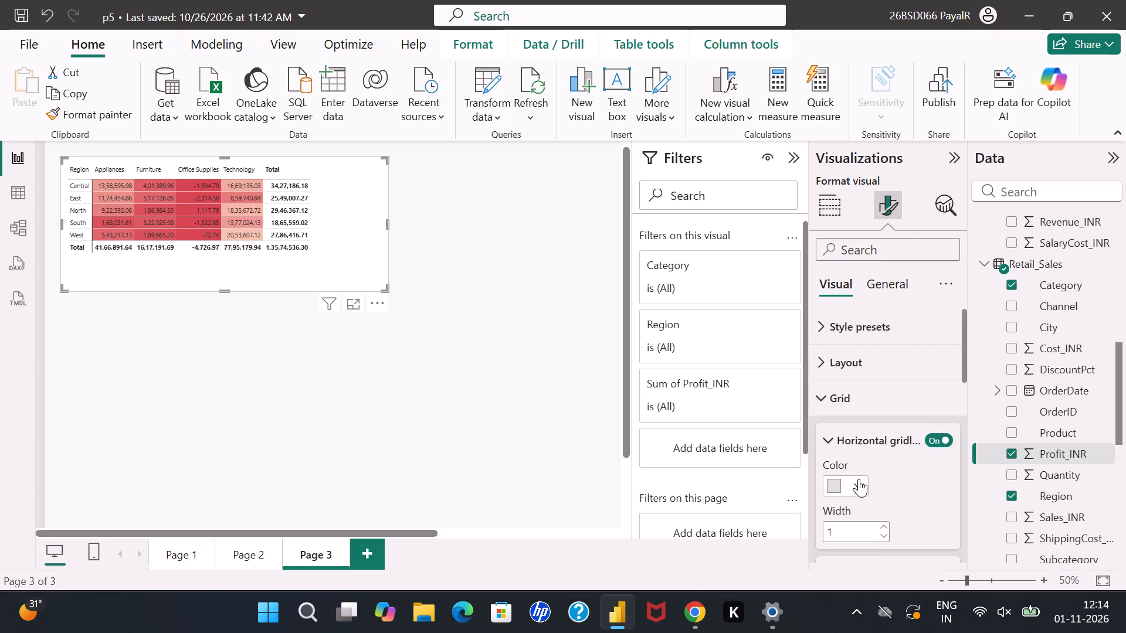
left_click(872, 308)
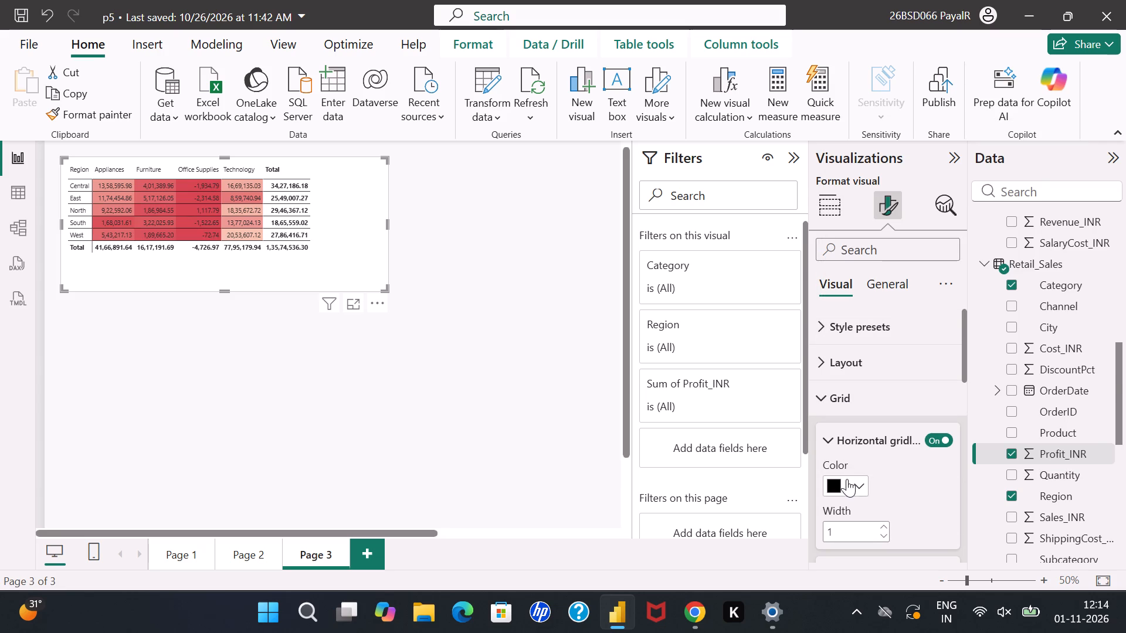
left_click(880, 520)
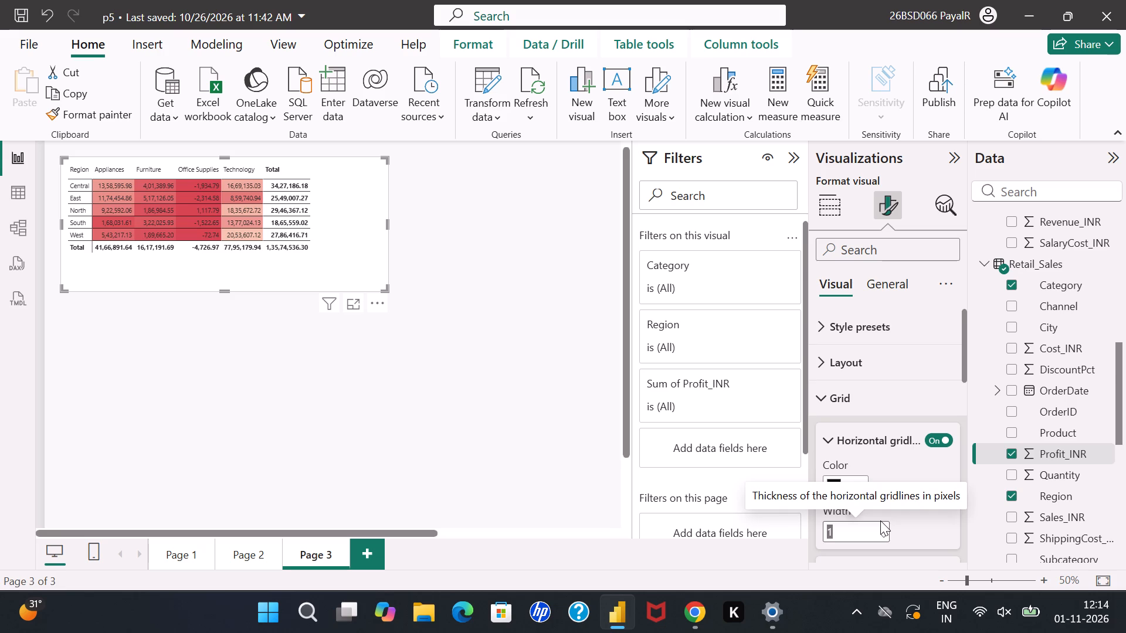
left_click(885, 525)
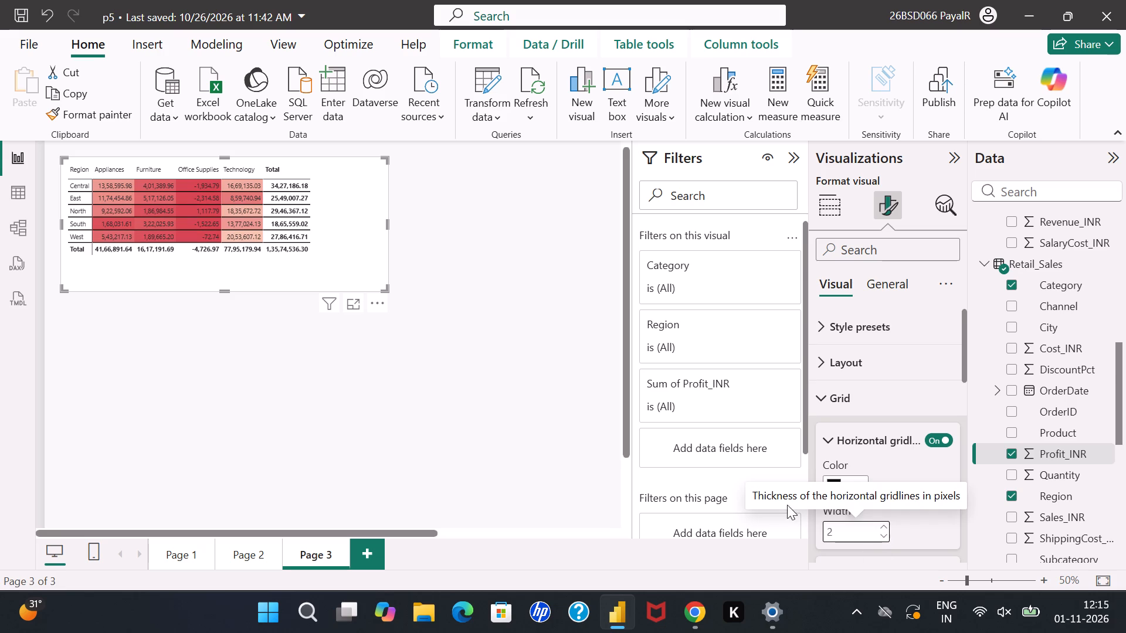
left_click(828, 446)
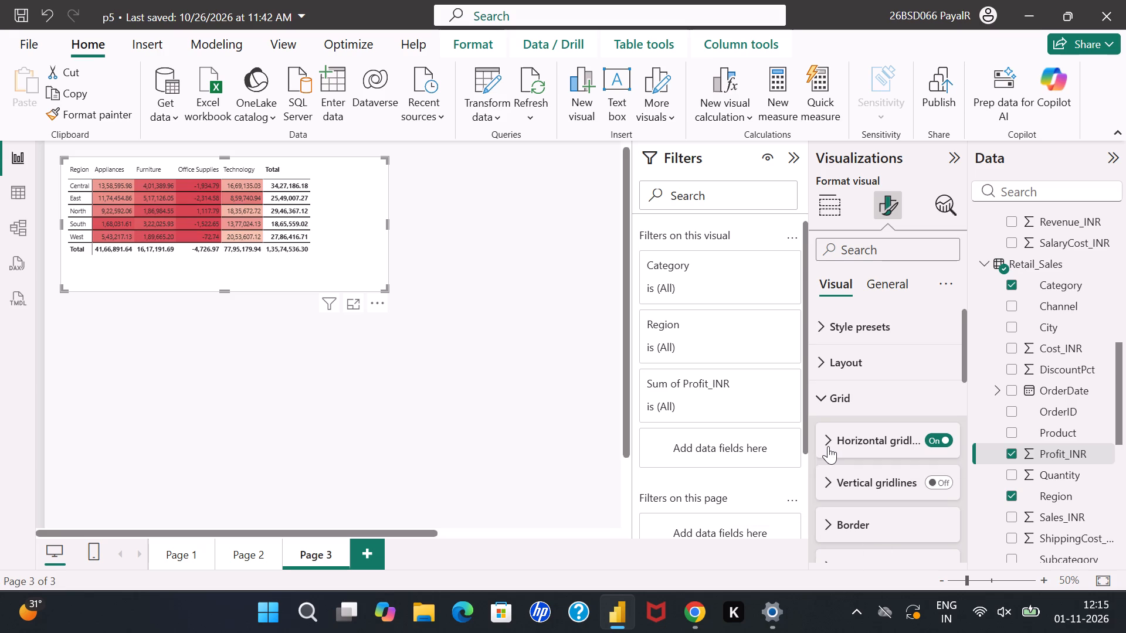
Turn on the Matrix's vertical gridlines and set their colour to black.
scroll(836, 451, "up", 1)
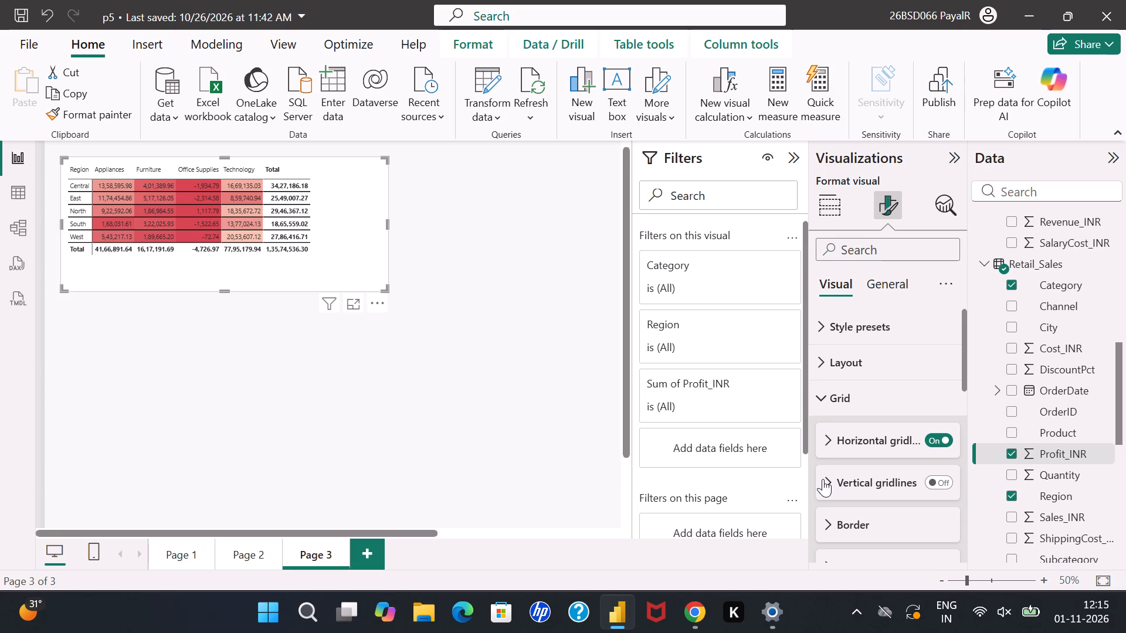
left_click(823, 479)
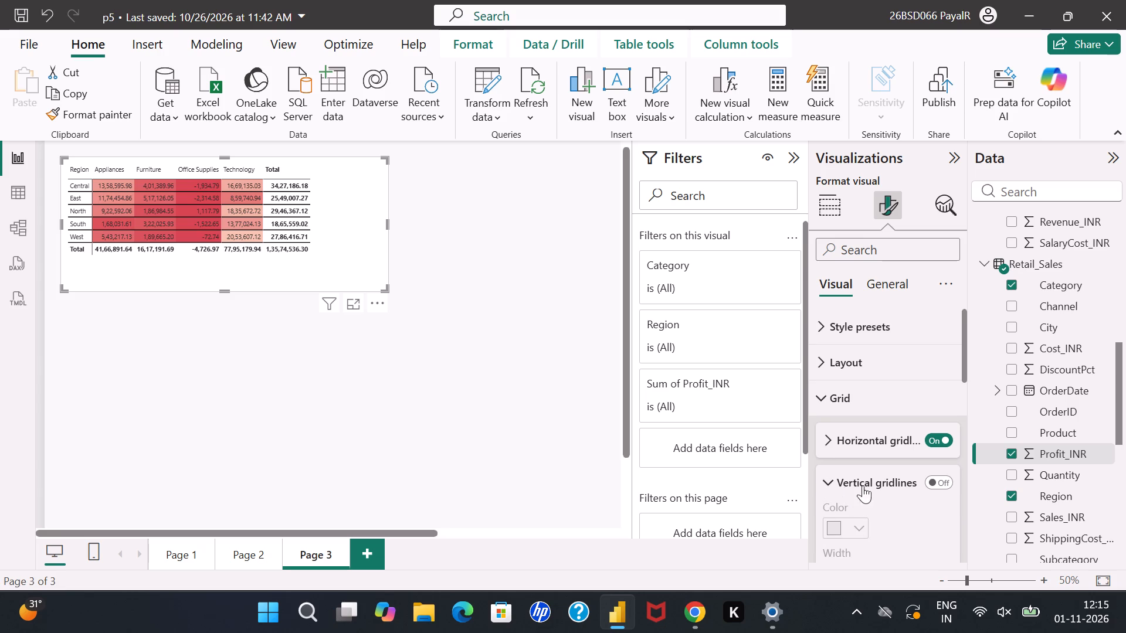
left_click(938, 482)
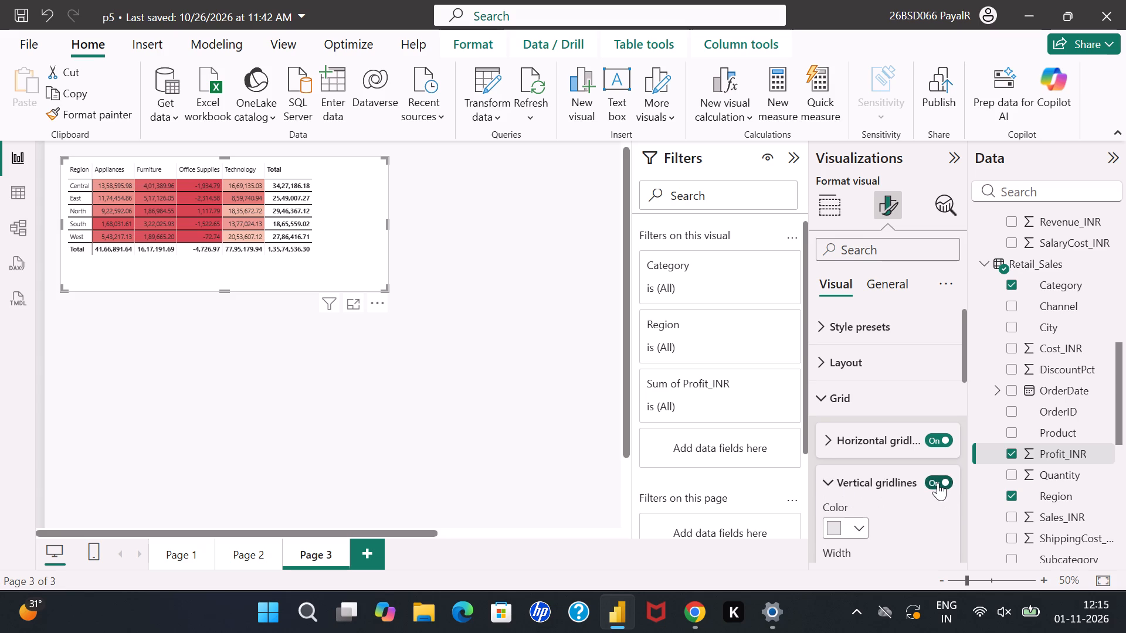
left_click(859, 529)
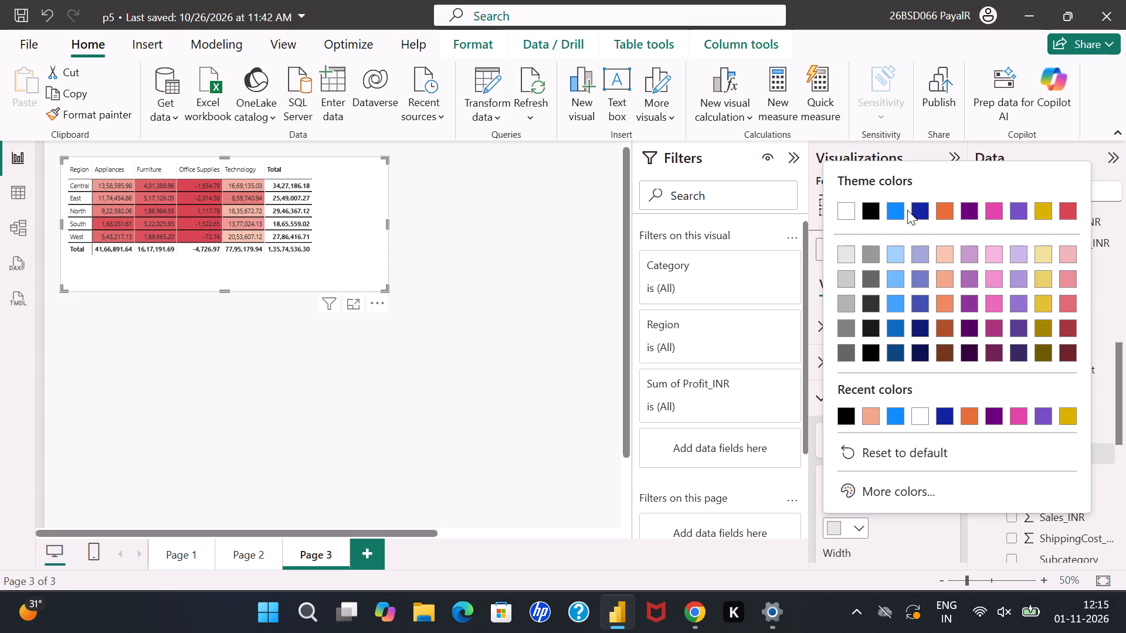
left_click(876, 212)
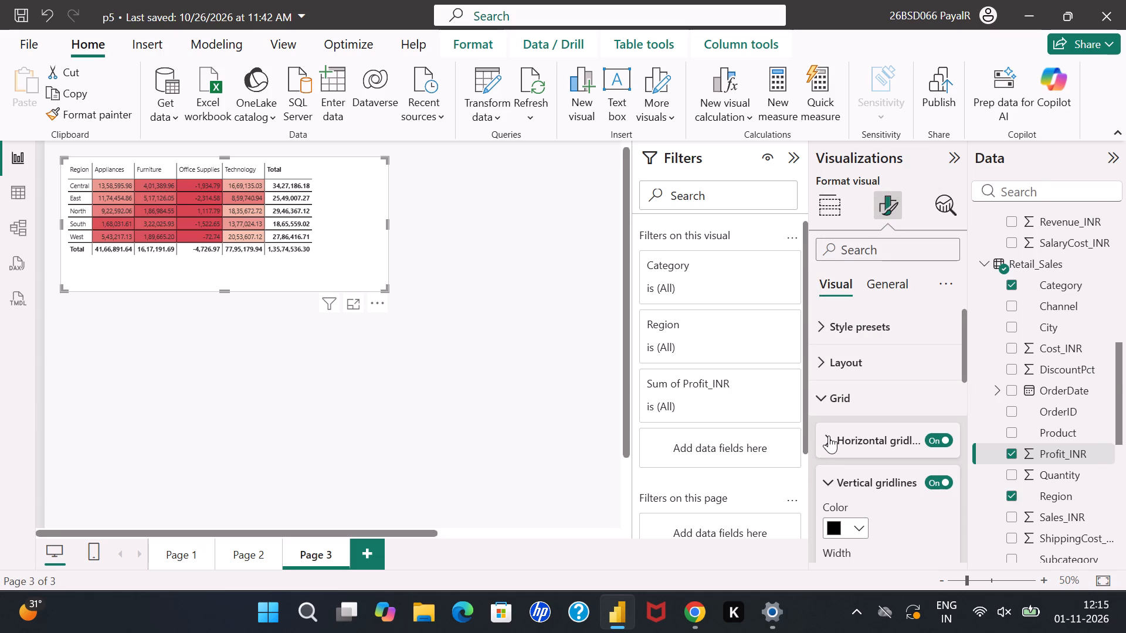
left_click(829, 482)
Add top, bottom, left and right grid borders to all sections of the Matrix.
scroll(857, 482, "down", 1)
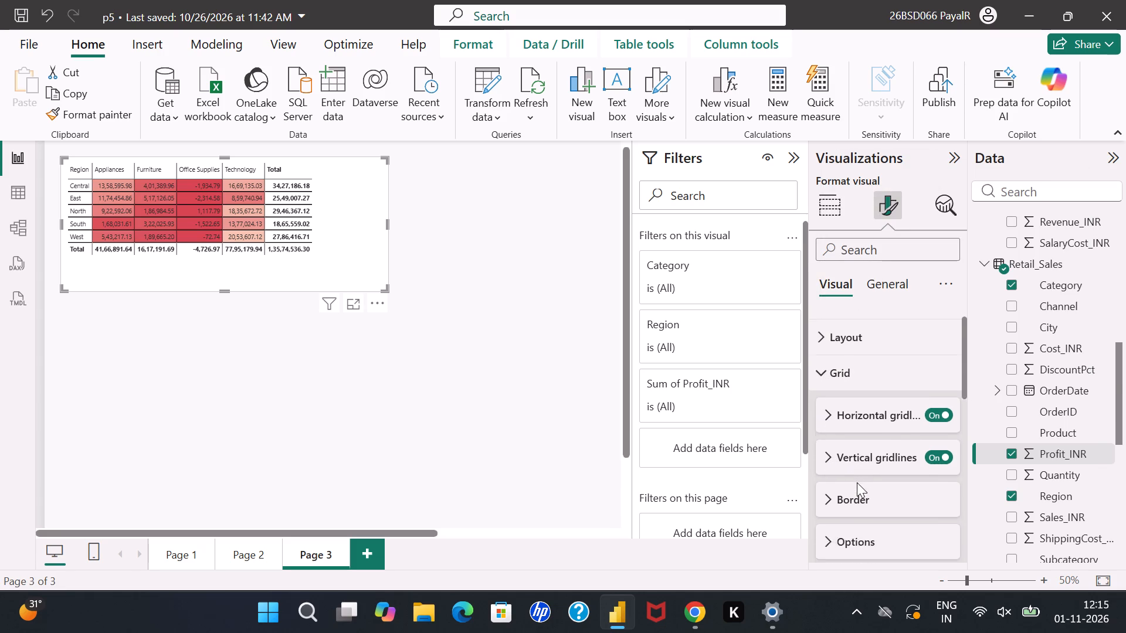
scroll(857, 482, "down", 1)
left_click(824, 462)
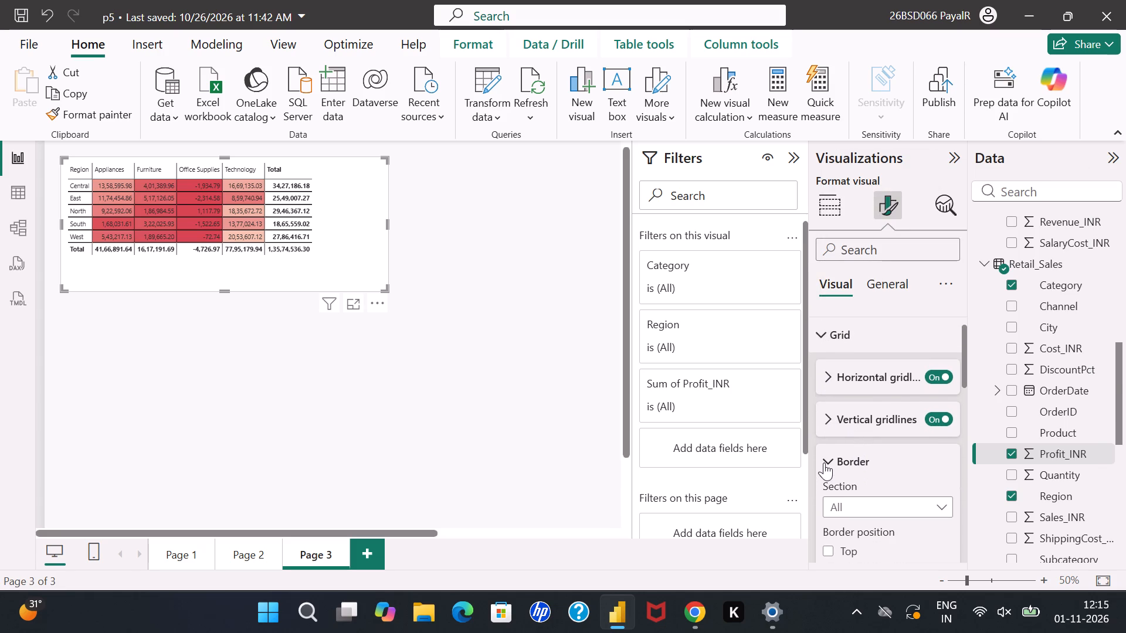
left_click(860, 515)
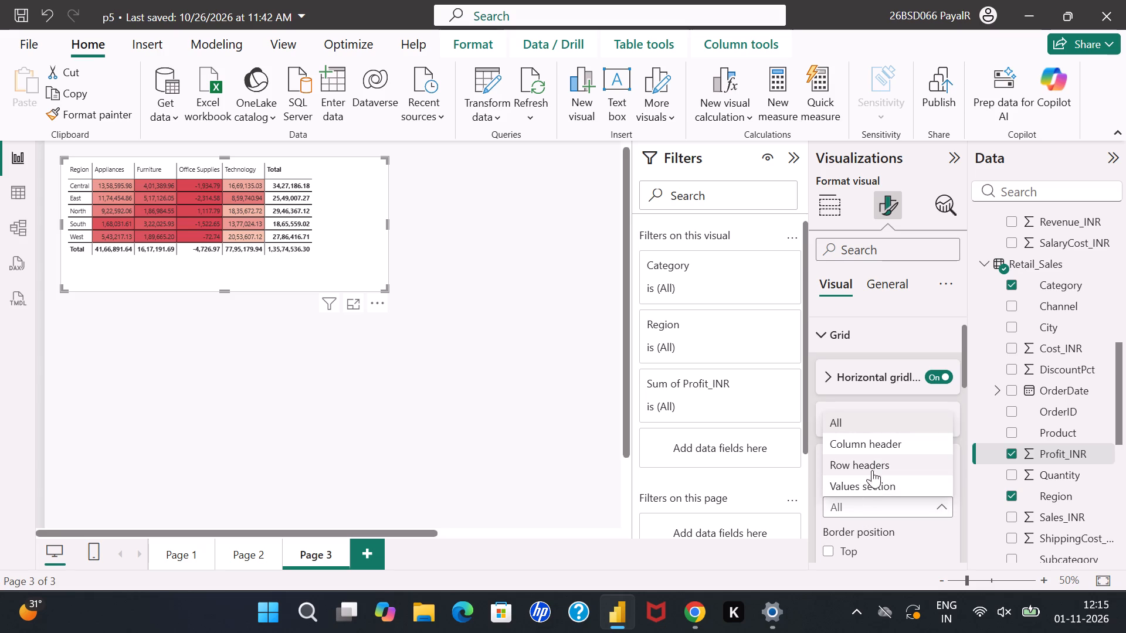
left_click(874, 464)
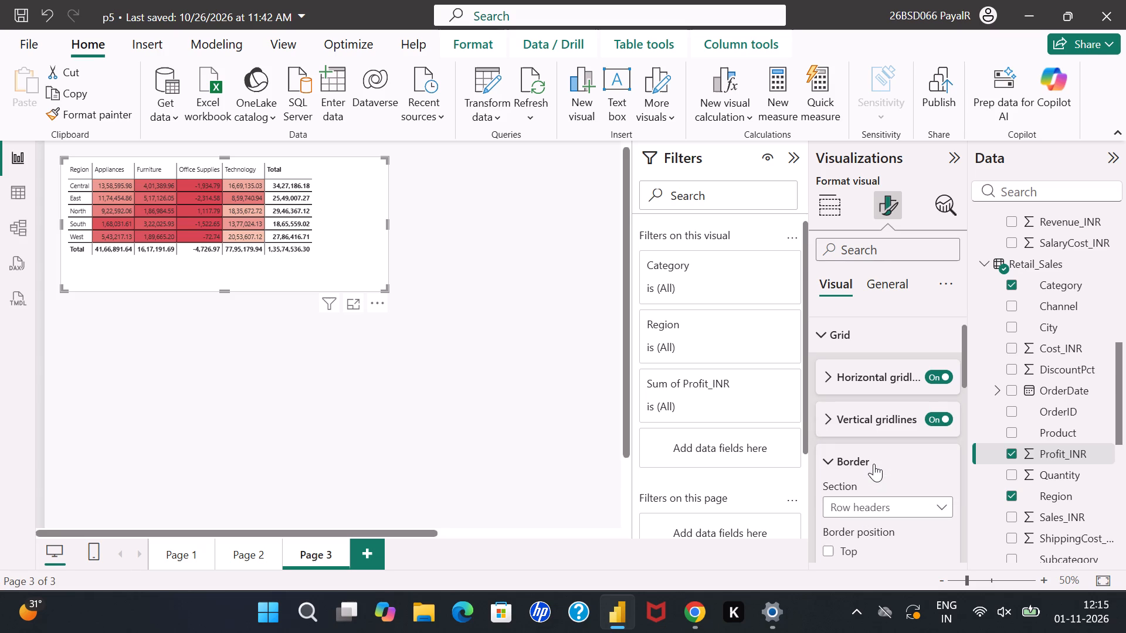
left_click(866, 518)
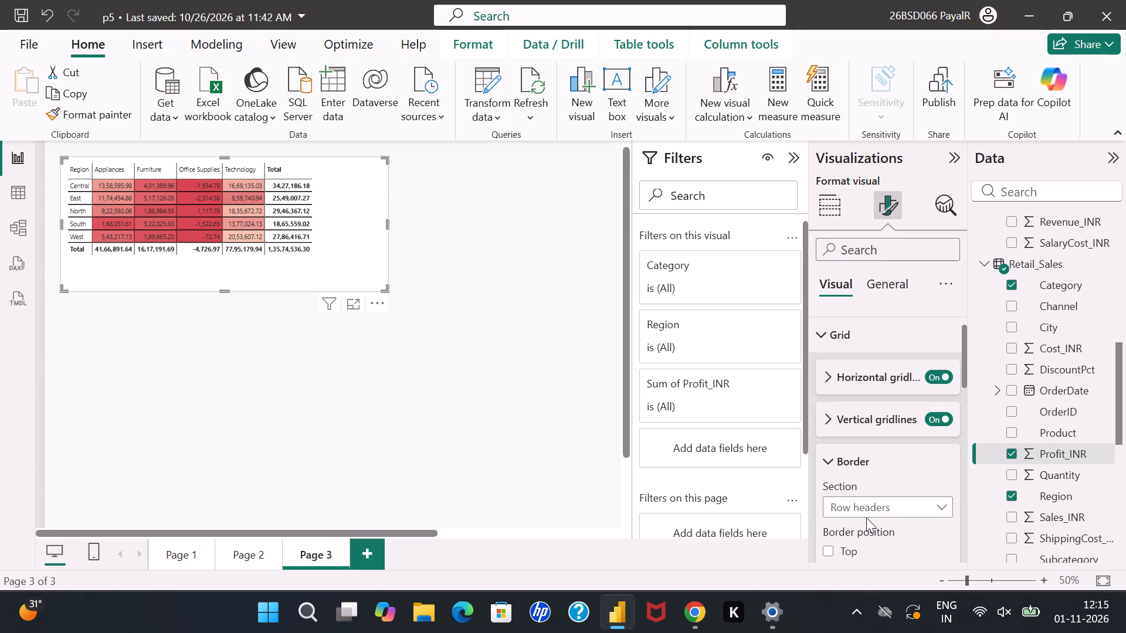
left_click(873, 506)
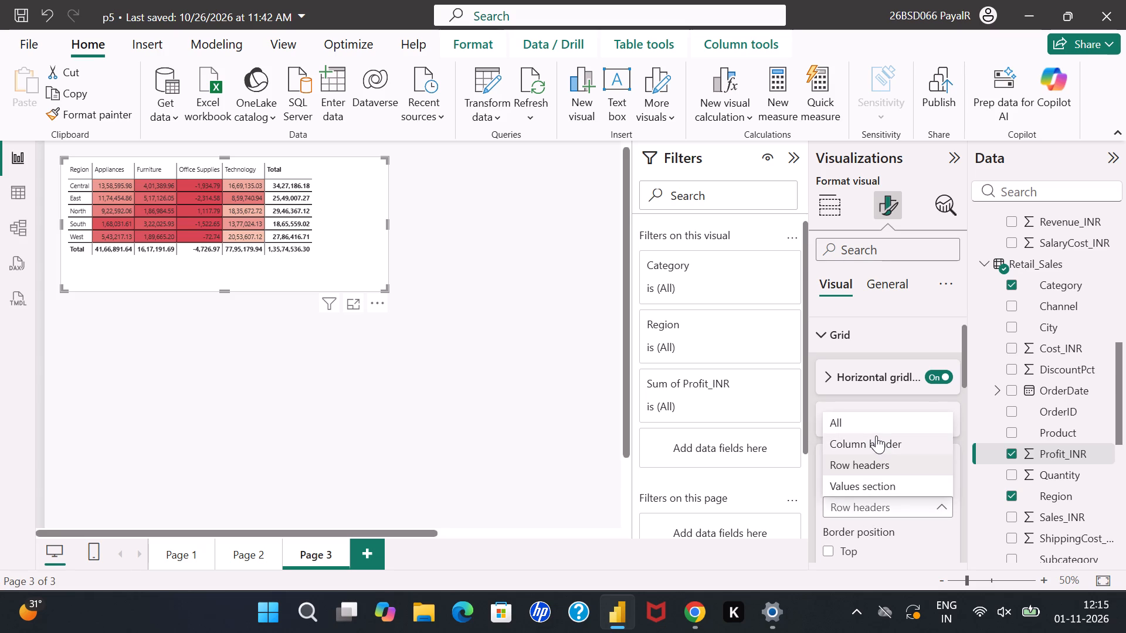
left_click(879, 420)
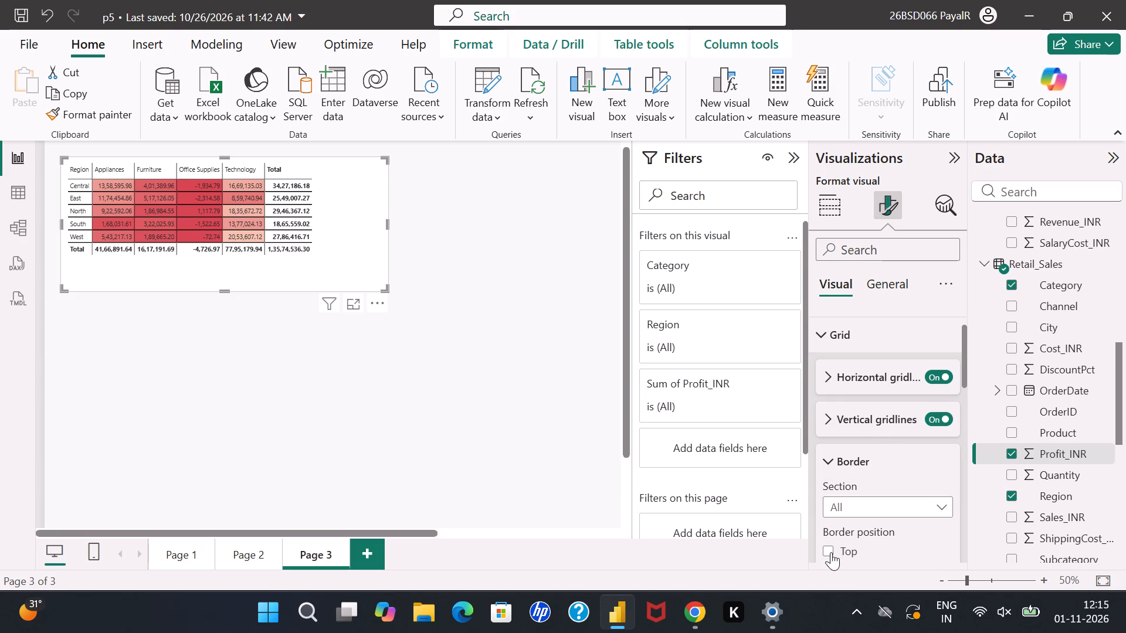
left_click(831, 552)
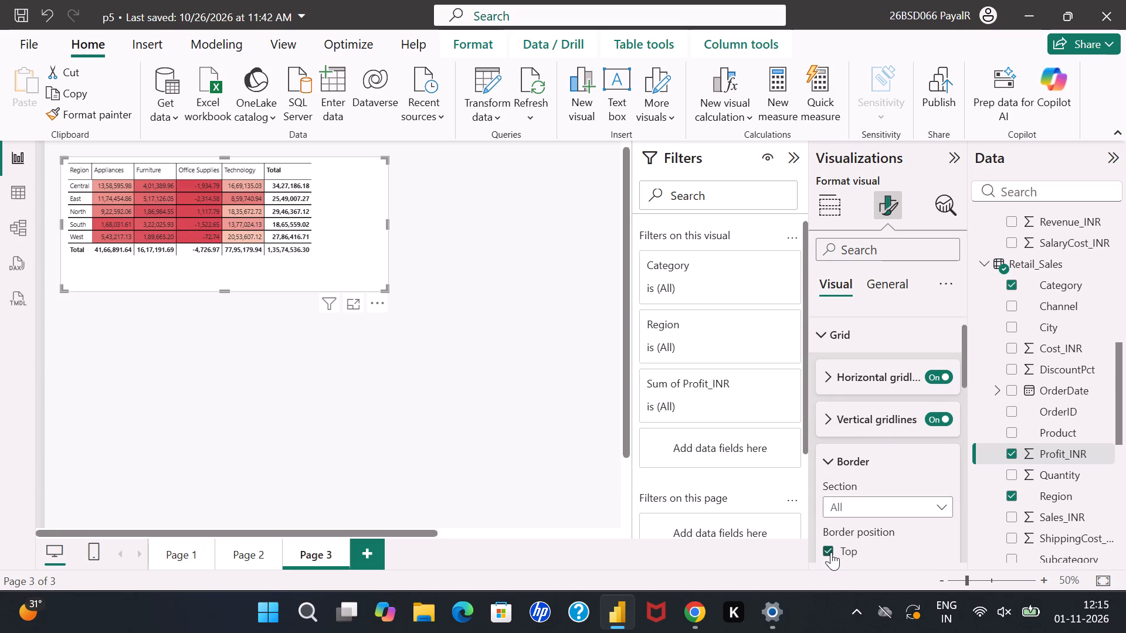
scroll(881, 534, "down", 1)
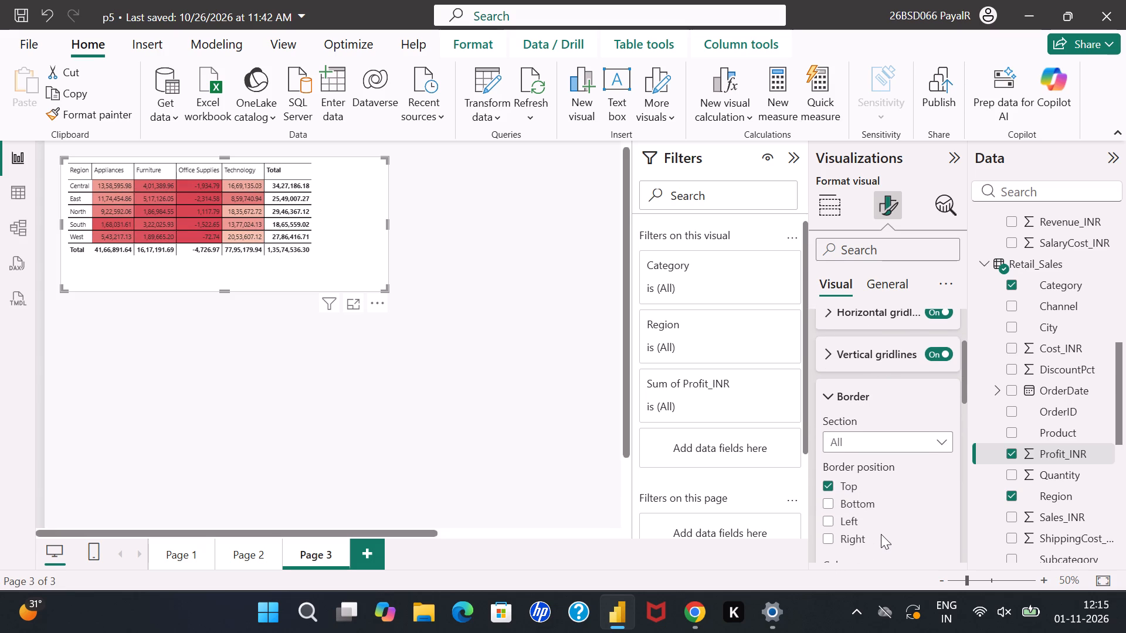
left_click(831, 504)
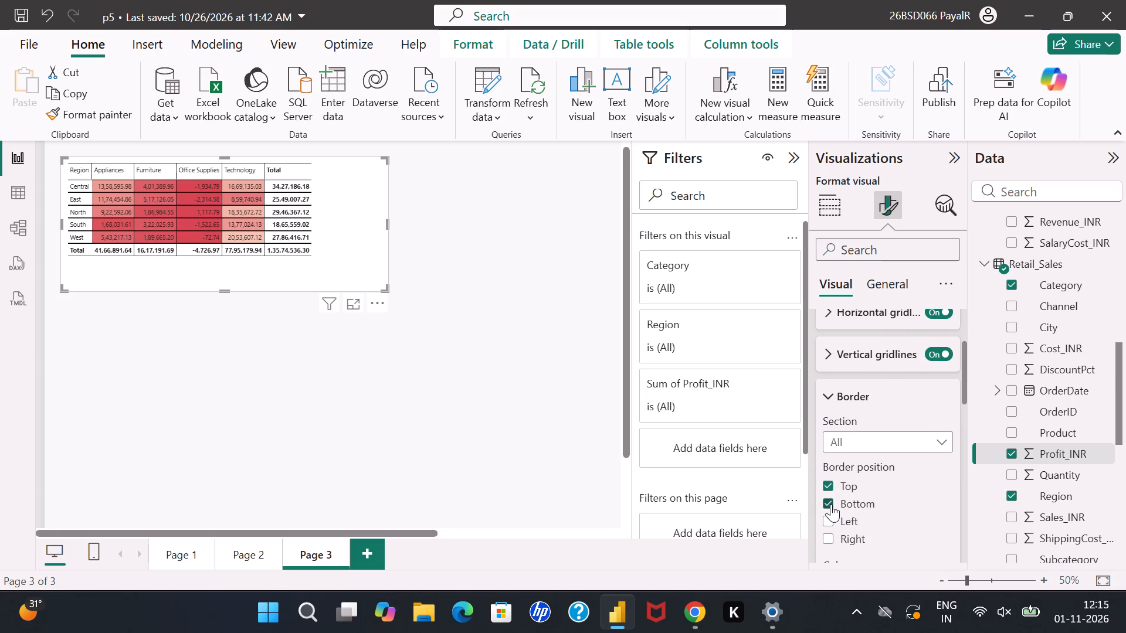
left_click(821, 522)
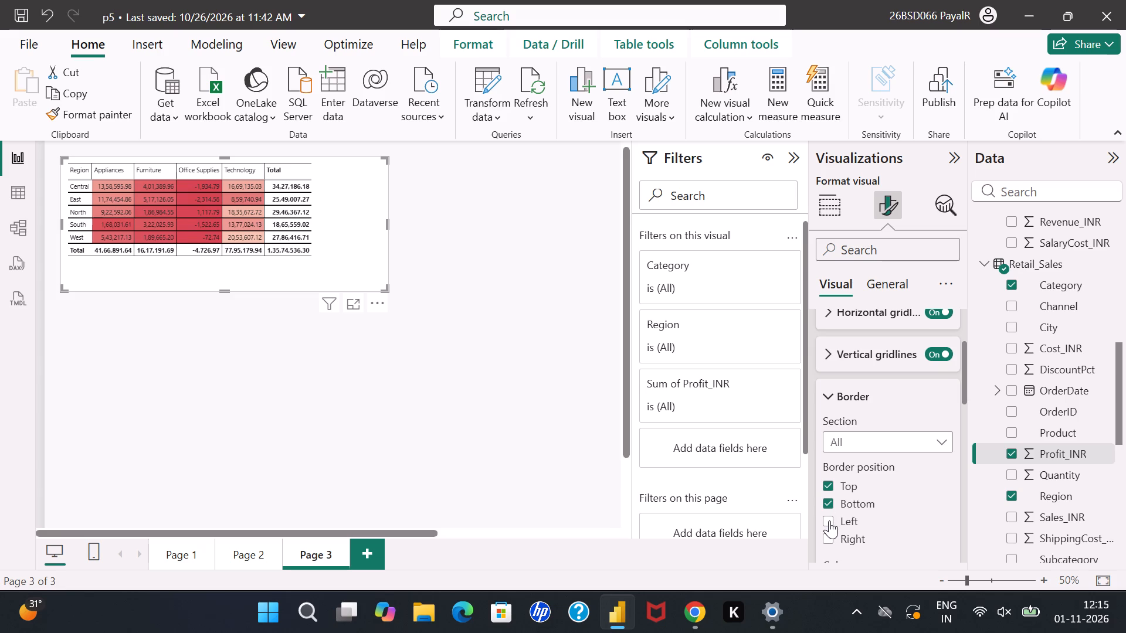
left_click(829, 520)
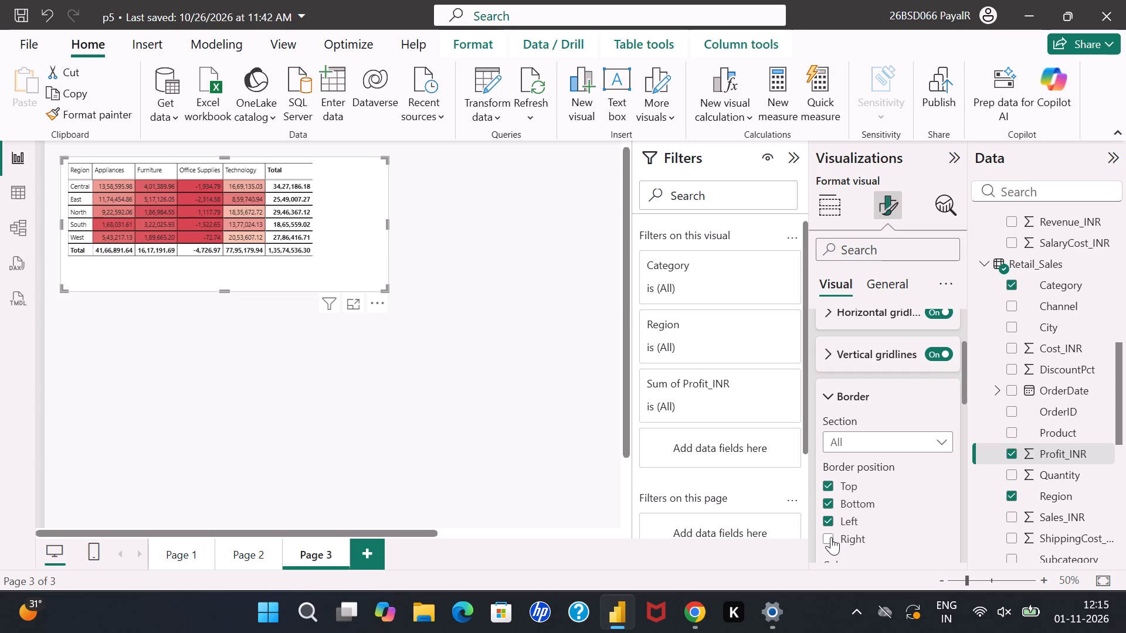
left_click(831, 537)
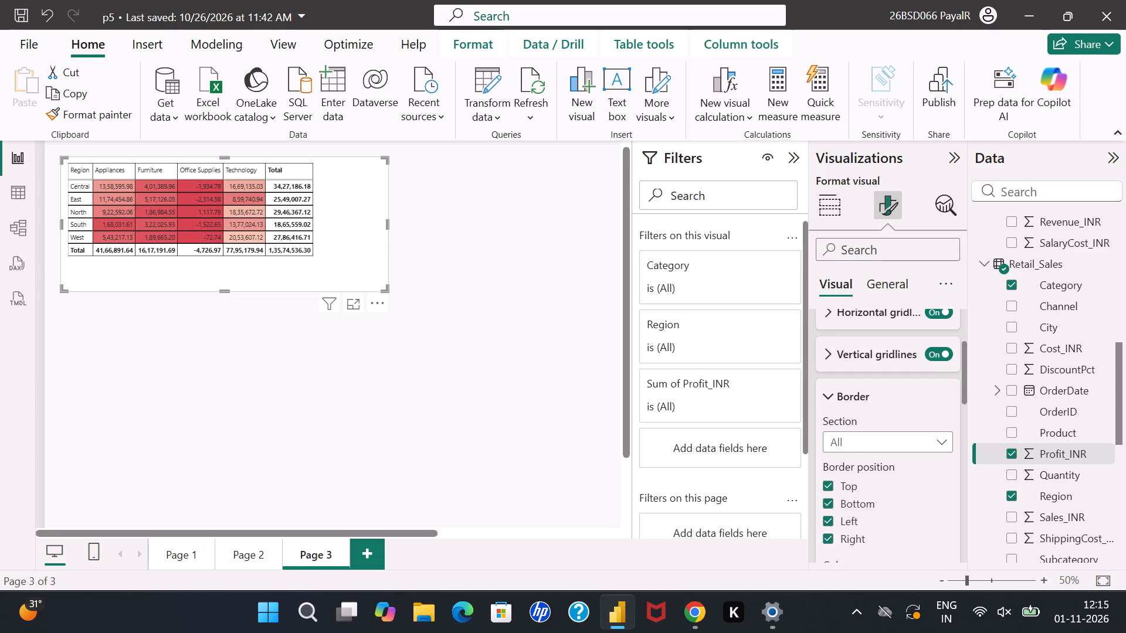
left_click(840, 392)
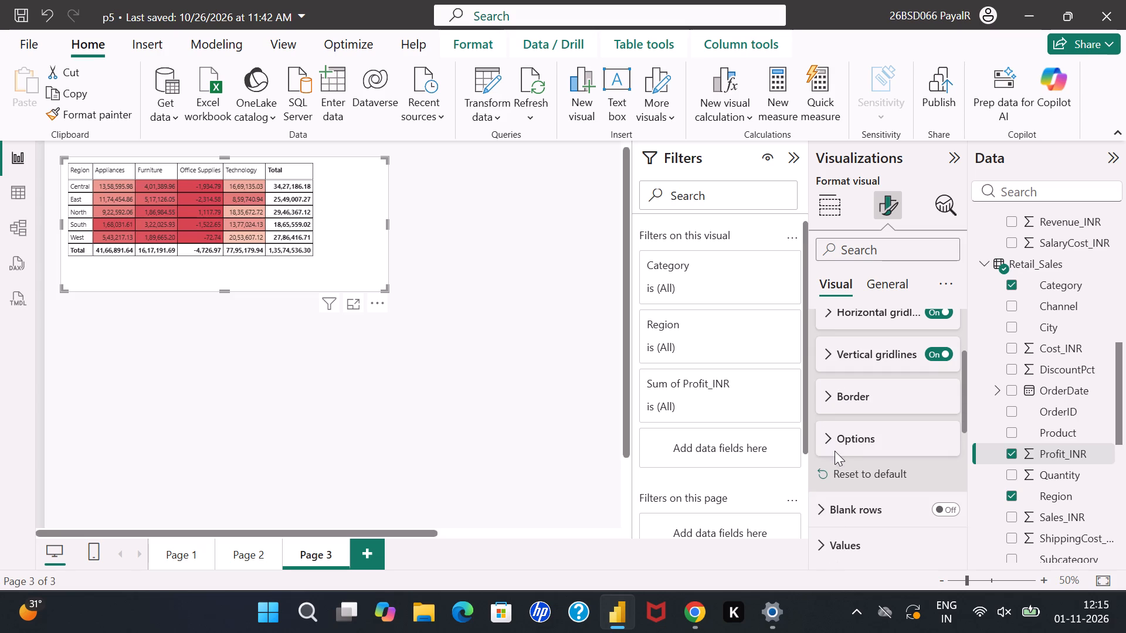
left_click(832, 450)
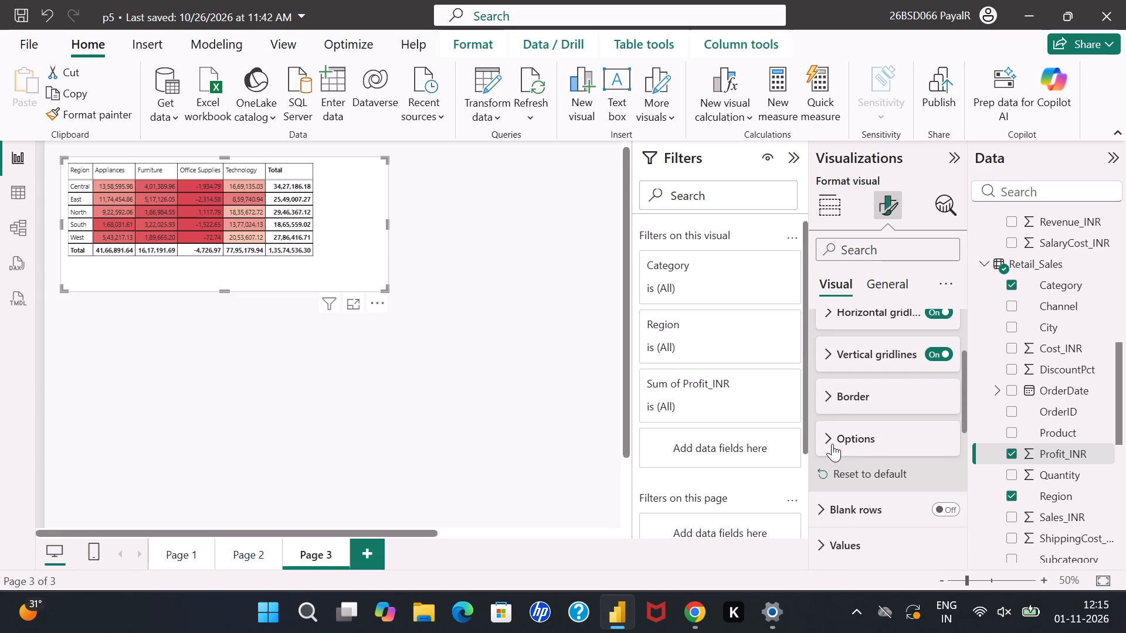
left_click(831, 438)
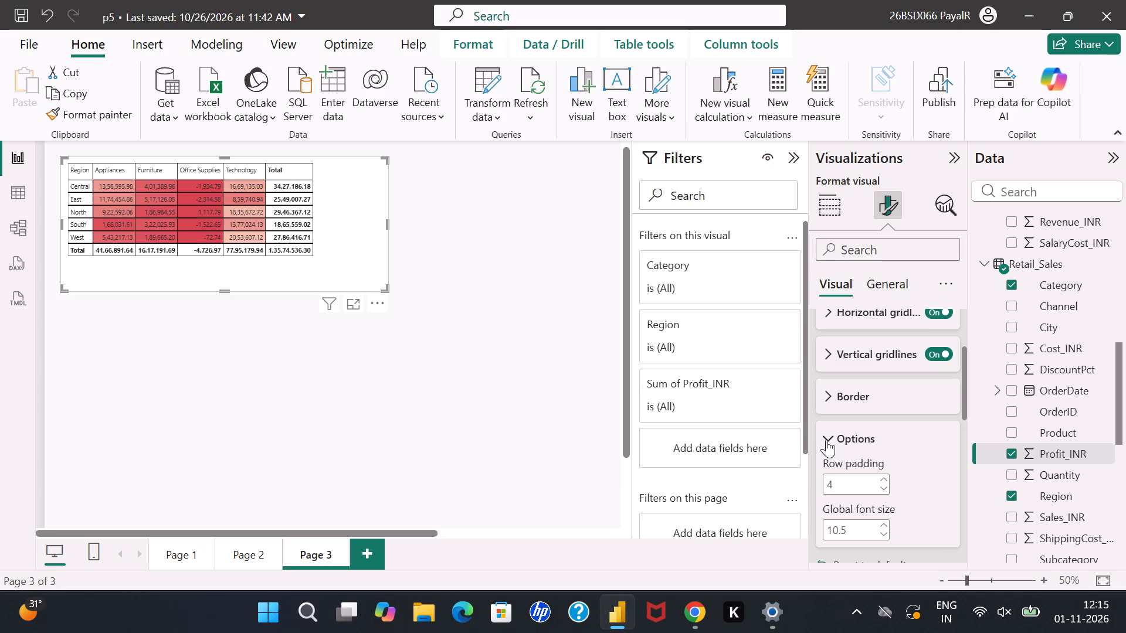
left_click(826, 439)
Try Segoe UI Light for the Matrix's values and set their font to Tahoma.
scroll(853, 477, "down", 1)
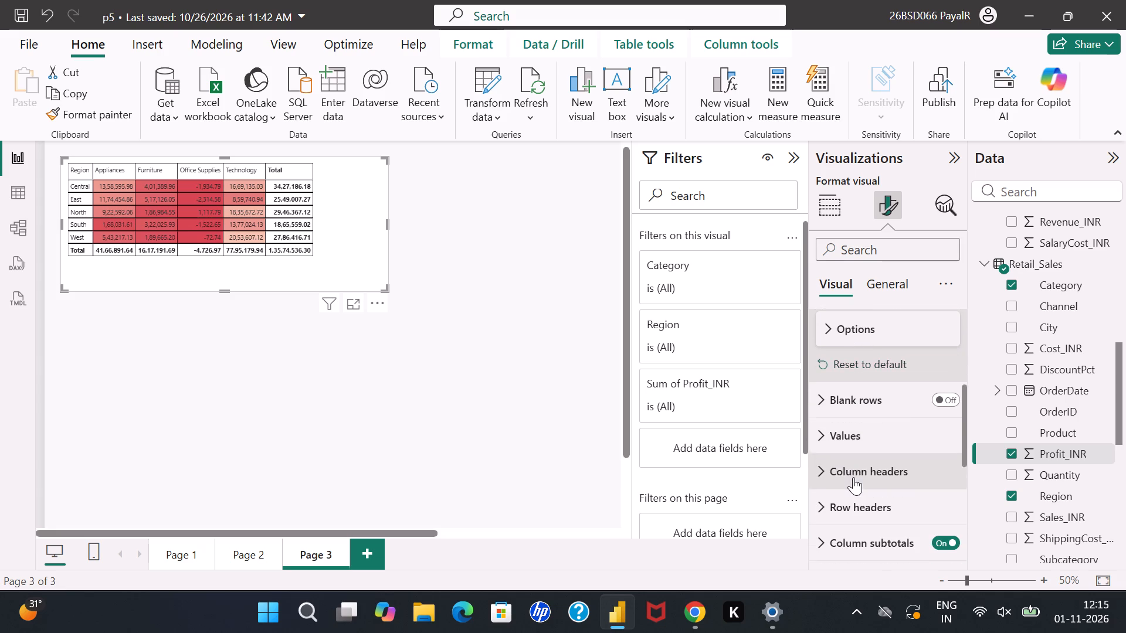
scroll(853, 477, "down", 3)
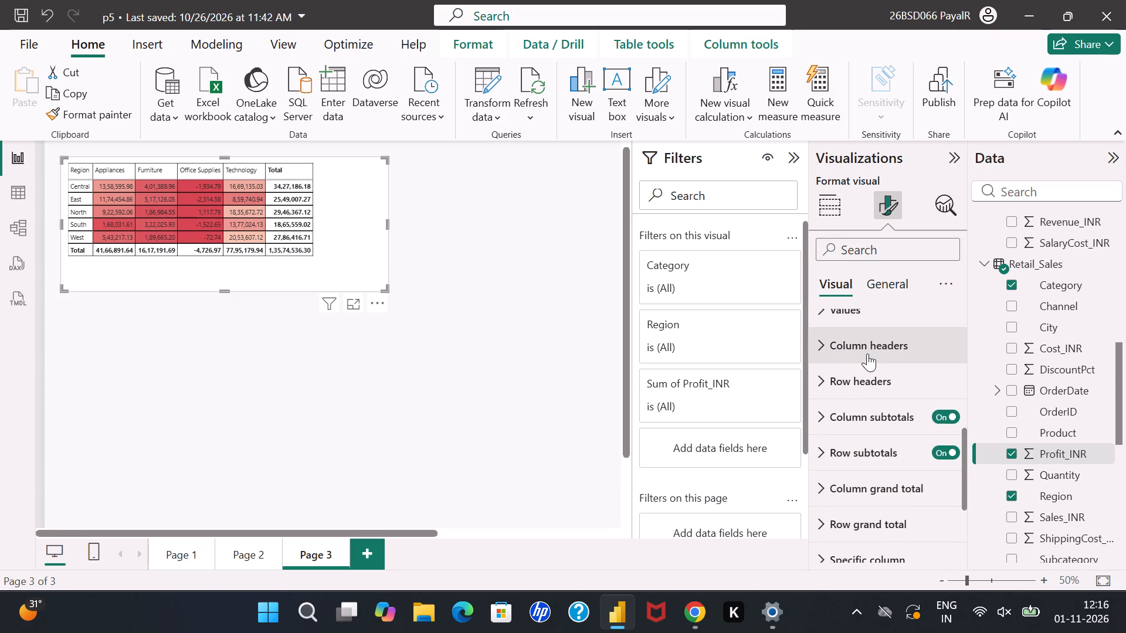
scroll(867, 353, "up", 1)
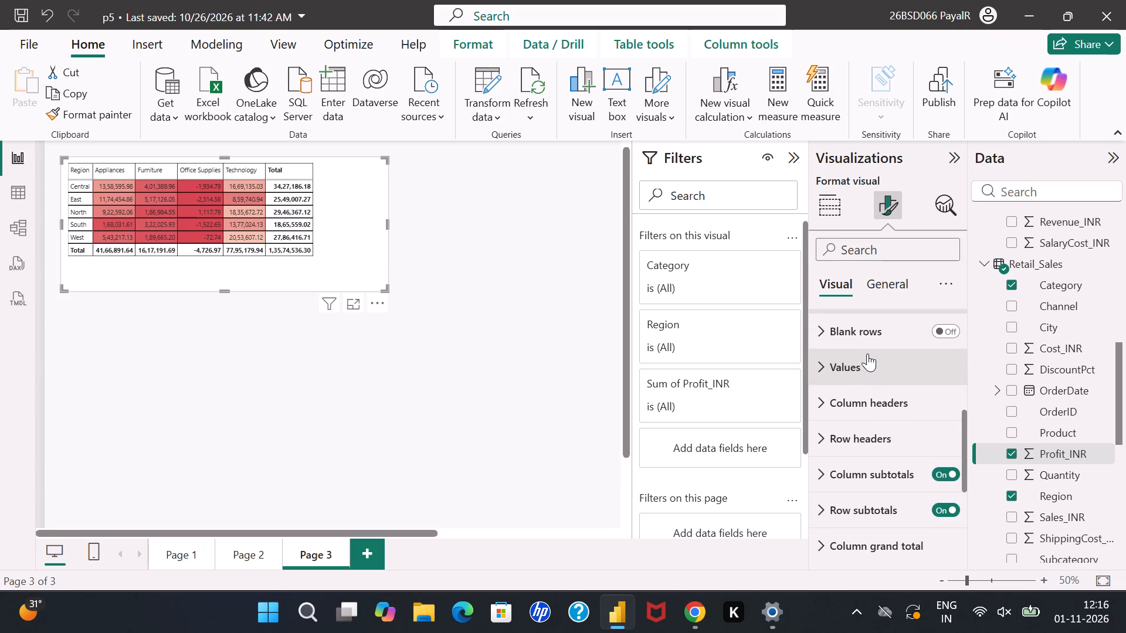
scroll(867, 353, "up", 1)
left_click(830, 364)
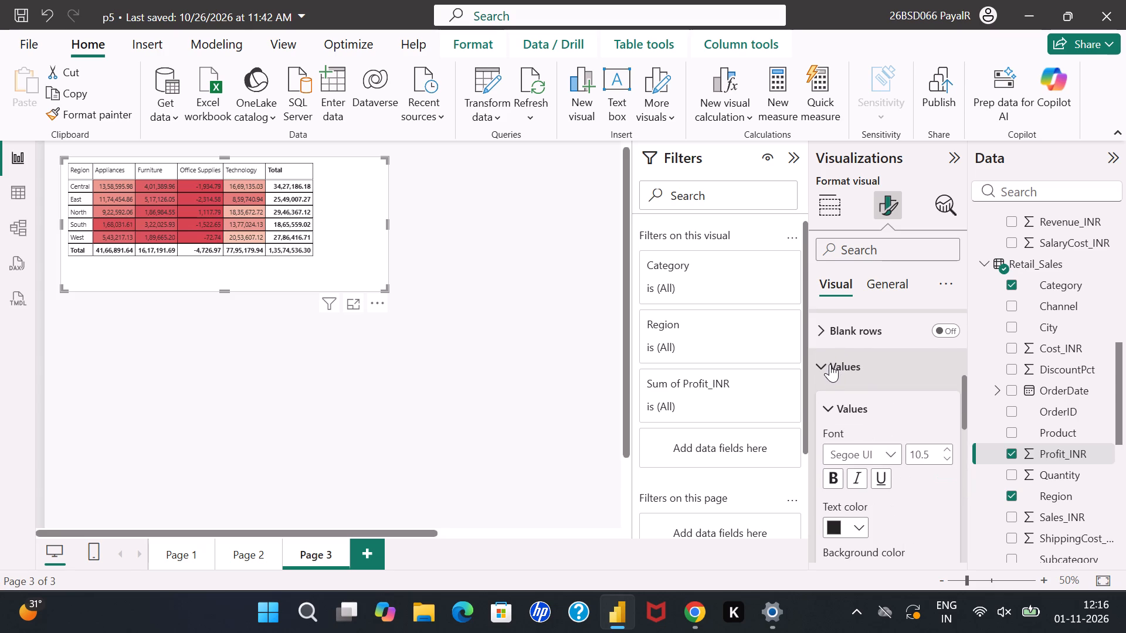
left_click(878, 448)
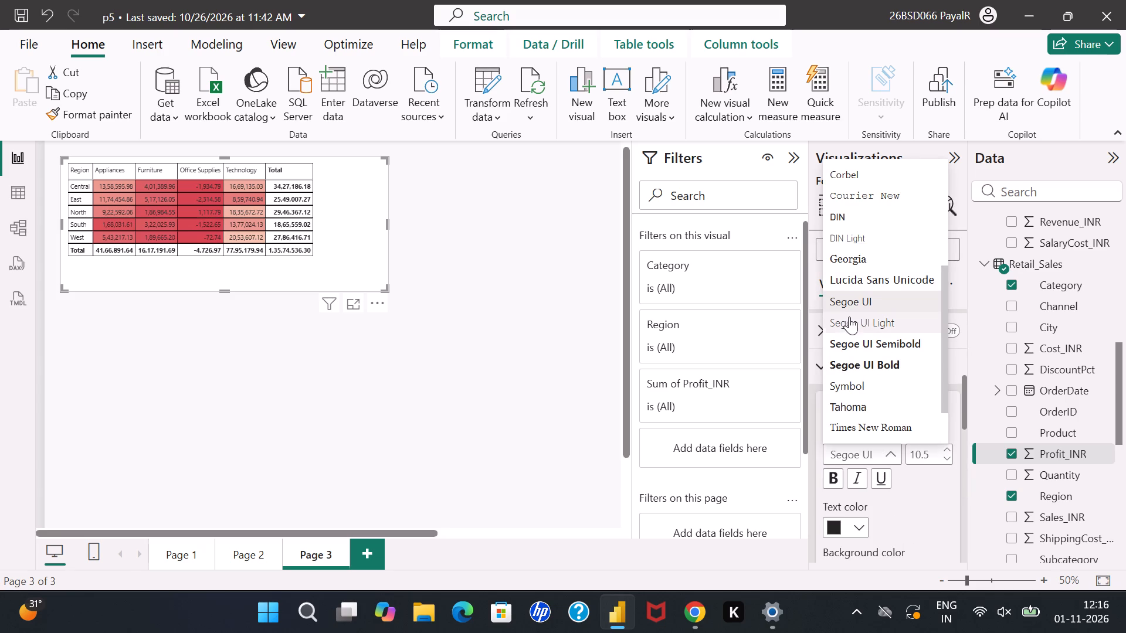
left_click(848, 324)
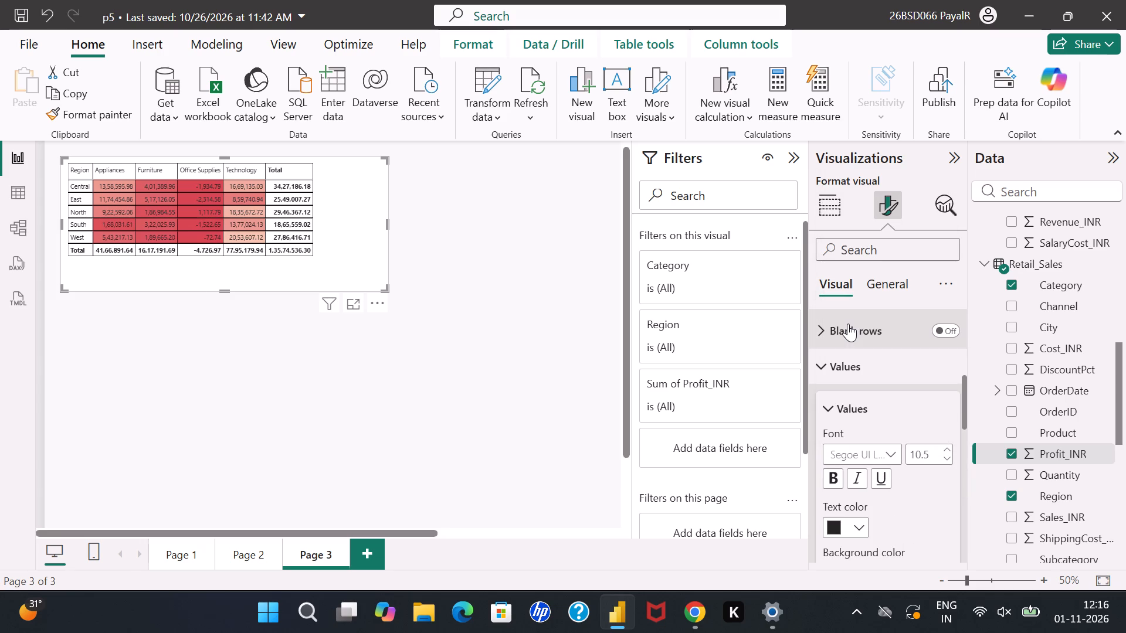
left_click(859, 455)
left_click(880, 393)
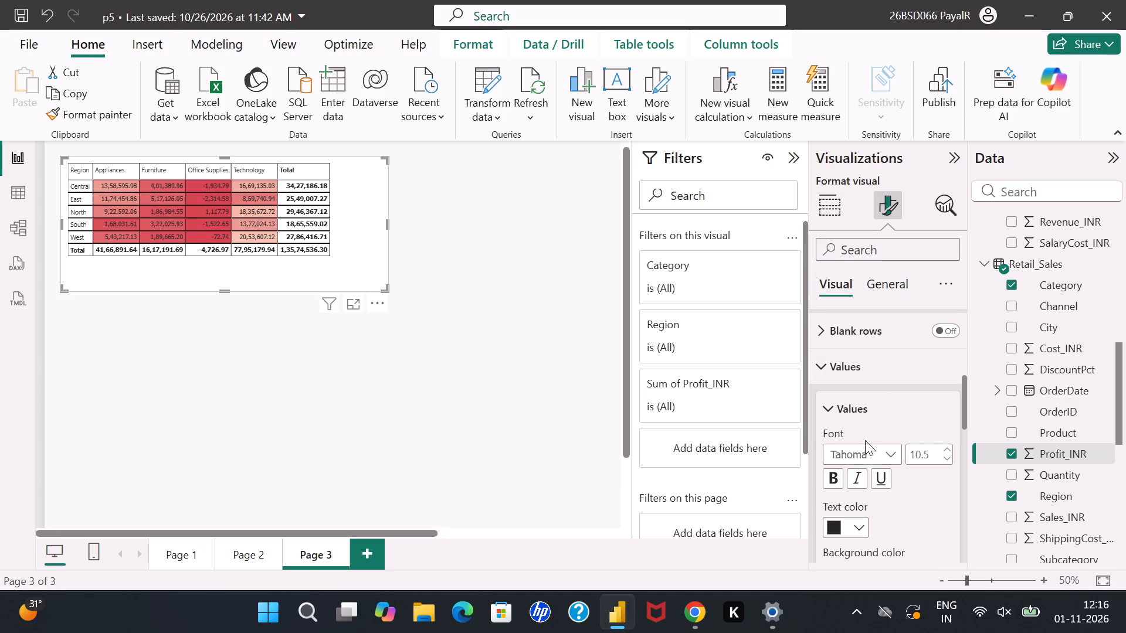
Increase the Matrix values' font size to 12 and change their font to Trebuchet.
left_click(948, 450)
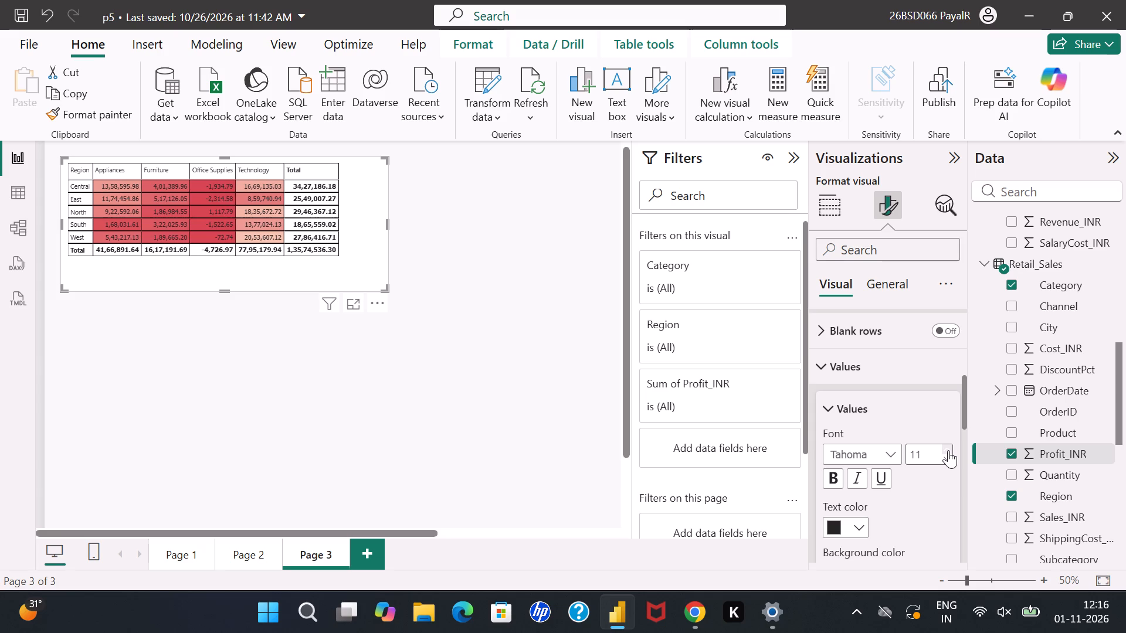
left_click(948, 450)
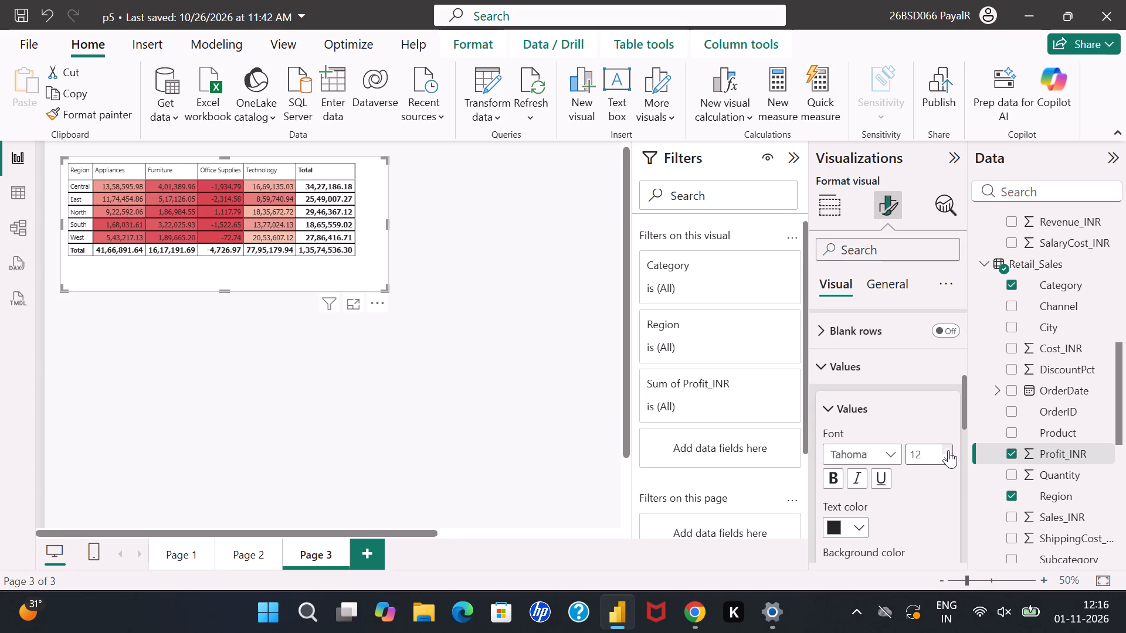
left_click(894, 451)
left_click(885, 396)
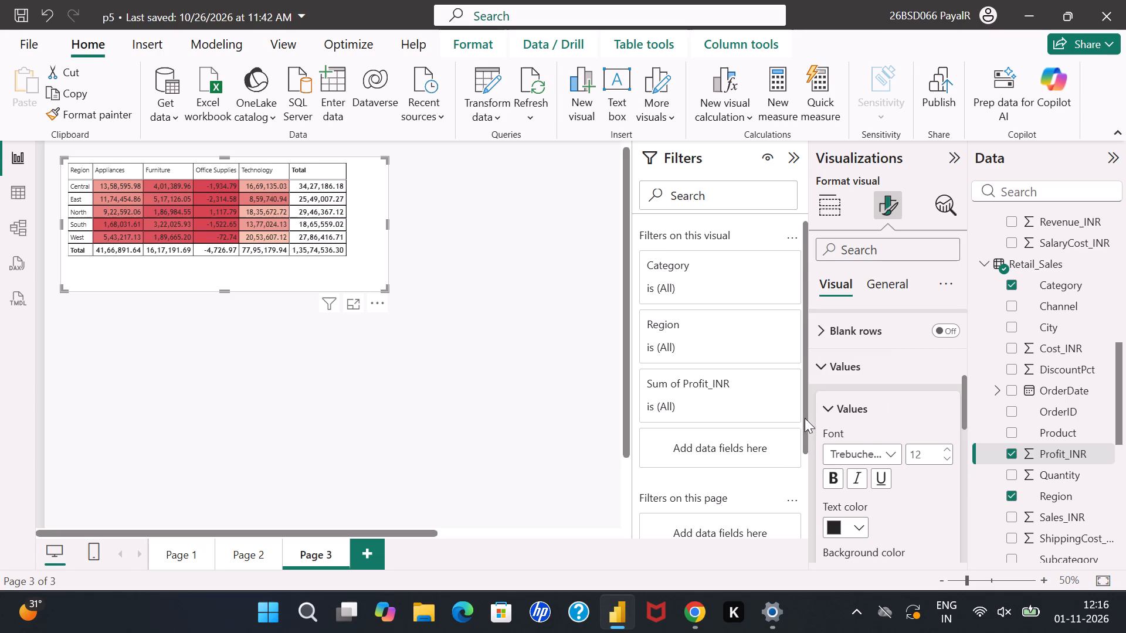
left_click(825, 374)
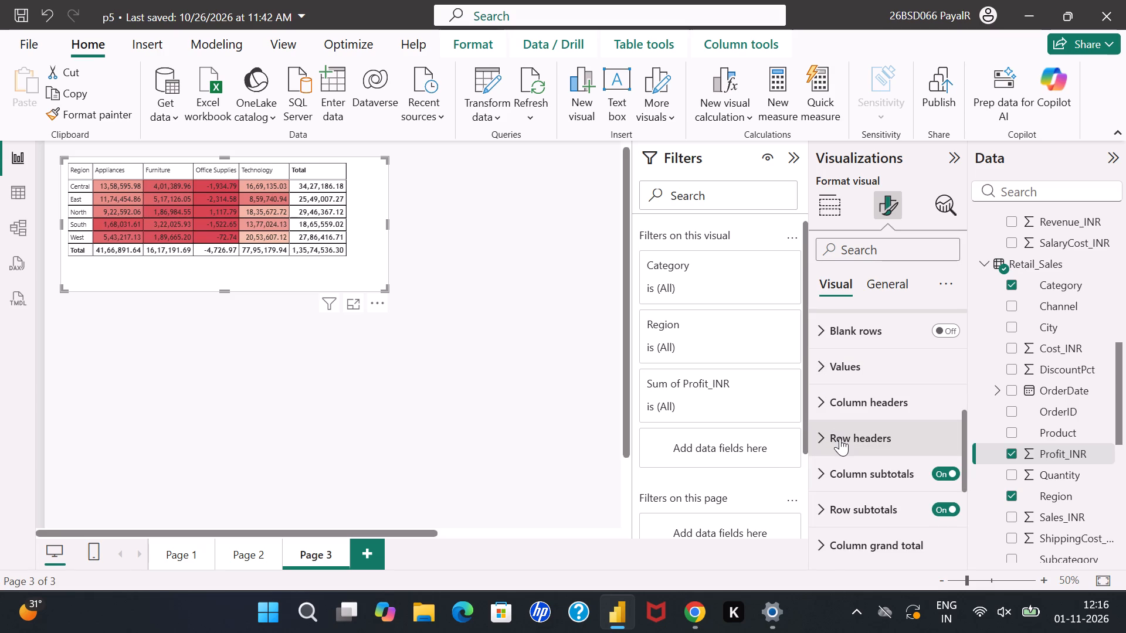
Look through the Matrix's formatting options for column headers, row headers, column grand total and cell elements.
left_click(856, 400)
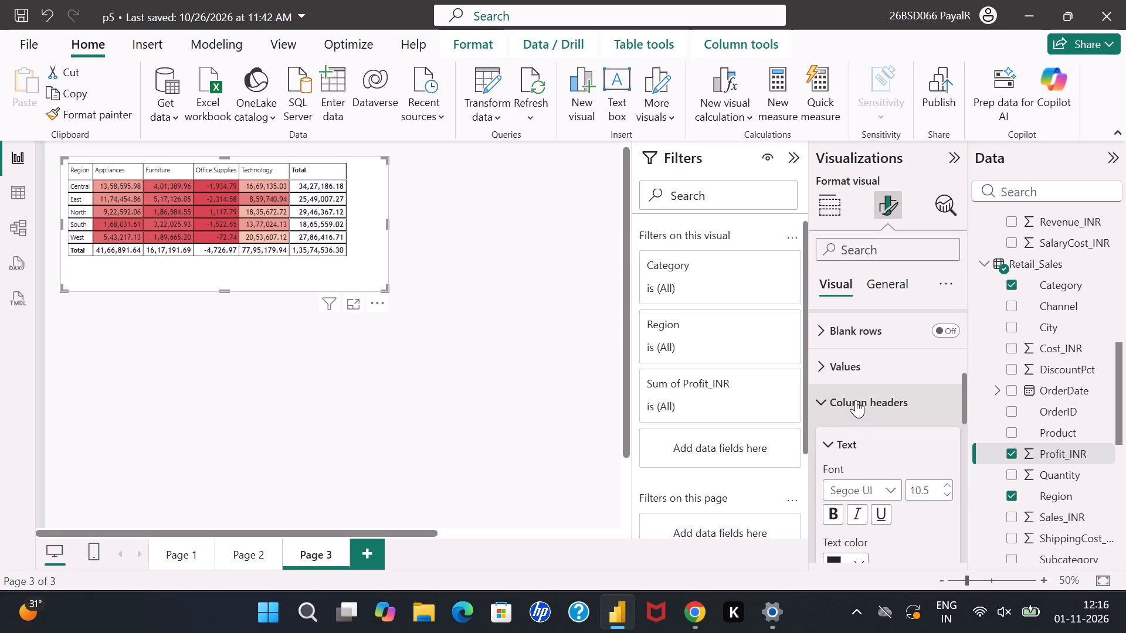
left_click(855, 400)
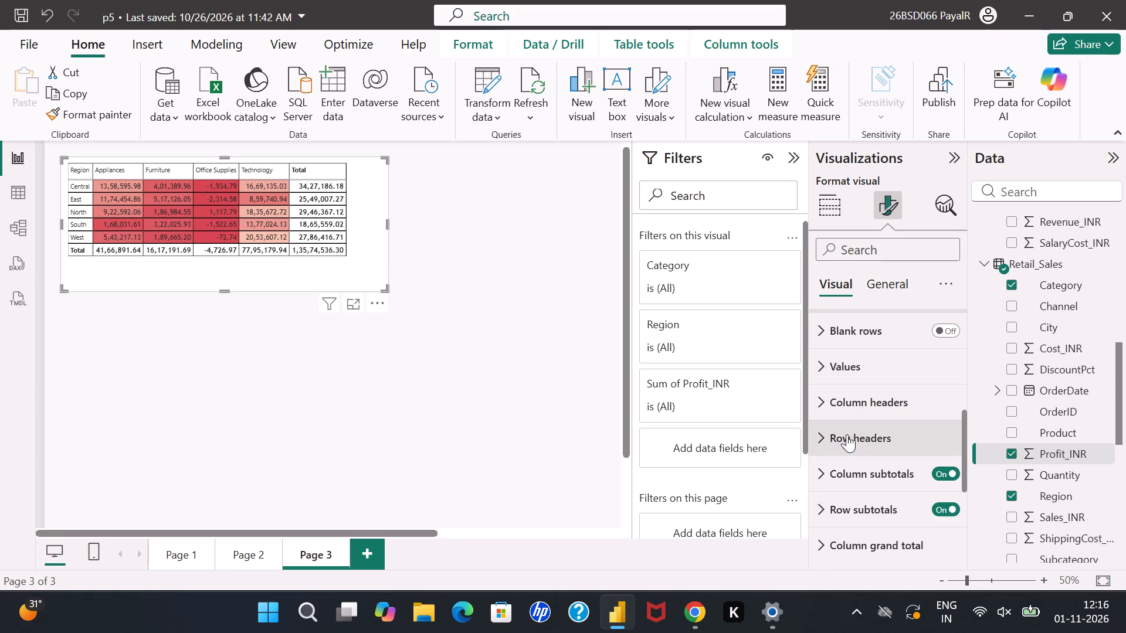
left_click(847, 434)
left_click(847, 434)
scroll(854, 404, "down", 1)
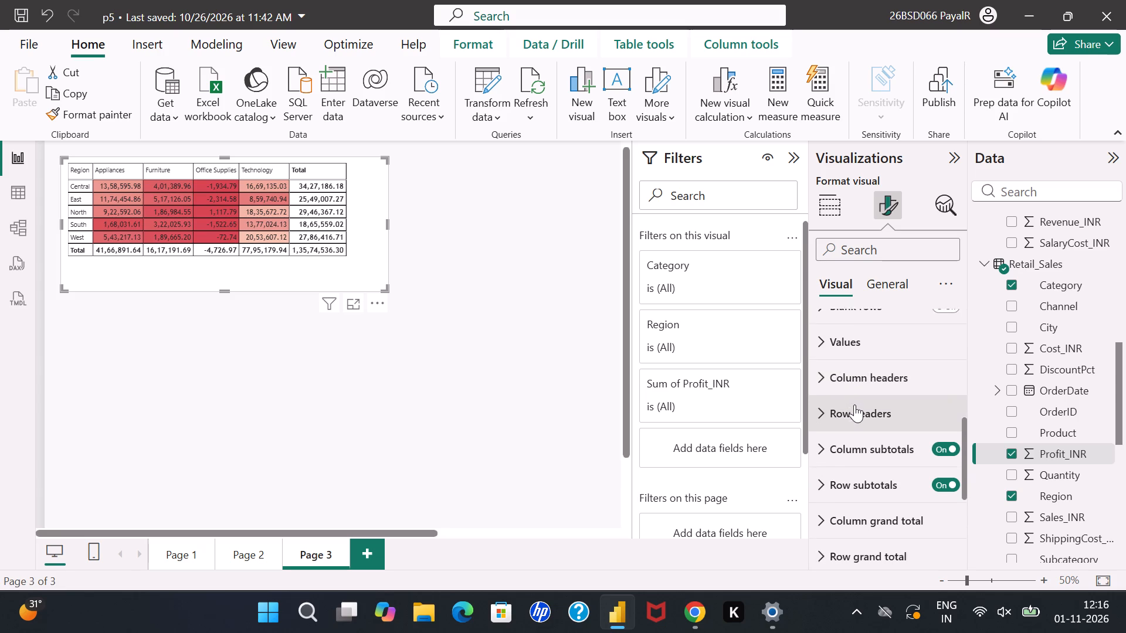
scroll(854, 404, "down", 1)
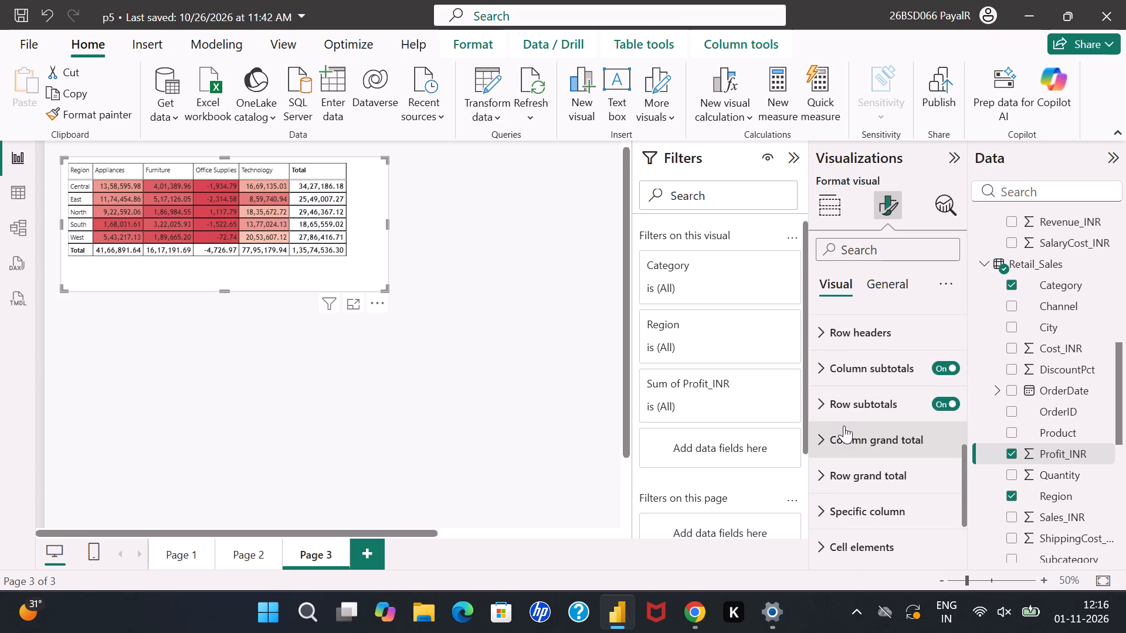
left_click(844, 426)
left_click(841, 431)
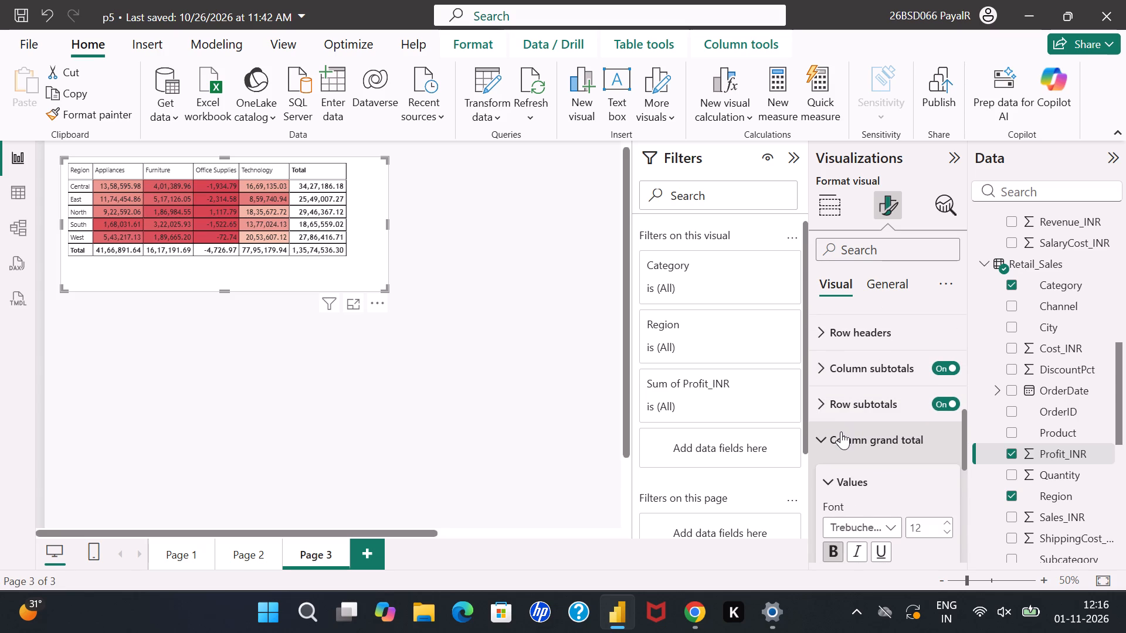
scroll(839, 472, "down", 1)
left_click(839, 472)
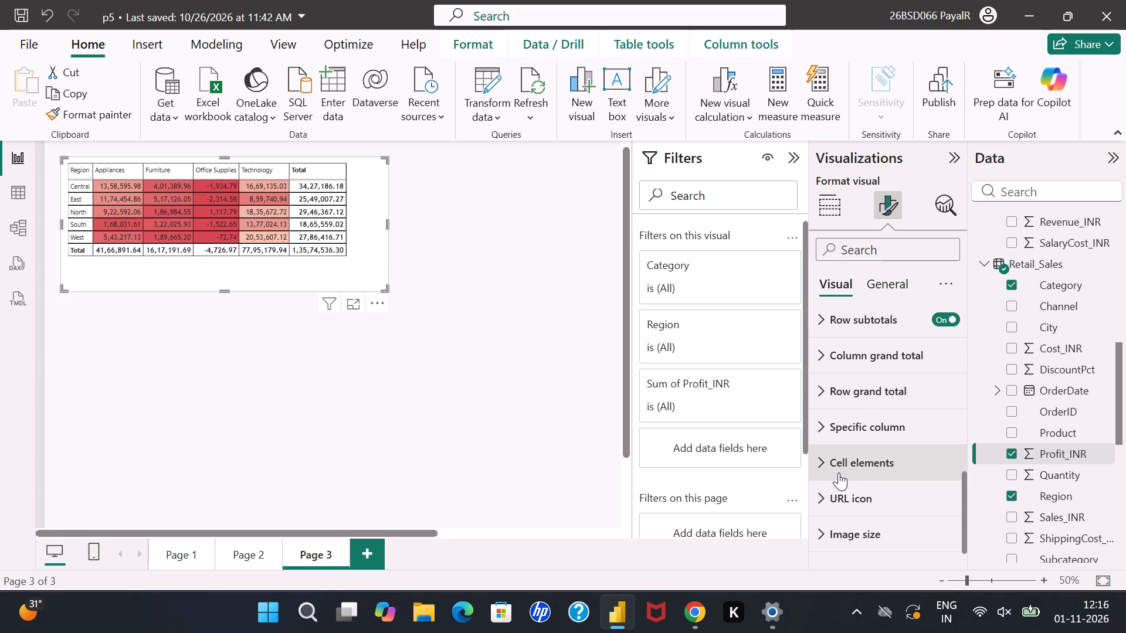
left_click(892, 467)
scroll(892, 467, "down", 1)
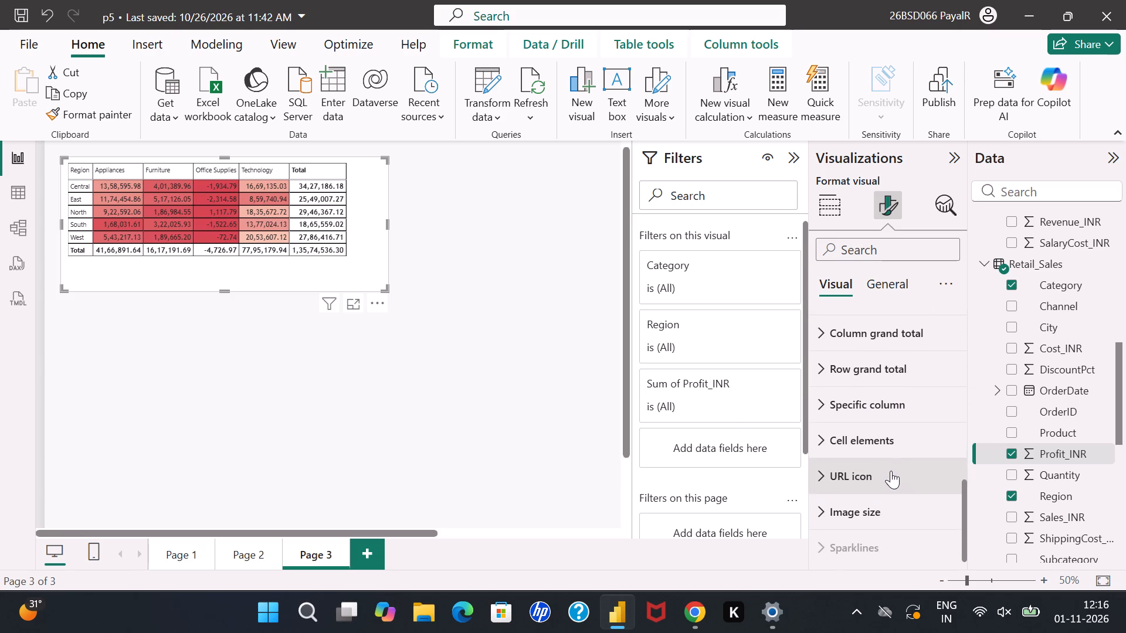
Set the Matrix's image size to 77 px in height and width.
left_click(879, 503)
scroll(898, 488, "down", 1)
left_click(886, 495)
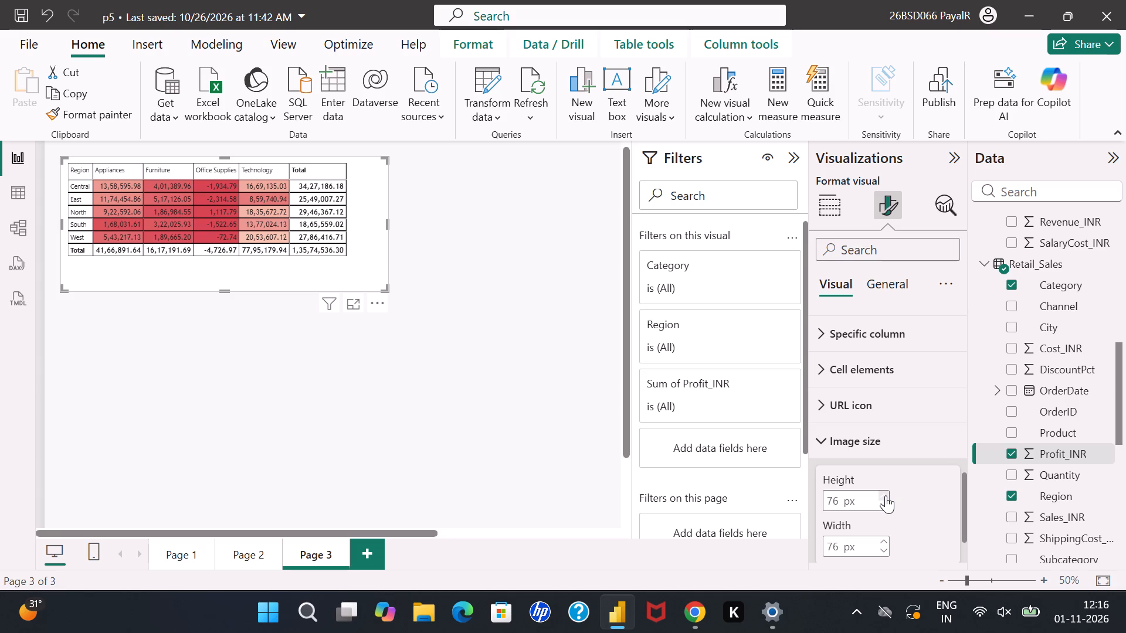
left_click(886, 495)
left_click(826, 449)
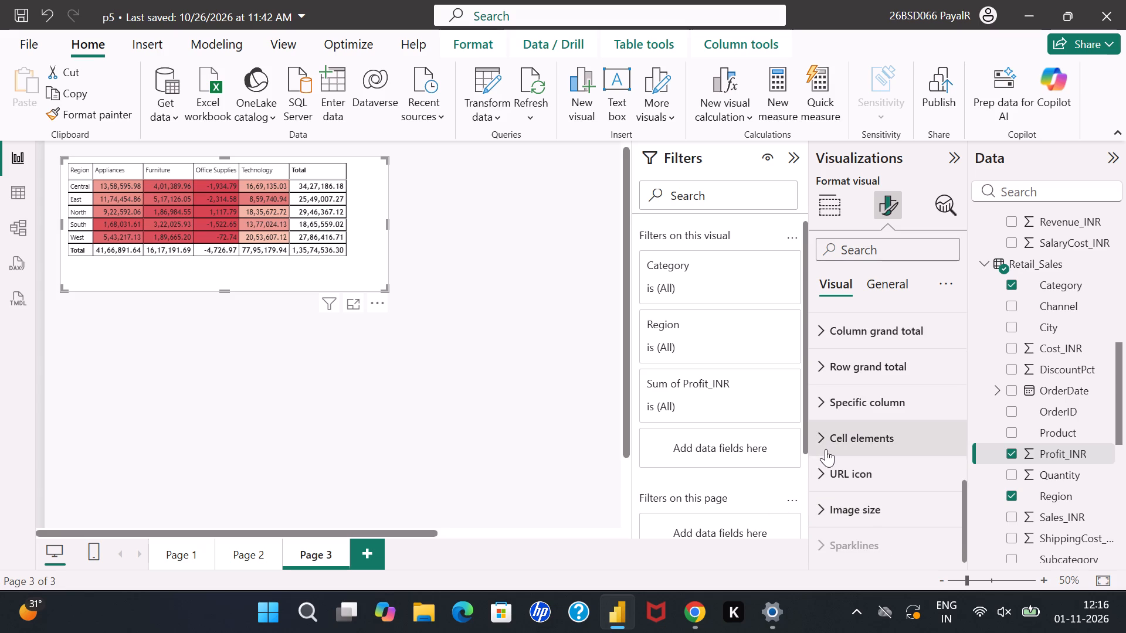
Open the Matrix's title text for editing.
scroll(850, 514, "down", 2)
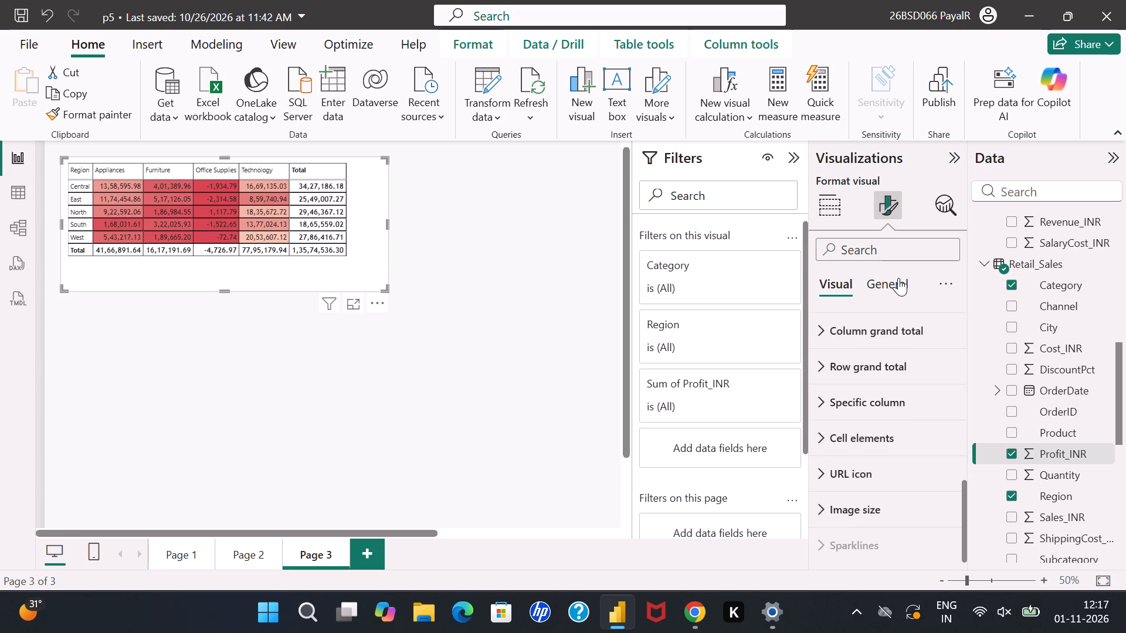
left_click(898, 278)
left_click(857, 352)
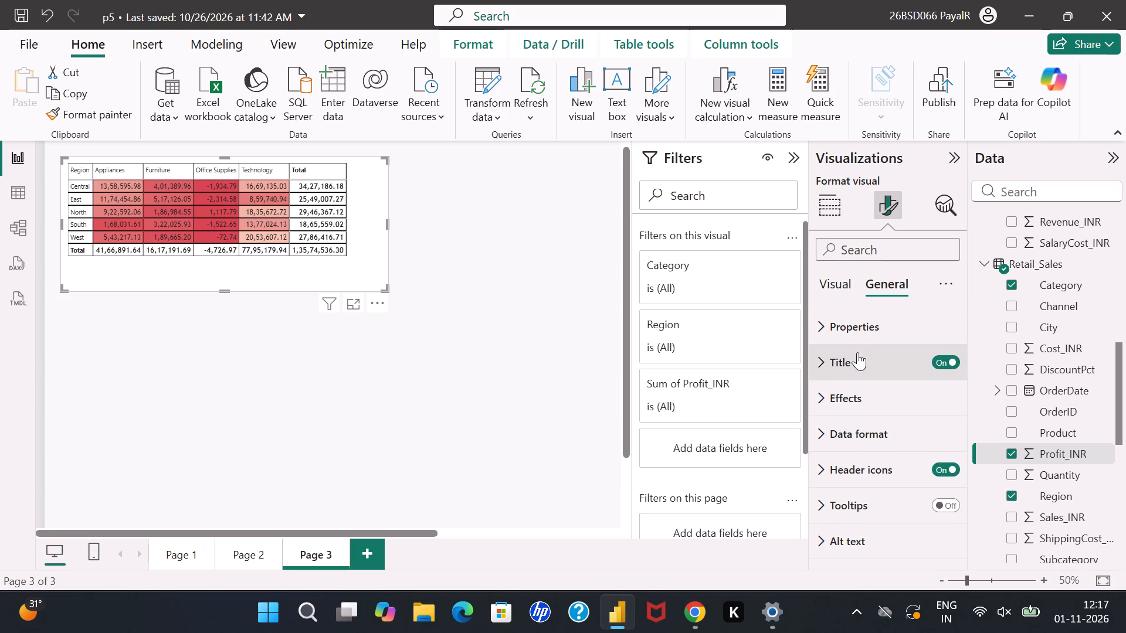
left_click(836, 444)
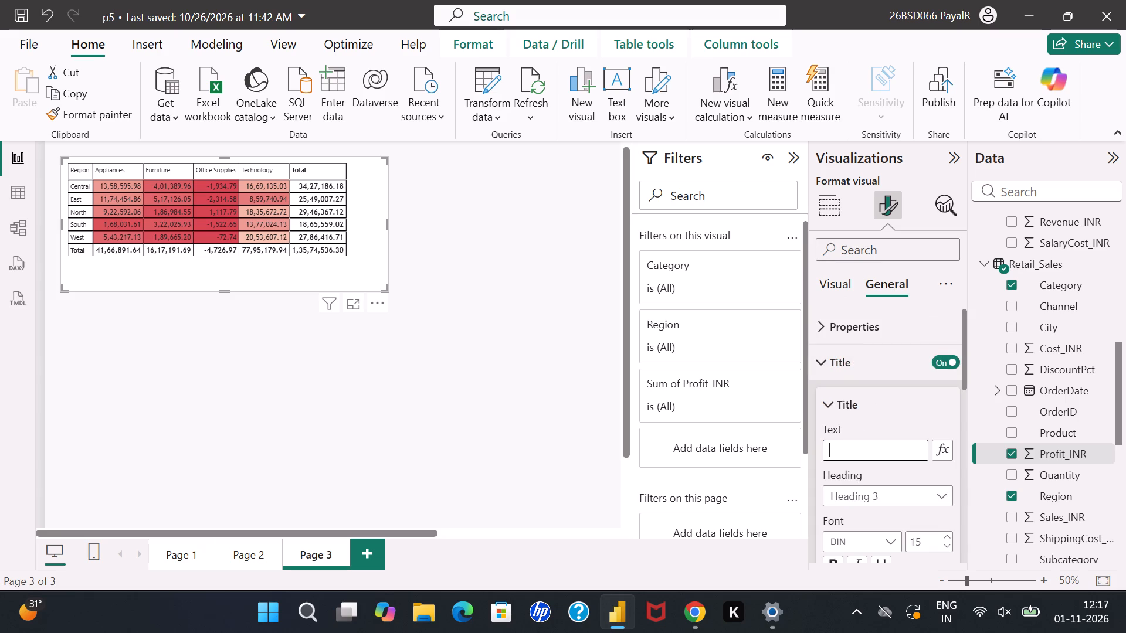
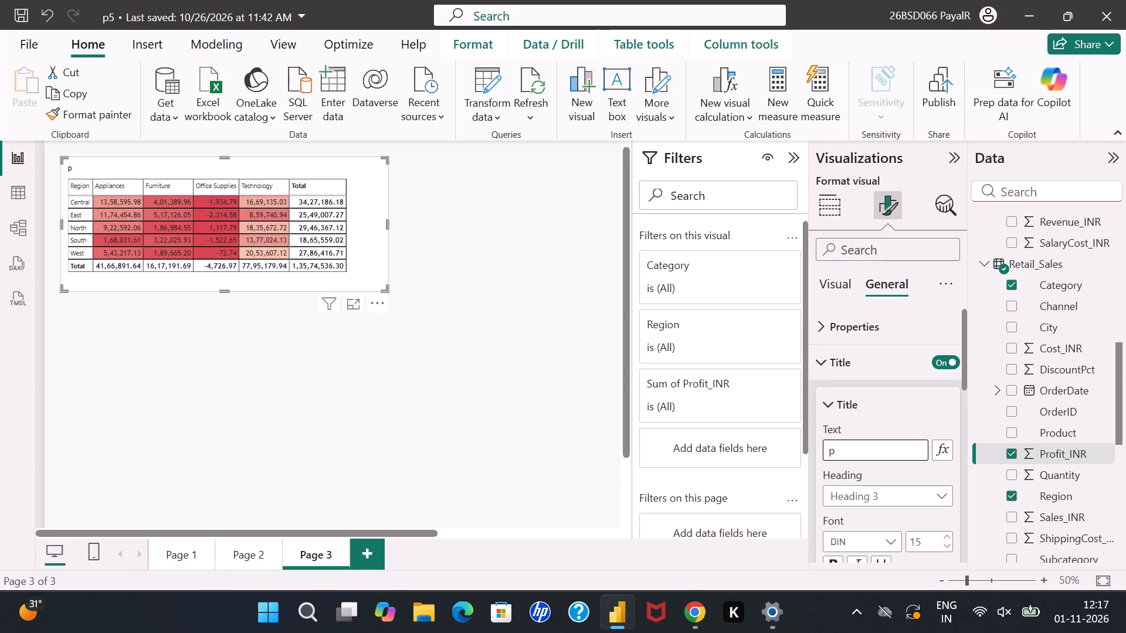
Enter "PROFIT BY REGION AND SUB-CATEGORY" as the Matrix's title text.
key("BackSpace")
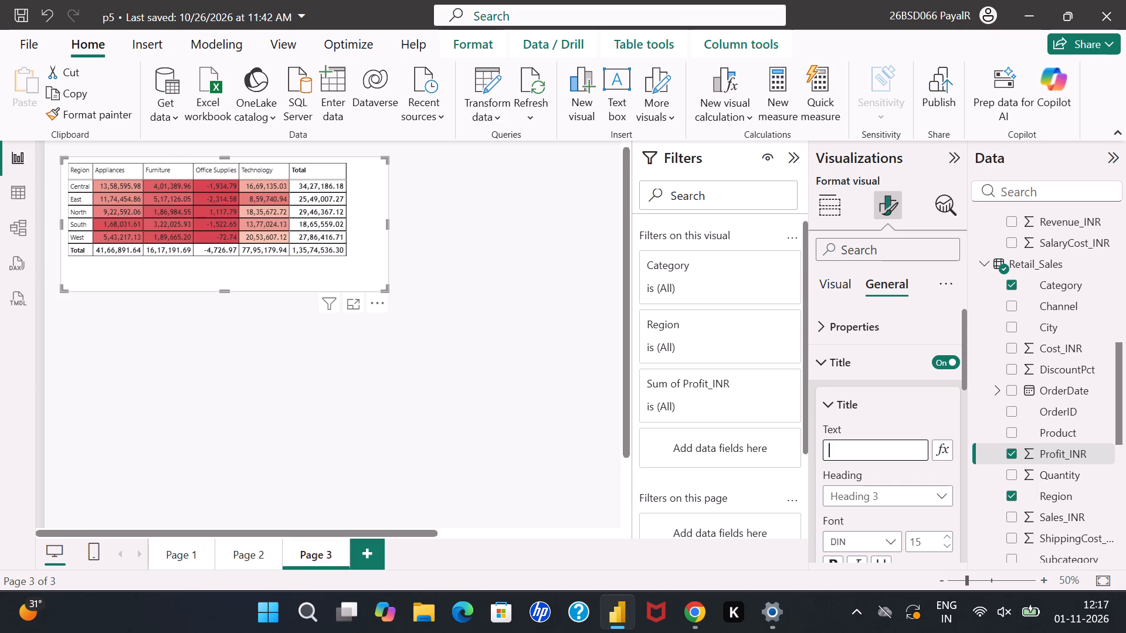
type("PR")
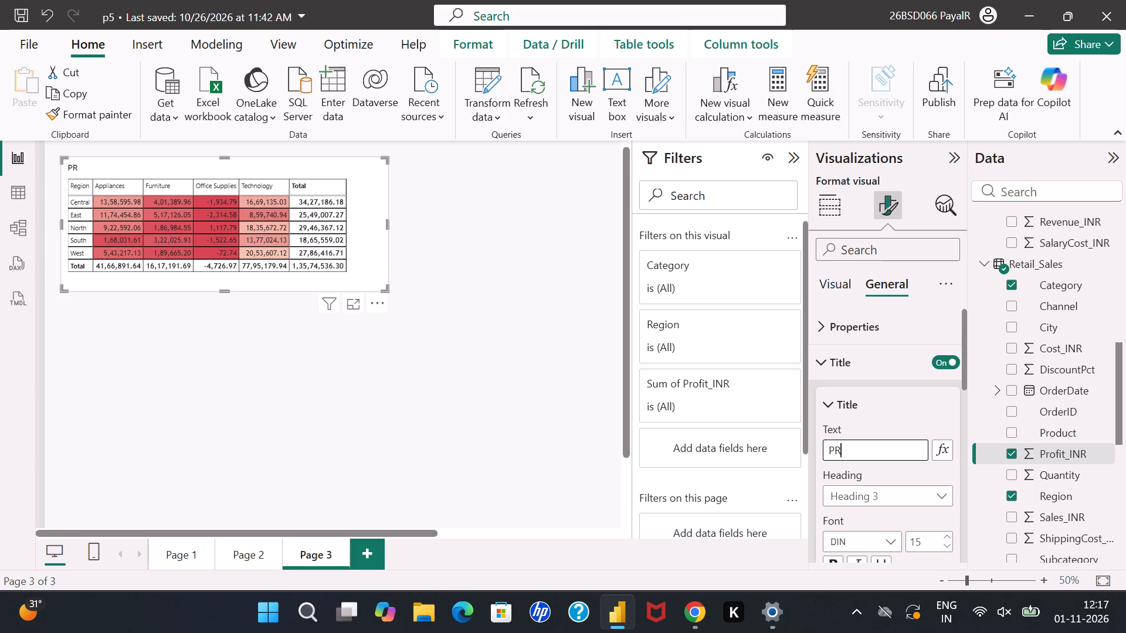
type("OFIT")
key("space")
type("B")
type("Y")
key("space")
type("RE")
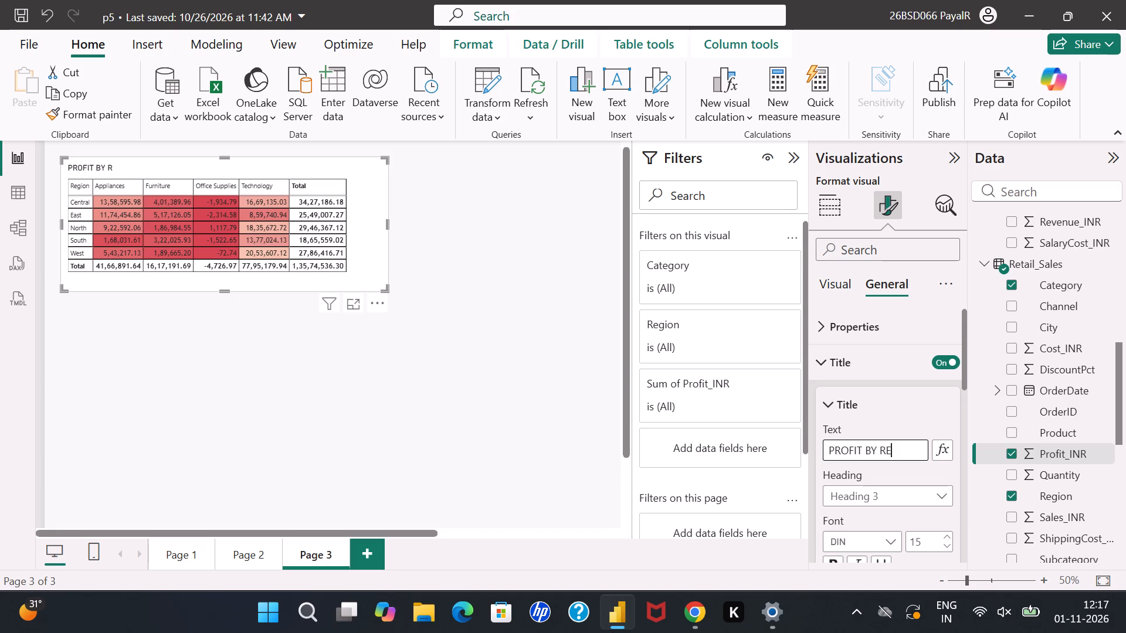
type("GION")
key("space")
key("a")
key("n")
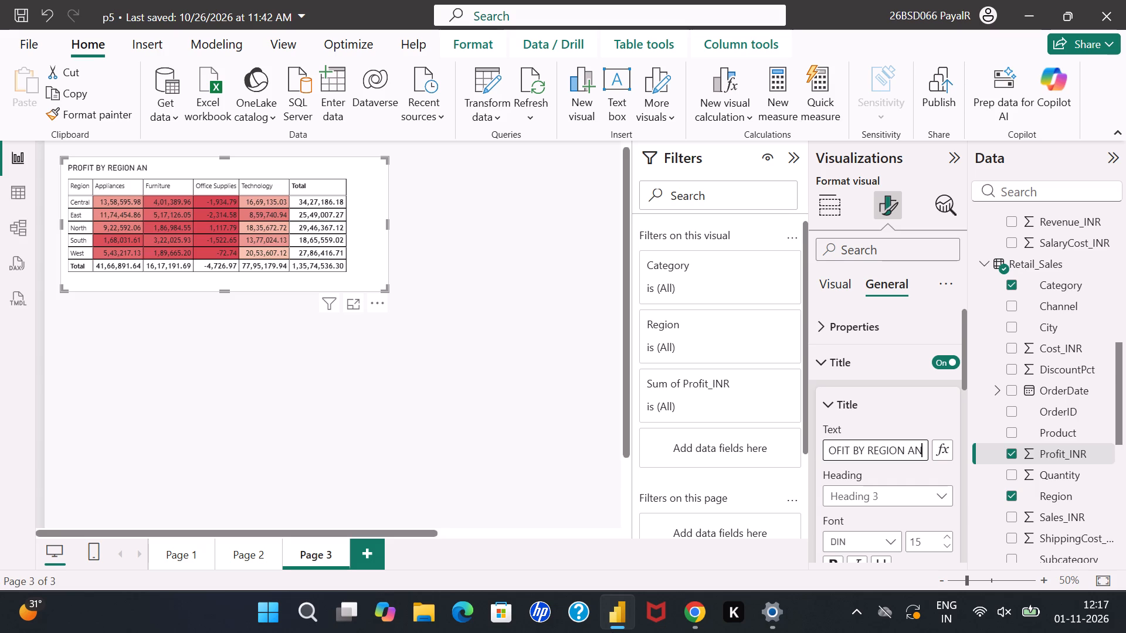
key("d")
key("space")
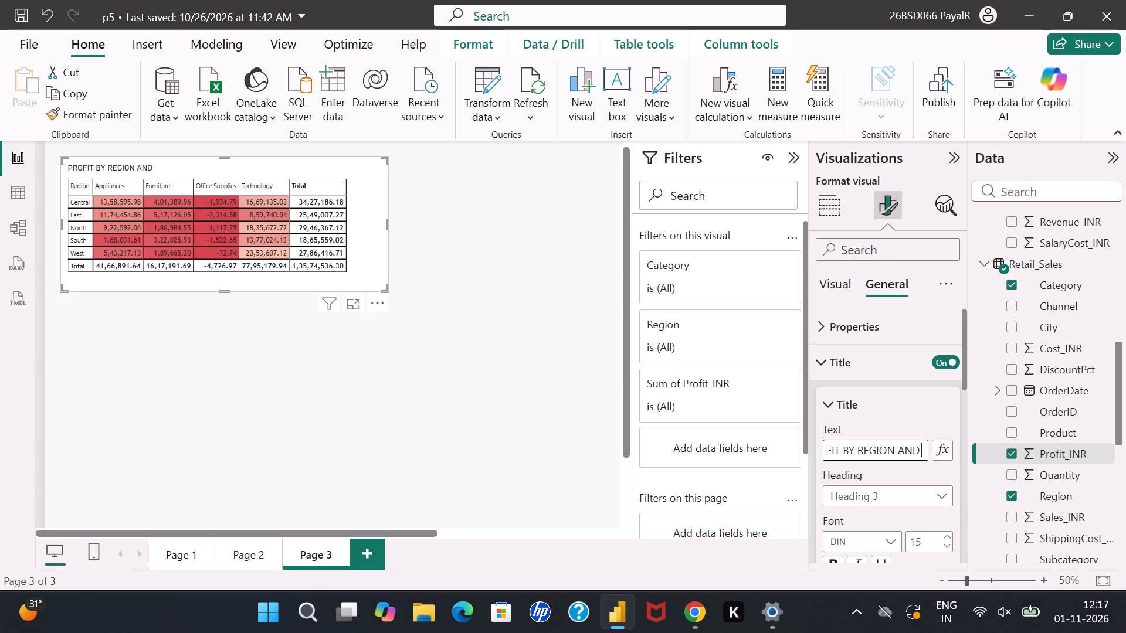
type("SUB")
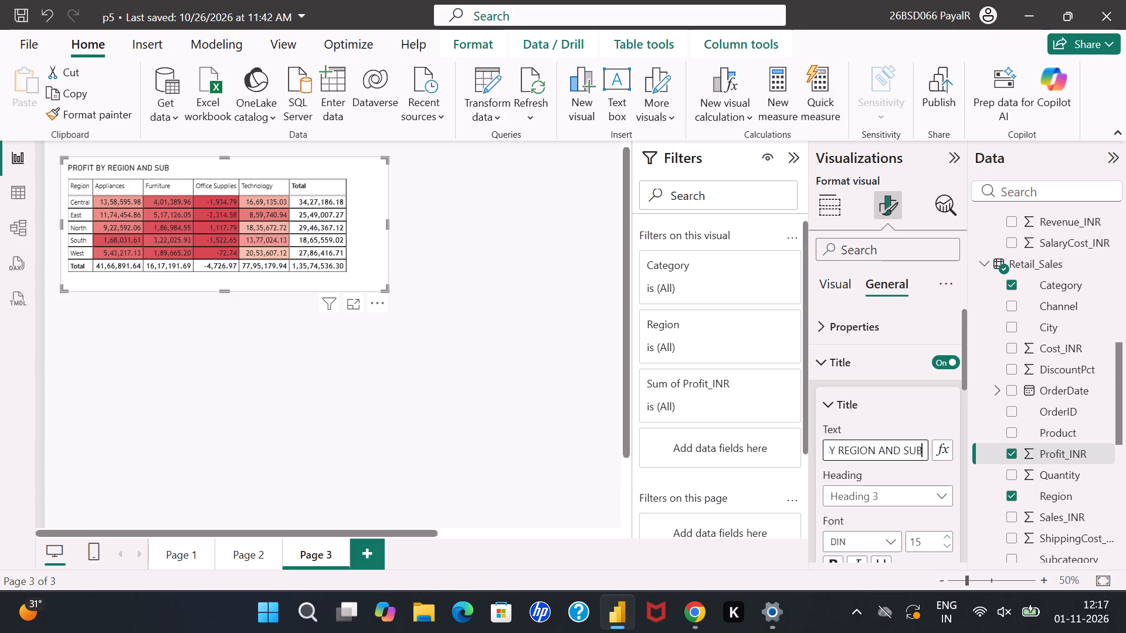
key("minus")
type("CAT")
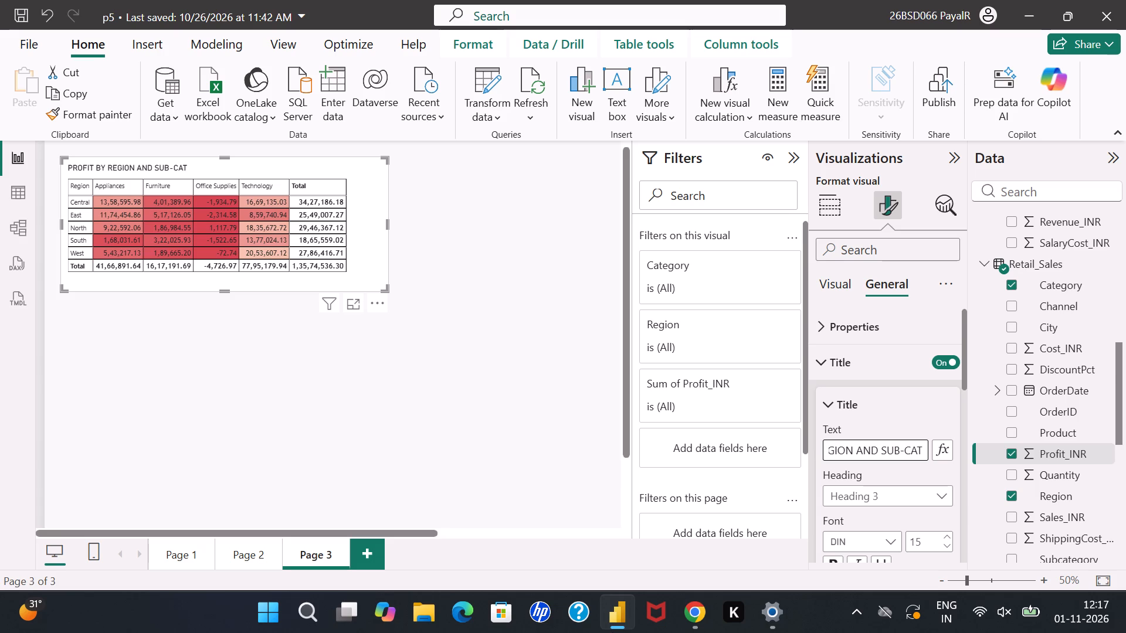
key("e")
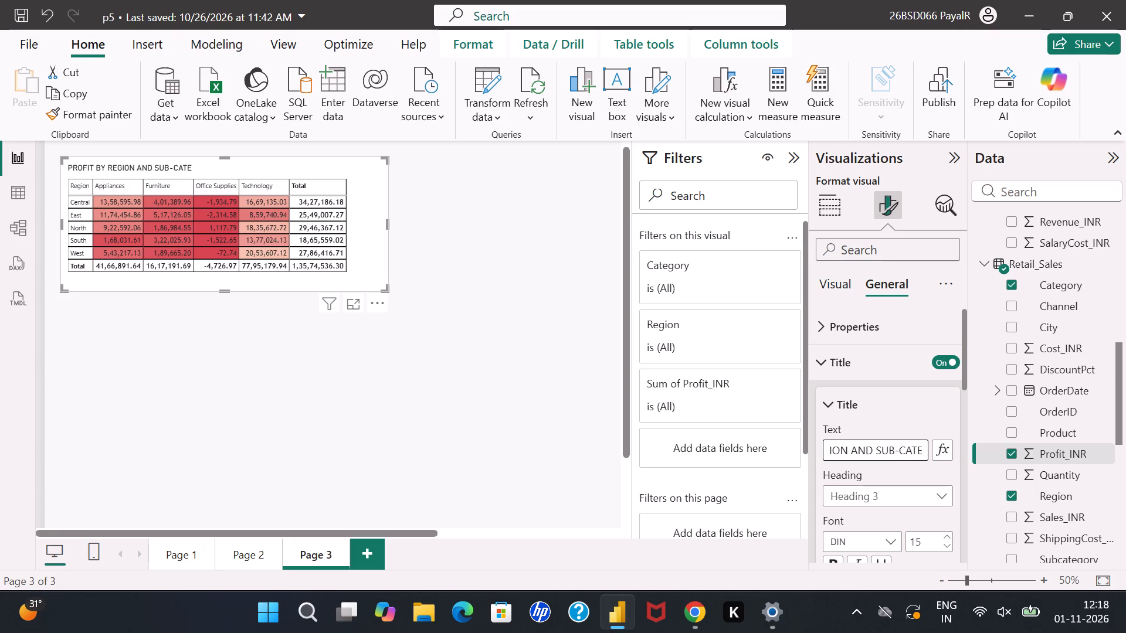
type("GORY")
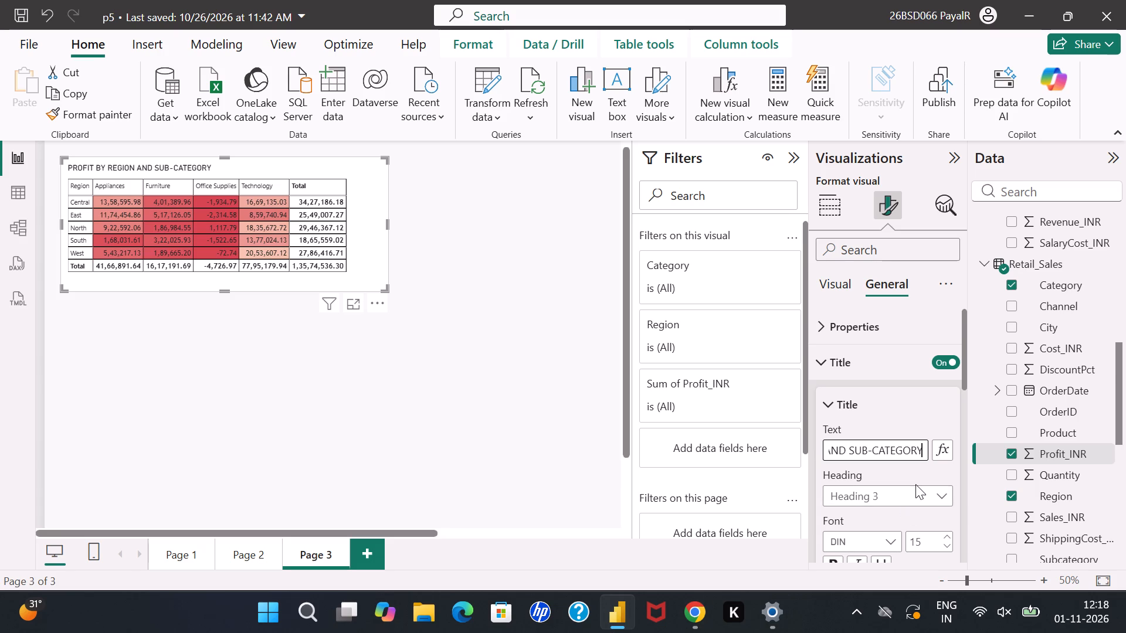
Change the Matrix title's font to Arial Unicode MS and its text colour to the dark red theme shade, and deselect the Matrix.
scroll(915, 484, "down", 2)
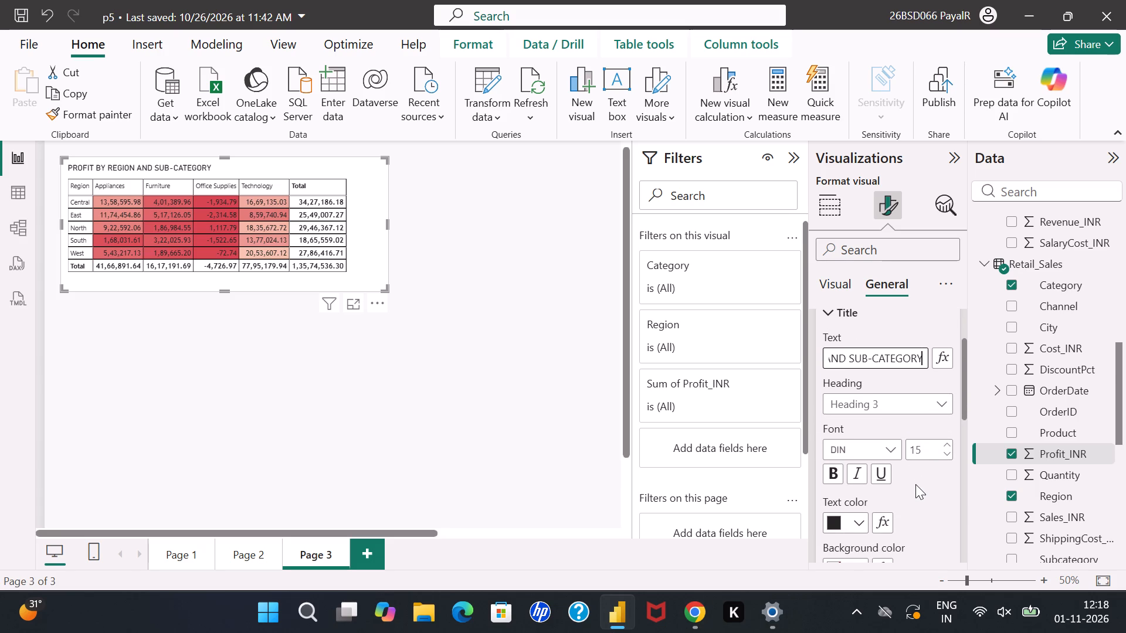
left_click(891, 447)
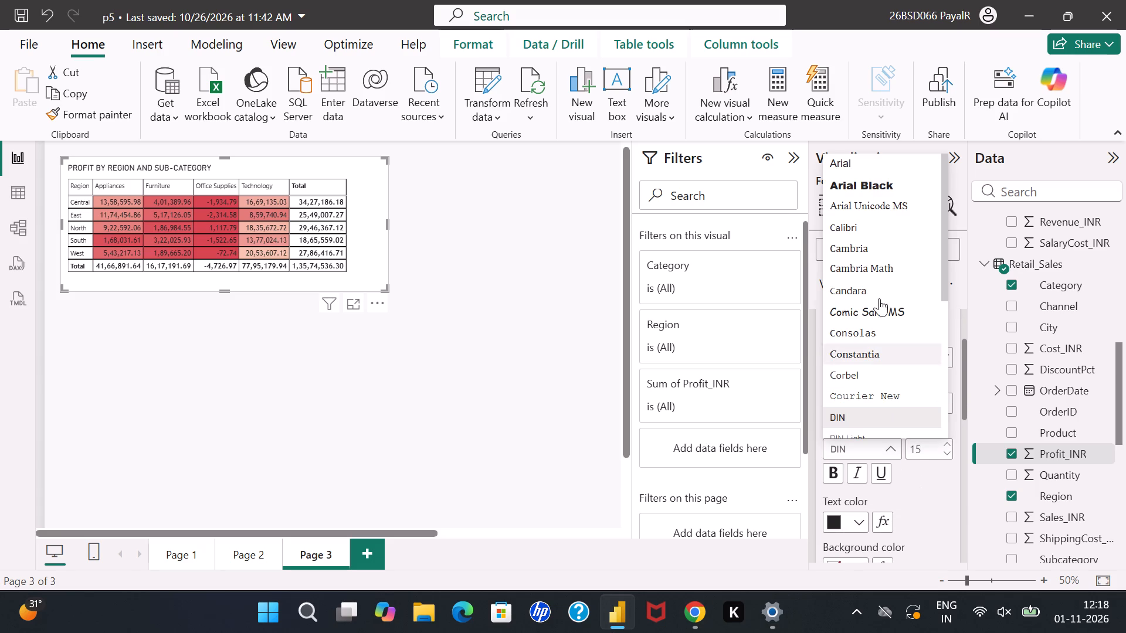
left_click(882, 203)
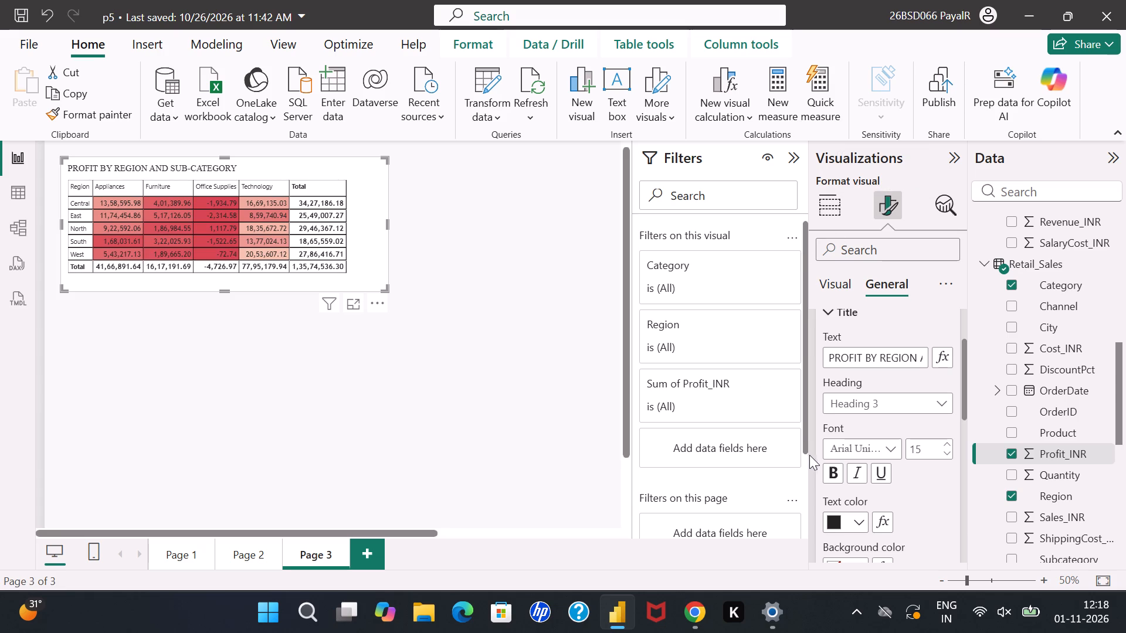
left_click(855, 520)
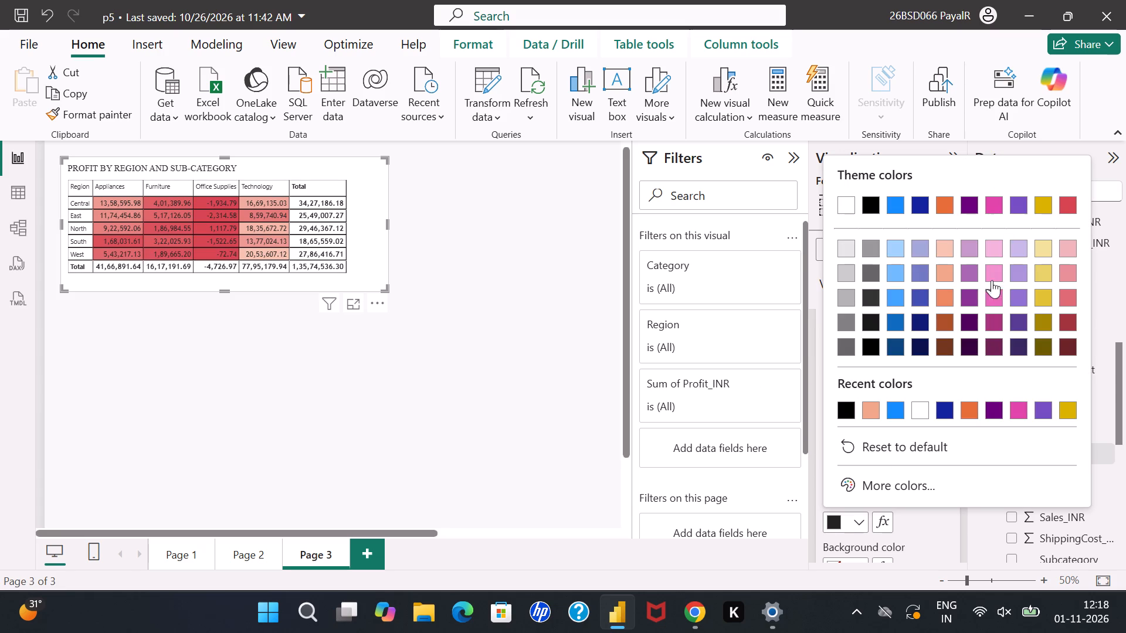
left_click(1064, 301)
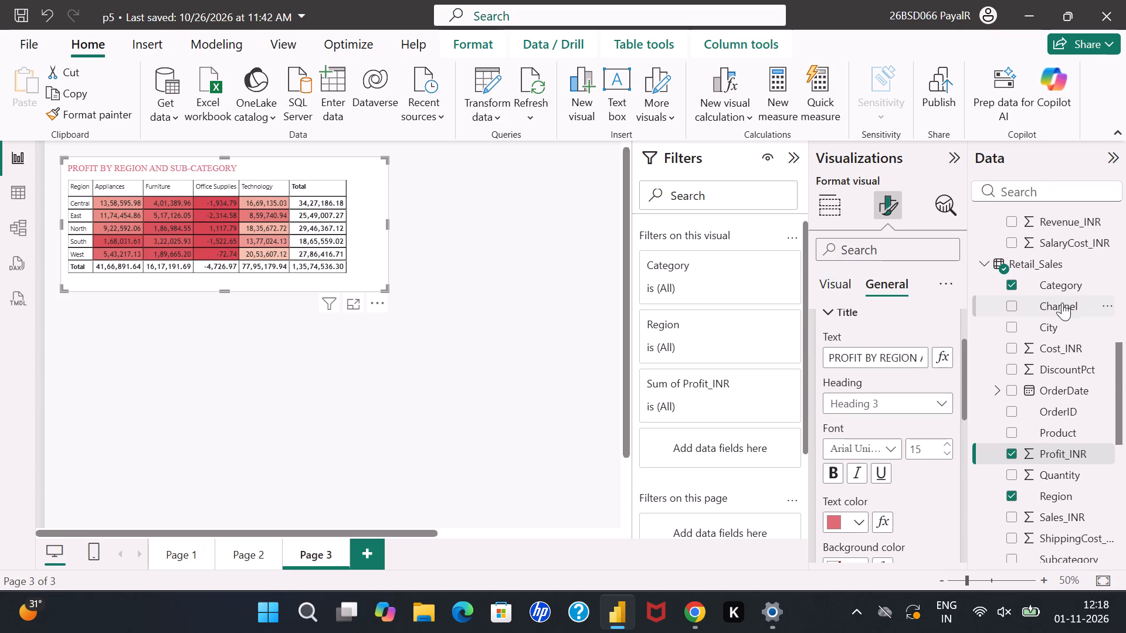
left_click(859, 522)
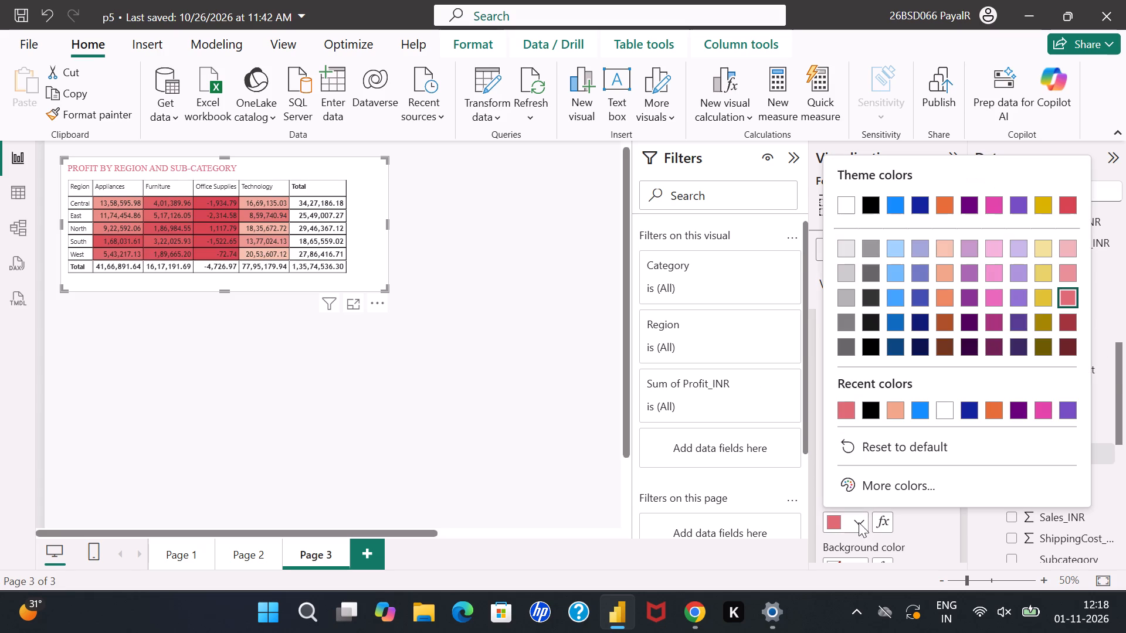
left_click(1059, 212)
left_click(1065, 317)
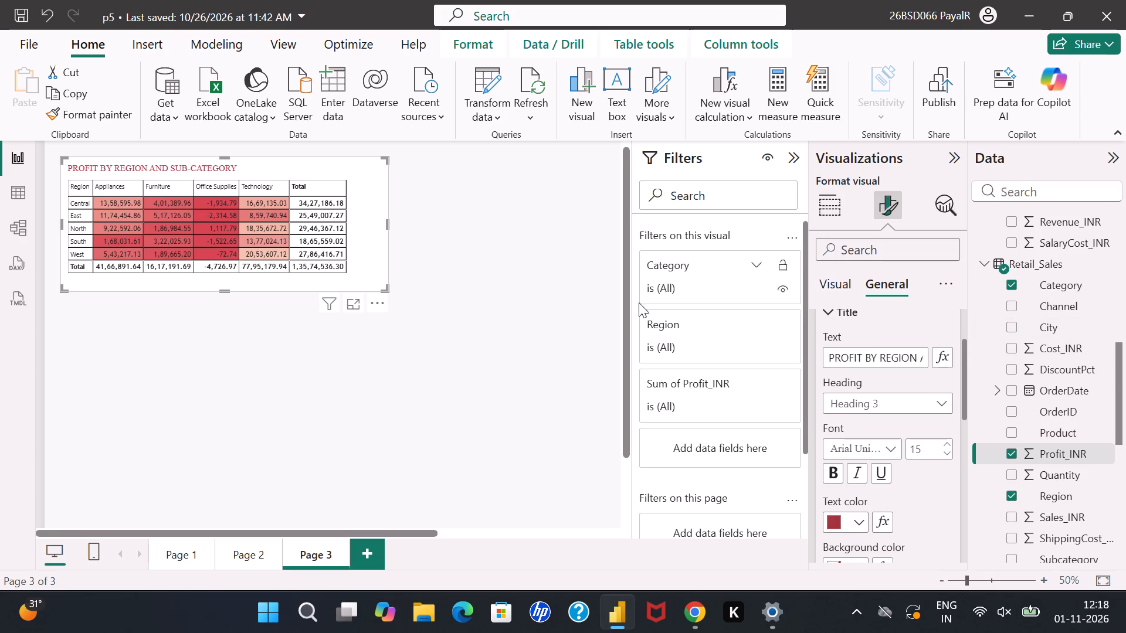
left_click(827, 310)
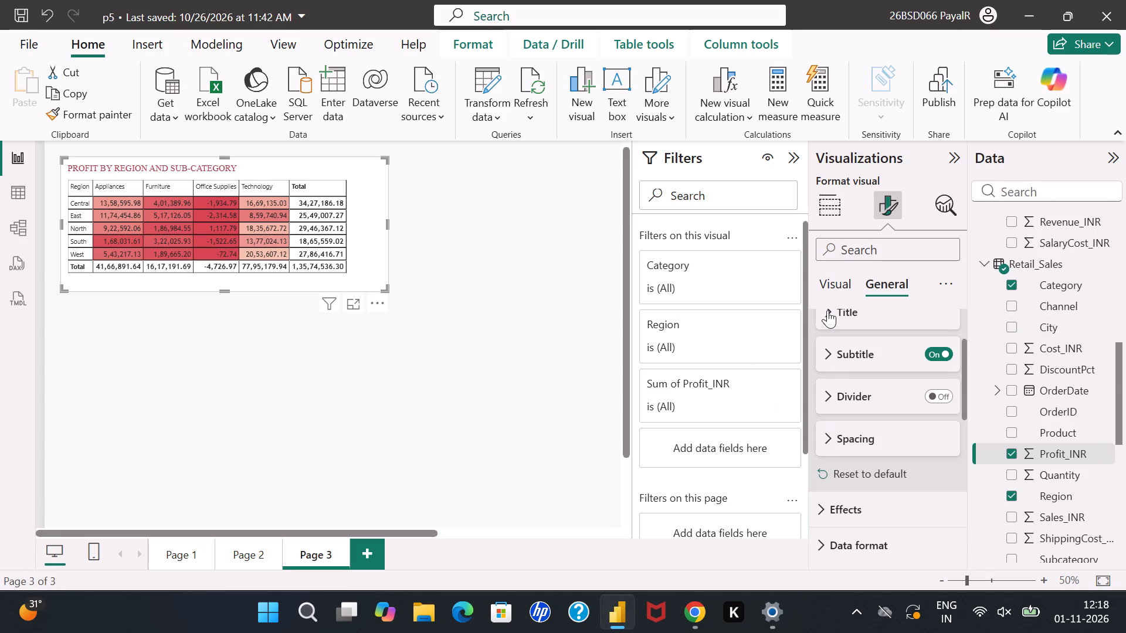
left_click(607, 347)
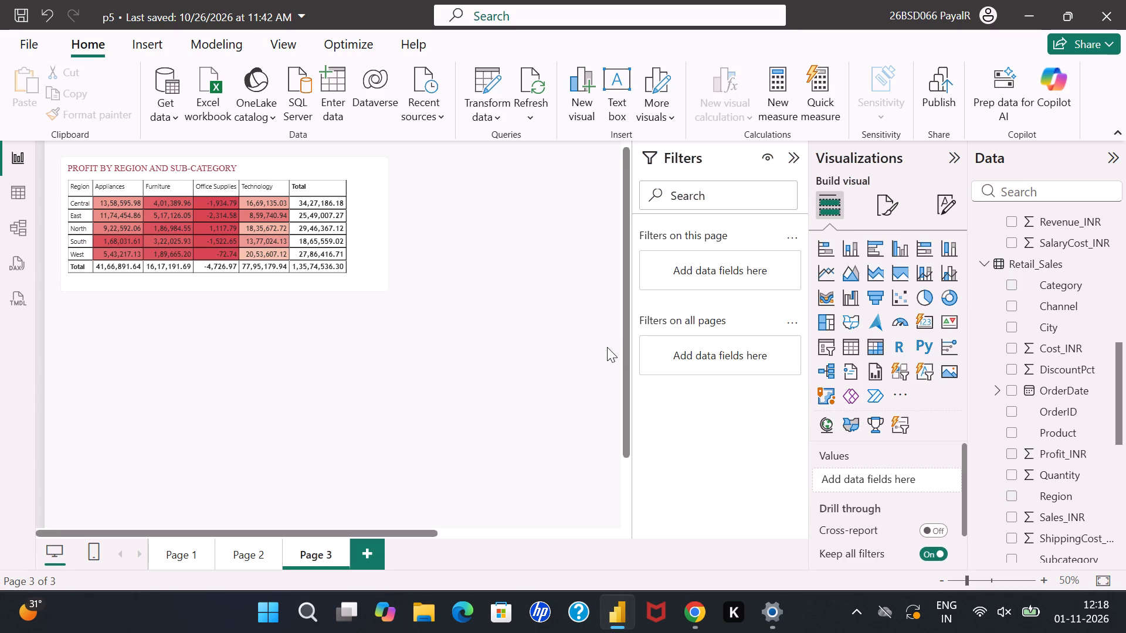
Look over the visuals on Page 2 and Page 1, and return to Page 3.
left_click(264, 560)
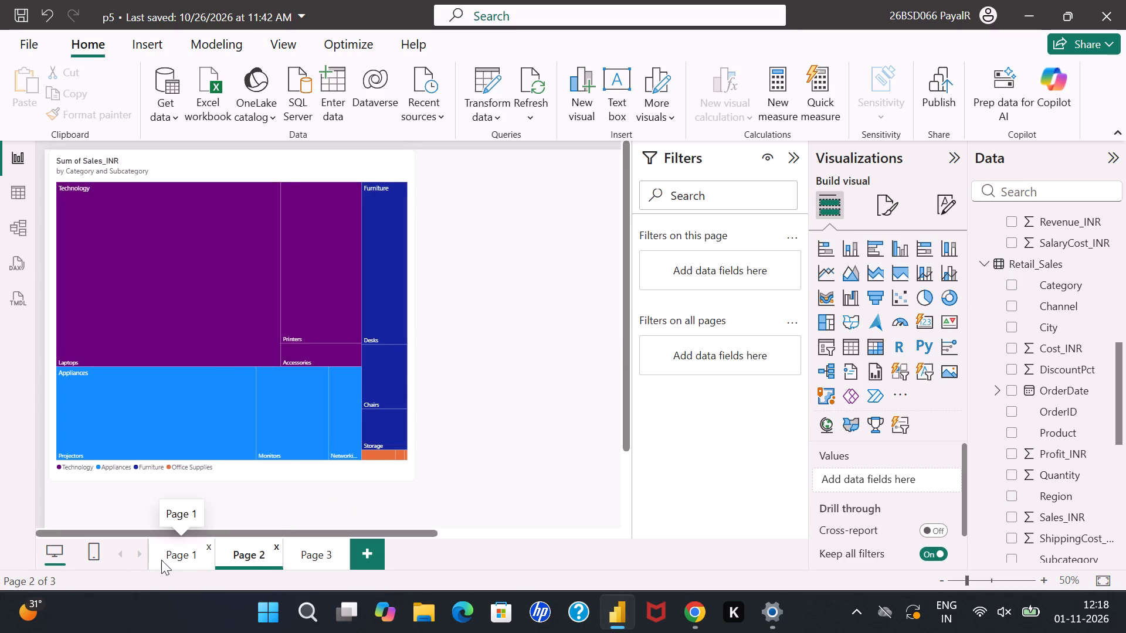
left_click(167, 560)
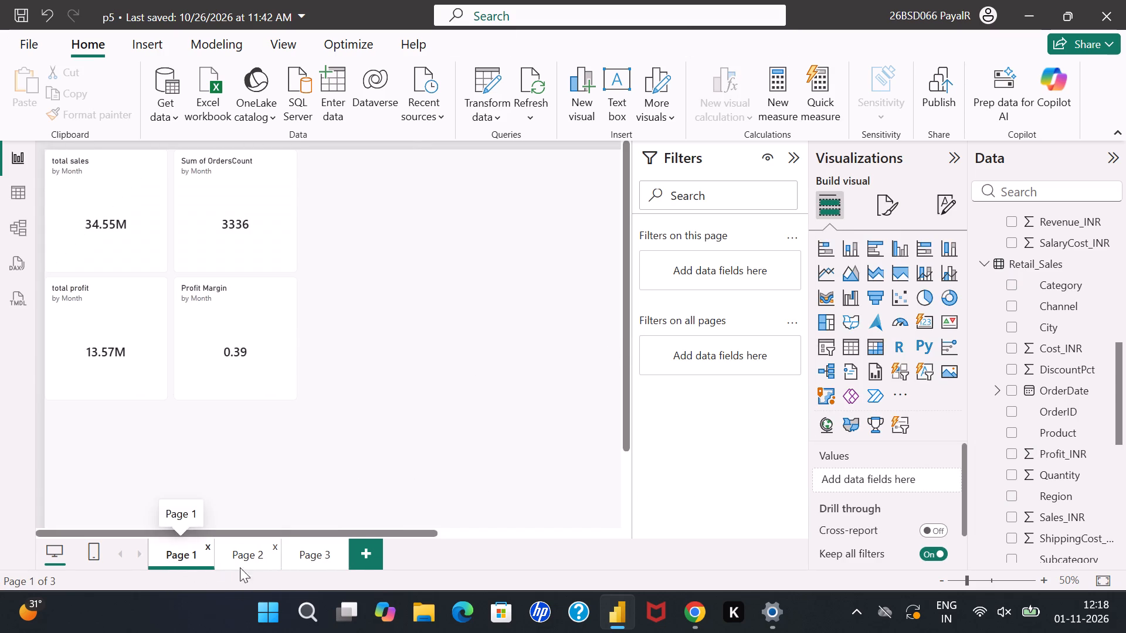
left_click(252, 561)
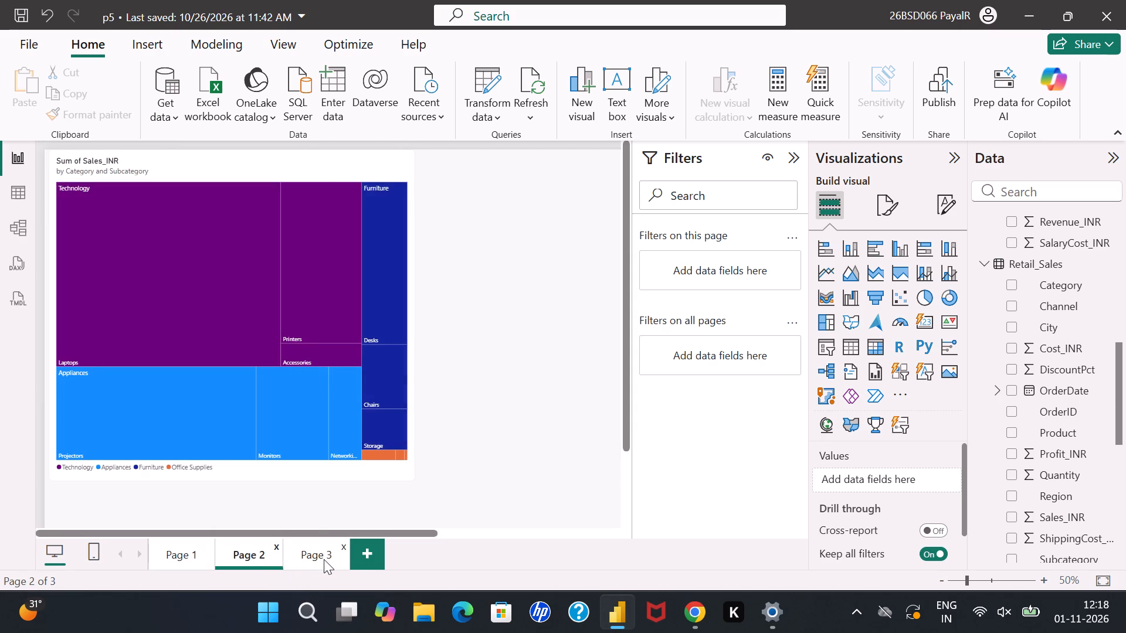
left_click(324, 559)
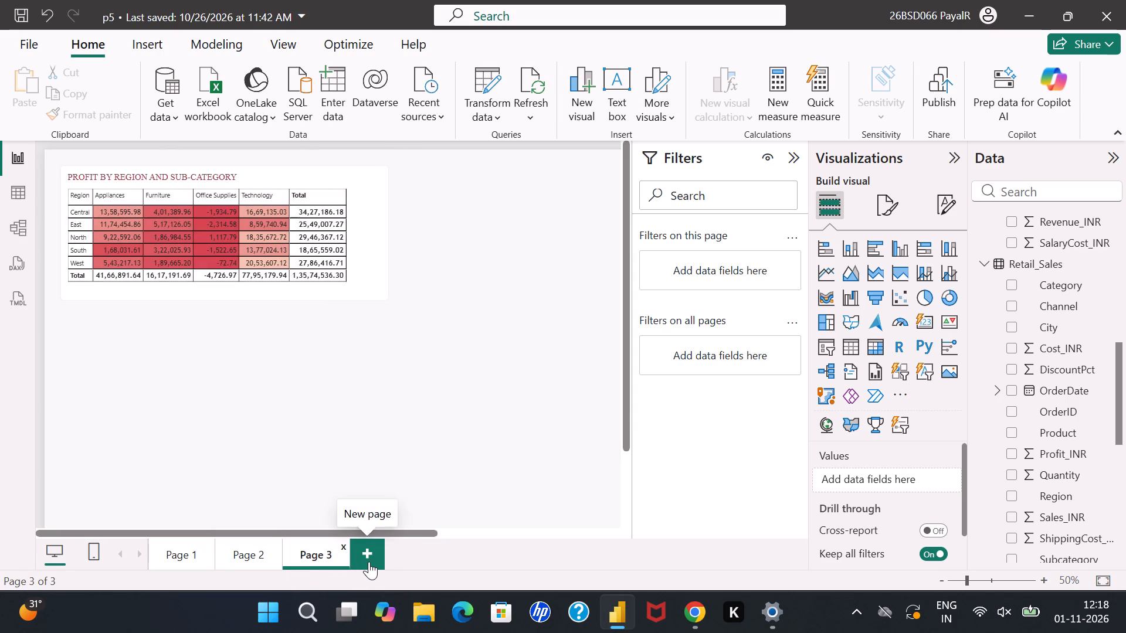
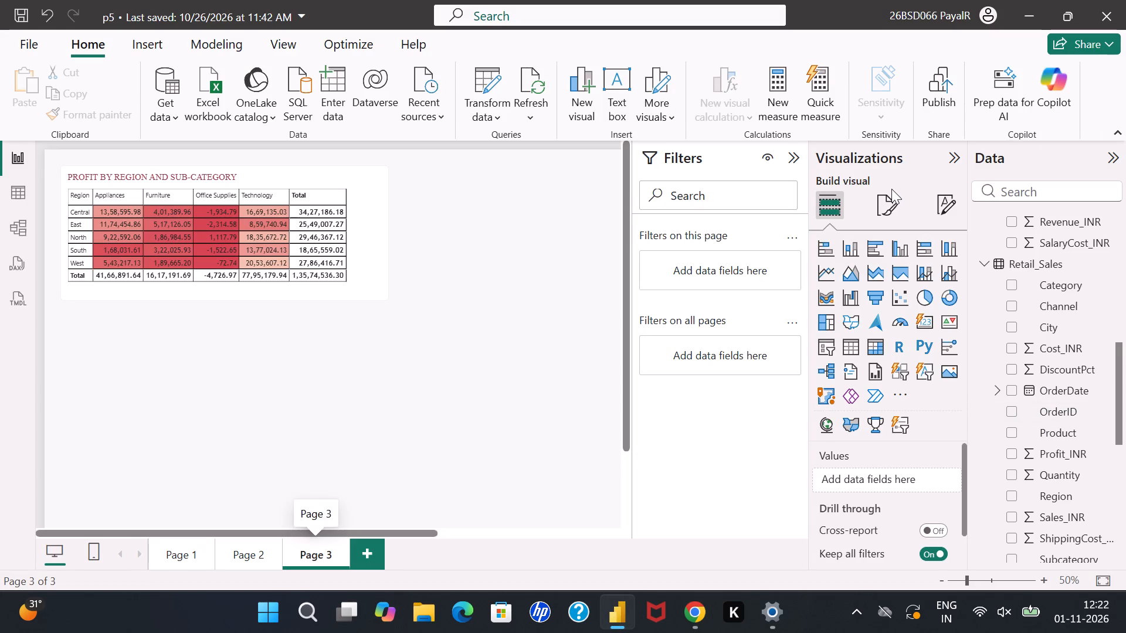
left_click(889, 195)
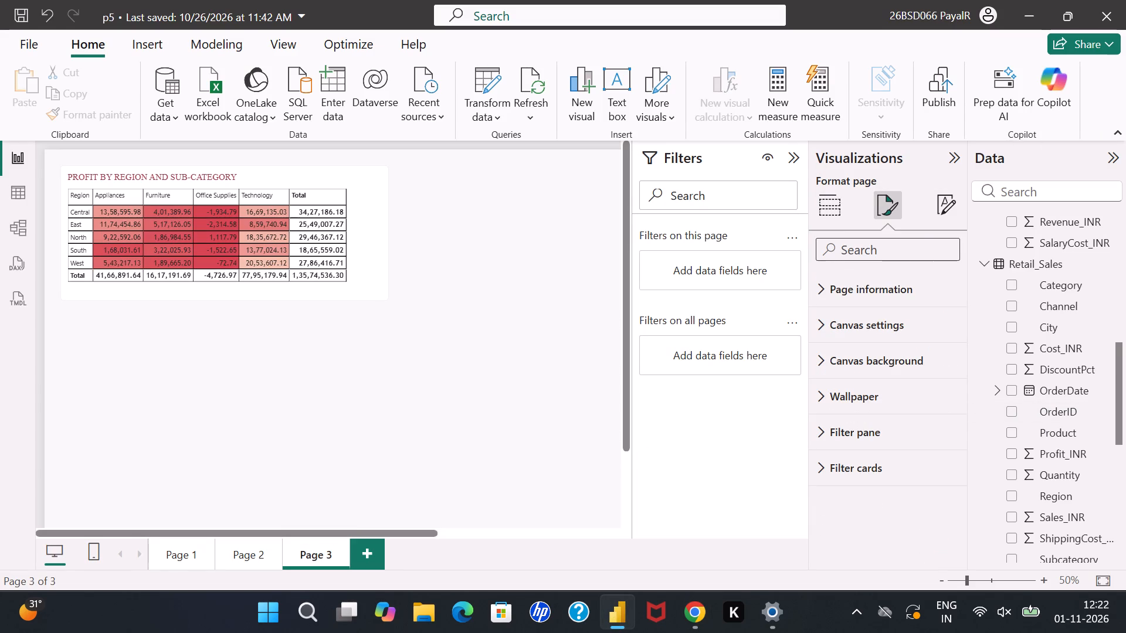
left_click(389, 225)
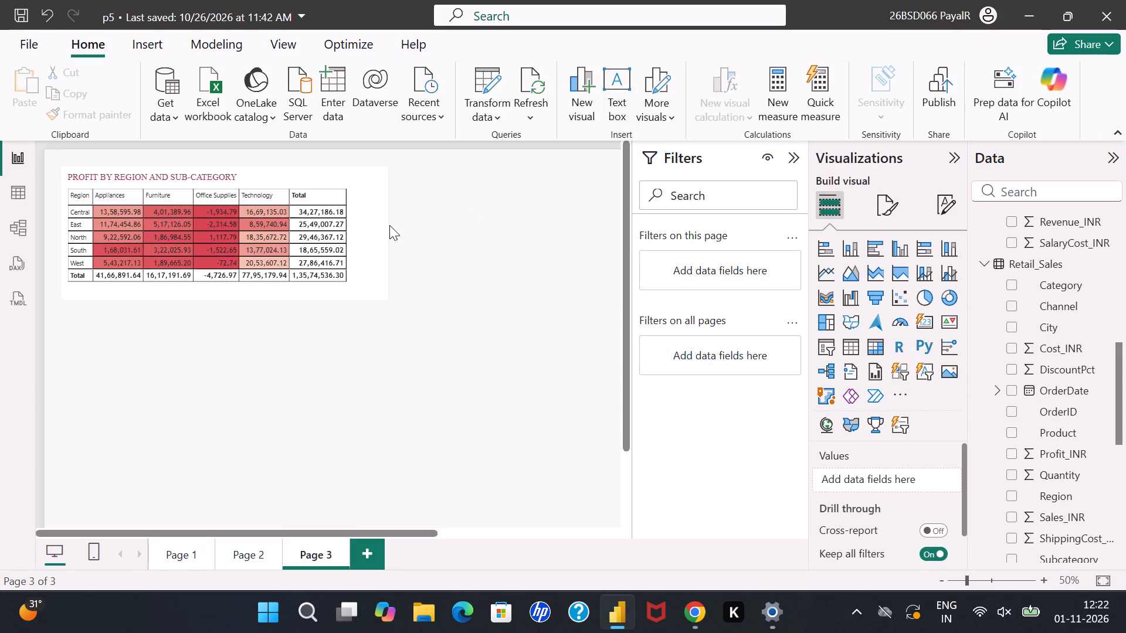
left_click(876, 213)
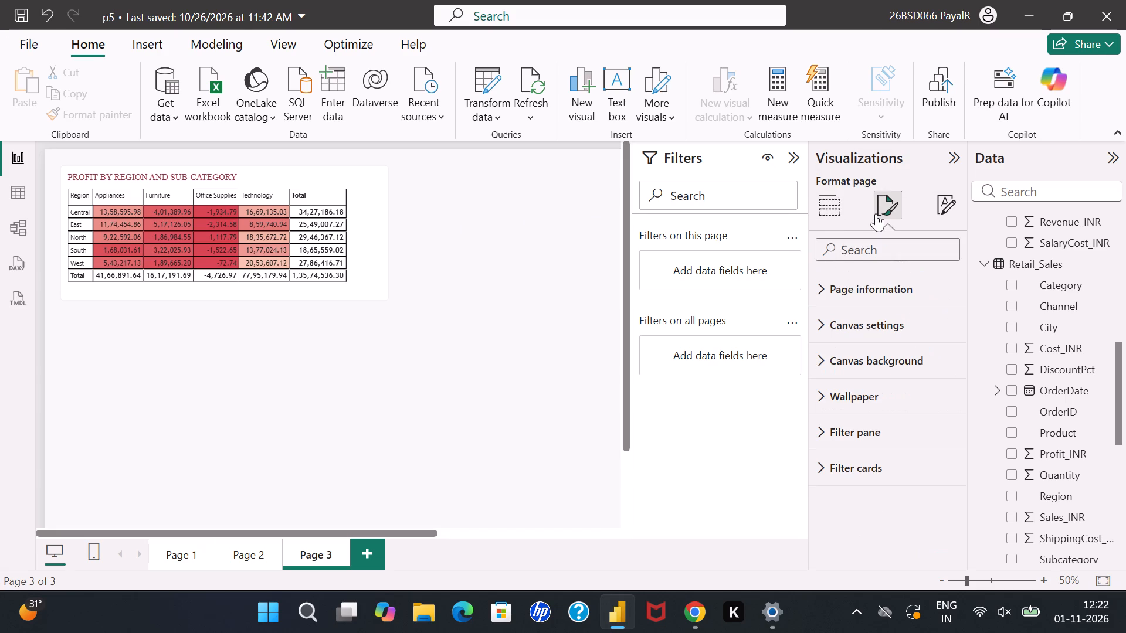
double_click(389, 223)
left_click(361, 236)
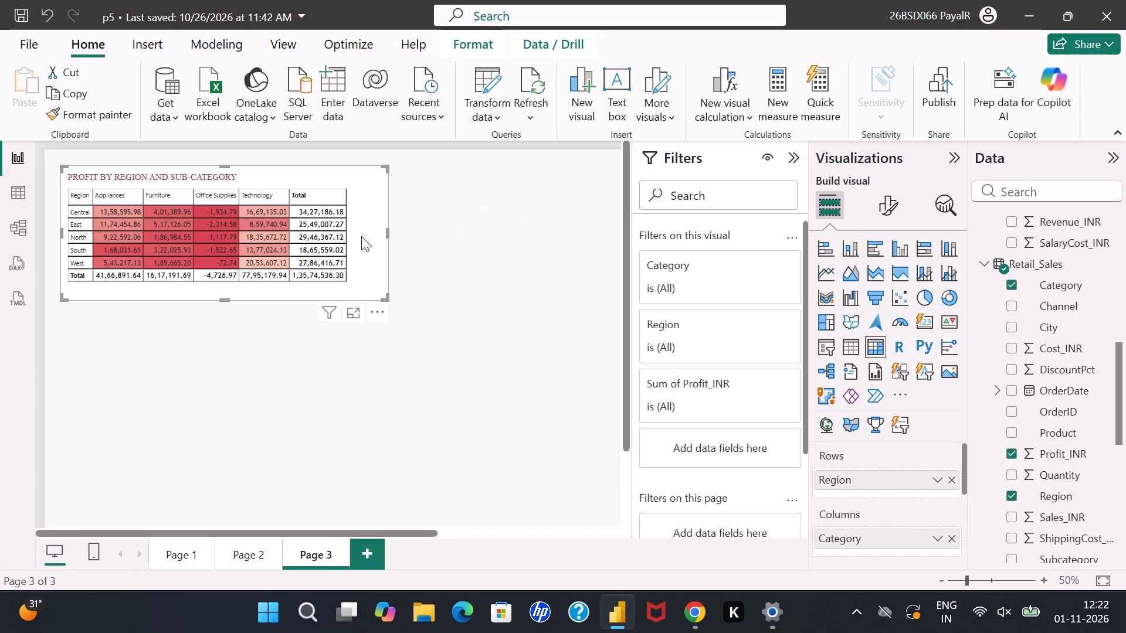
left_click(896, 202)
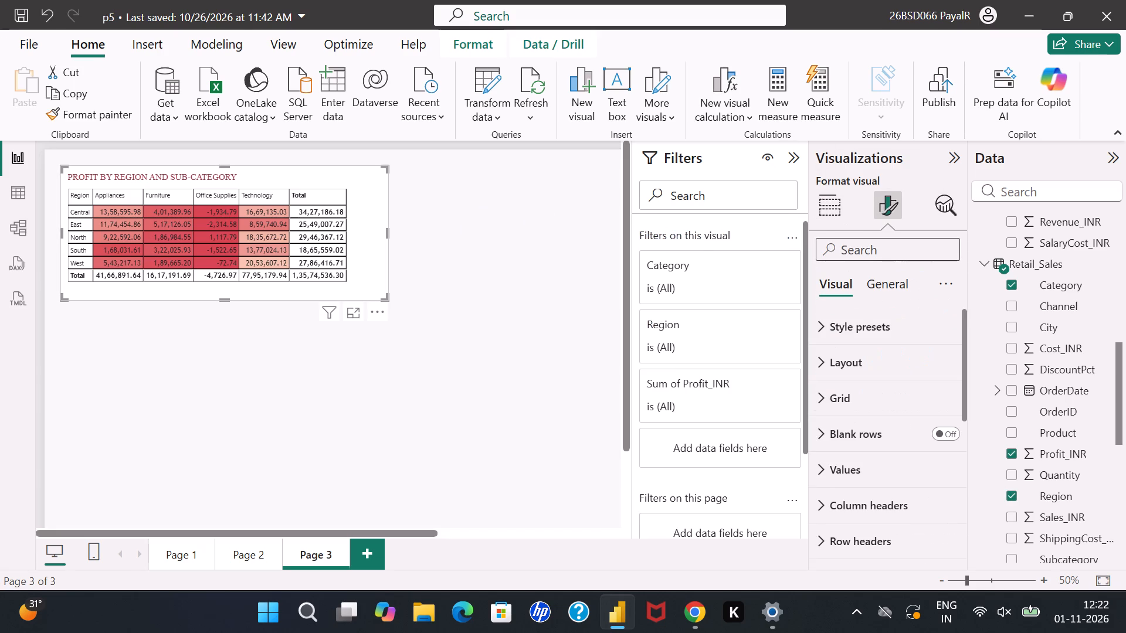
left_click(888, 292)
left_click(888, 292)
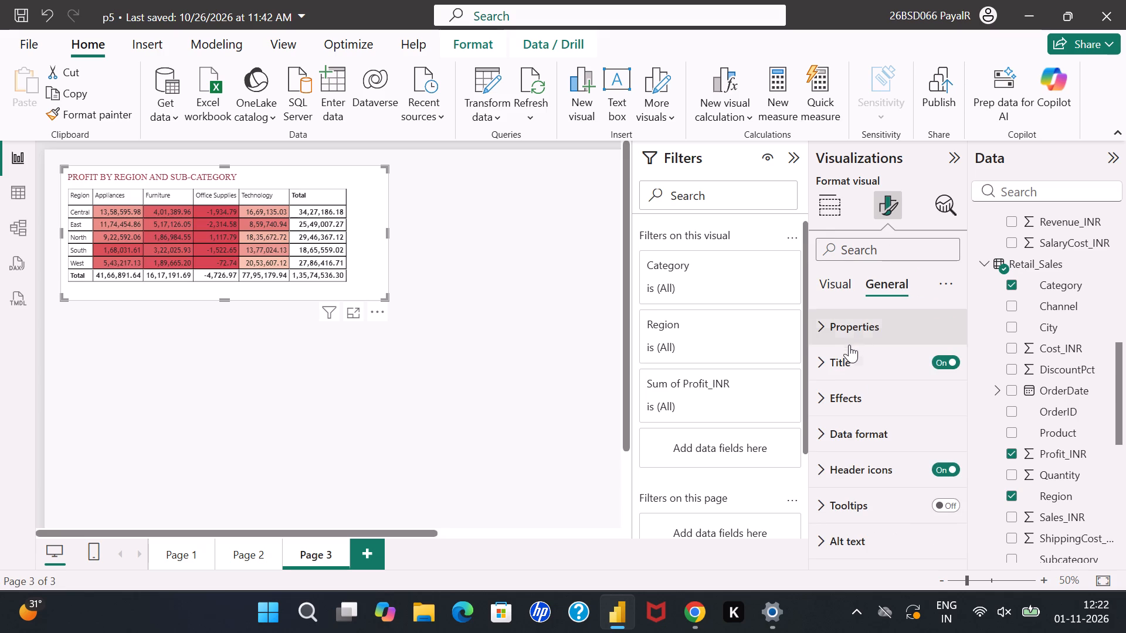
left_click(847, 358)
left_click(921, 442)
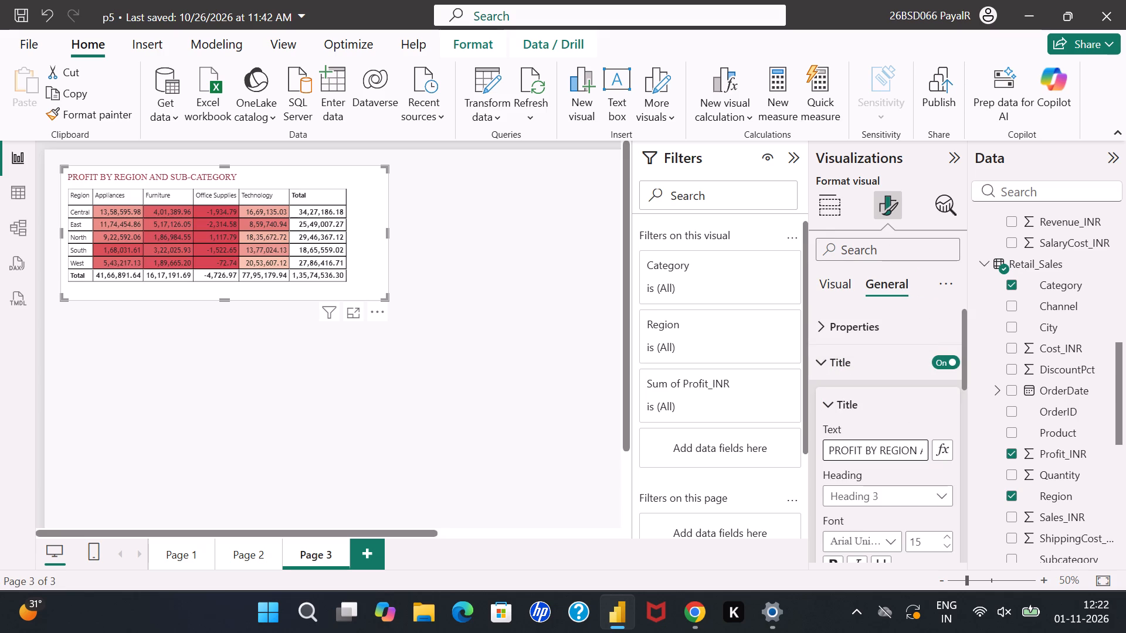
left_click_drag(921, 452, 934, 441)
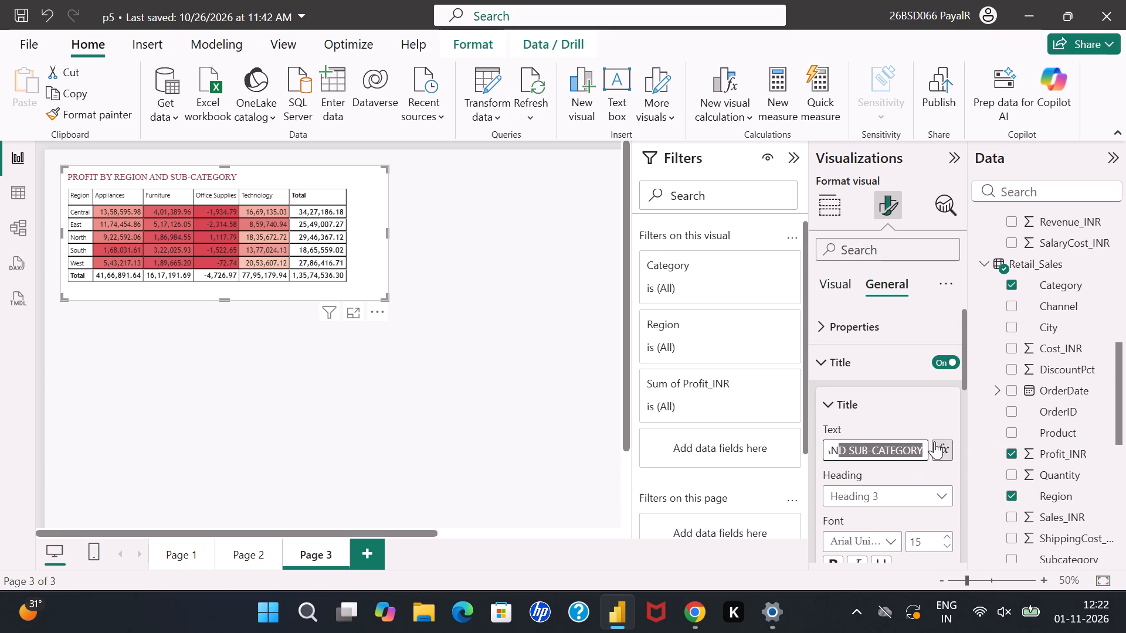
left_click_drag(934, 441, 925, 443)
left_click_drag(925, 443, 875, 450)
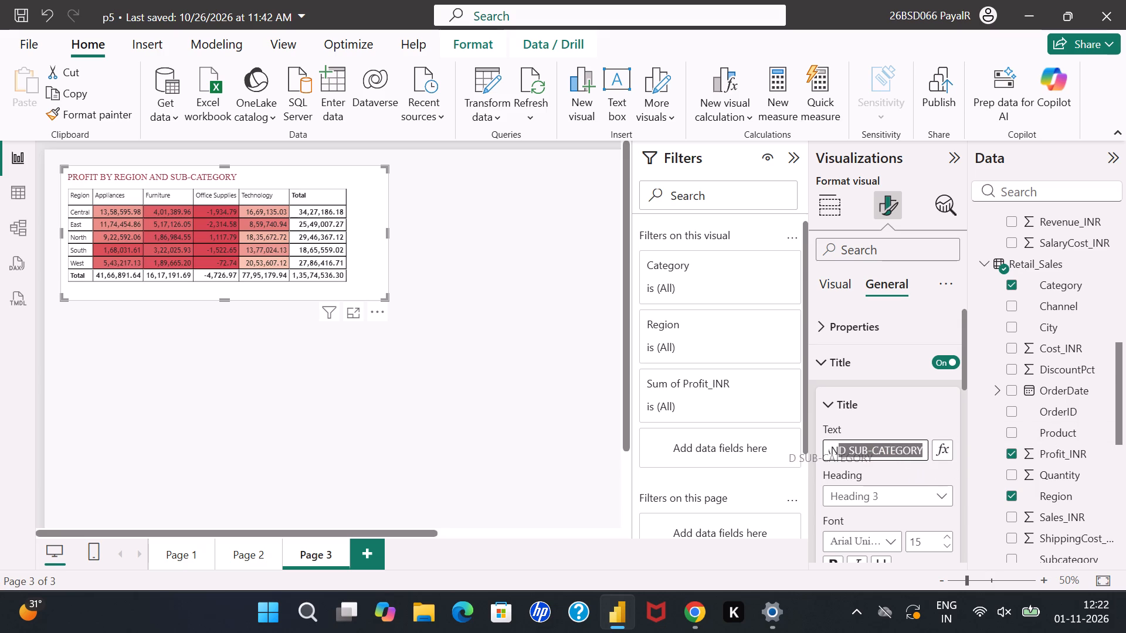
left_click(864, 449)
left_click(869, 449)
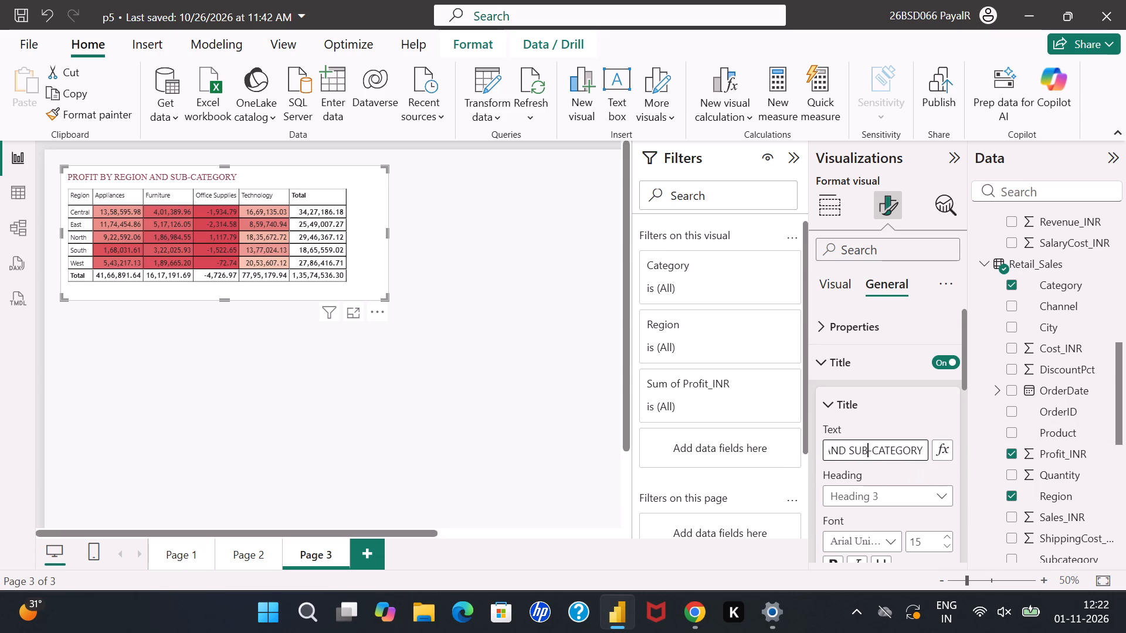
left_click(871, 449)
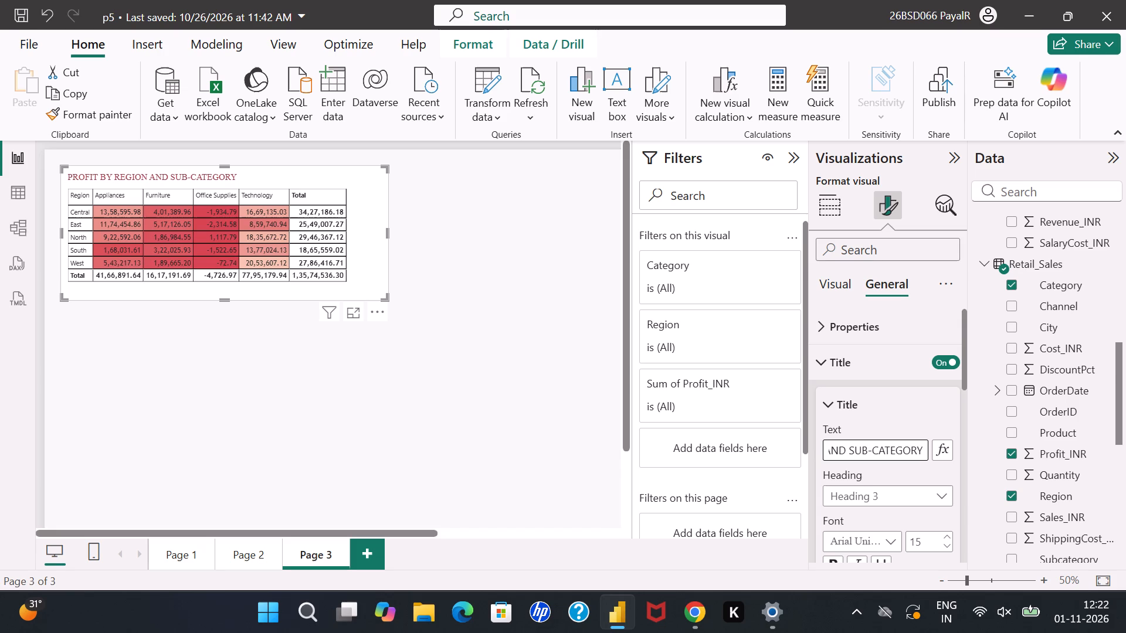
key("BackSpace")
key("BackSpace")
key("BackSpace")
key("BackSpace")
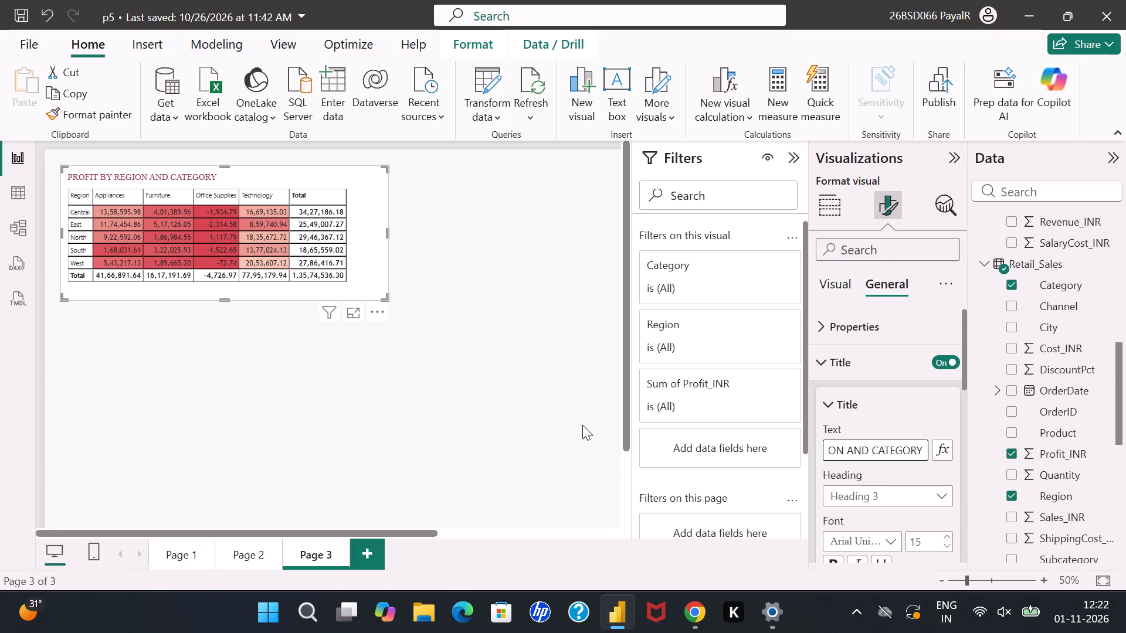
left_click(566, 421)
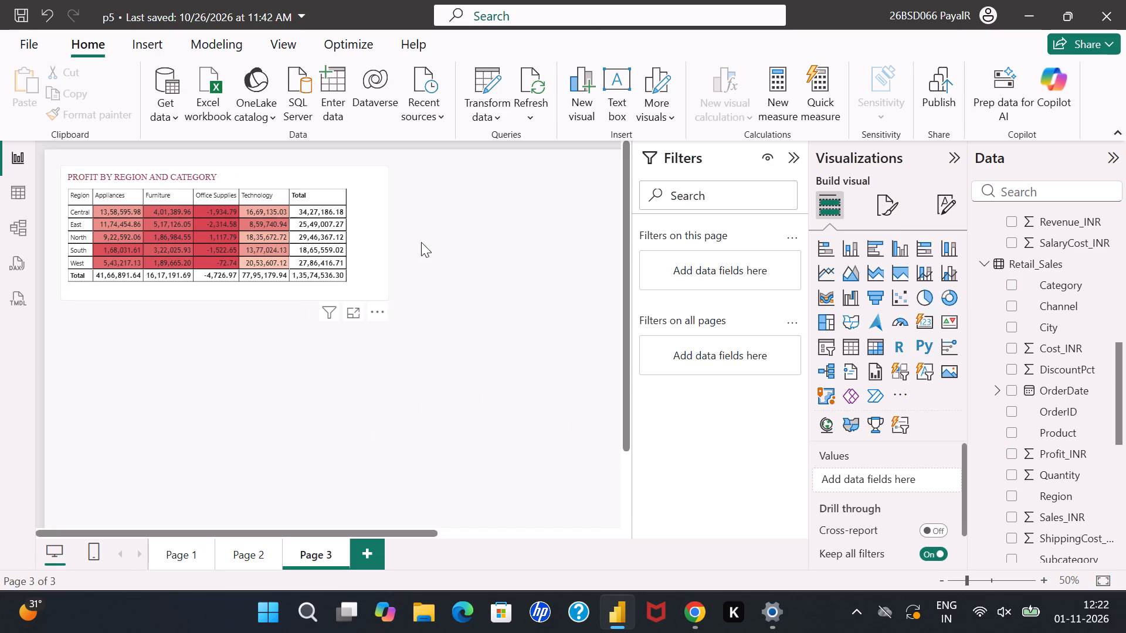
Replace Sum of Profit_INR in the Matrix's values with the total profit measure from the Customer_Segmentation table.
left_click(375, 287)
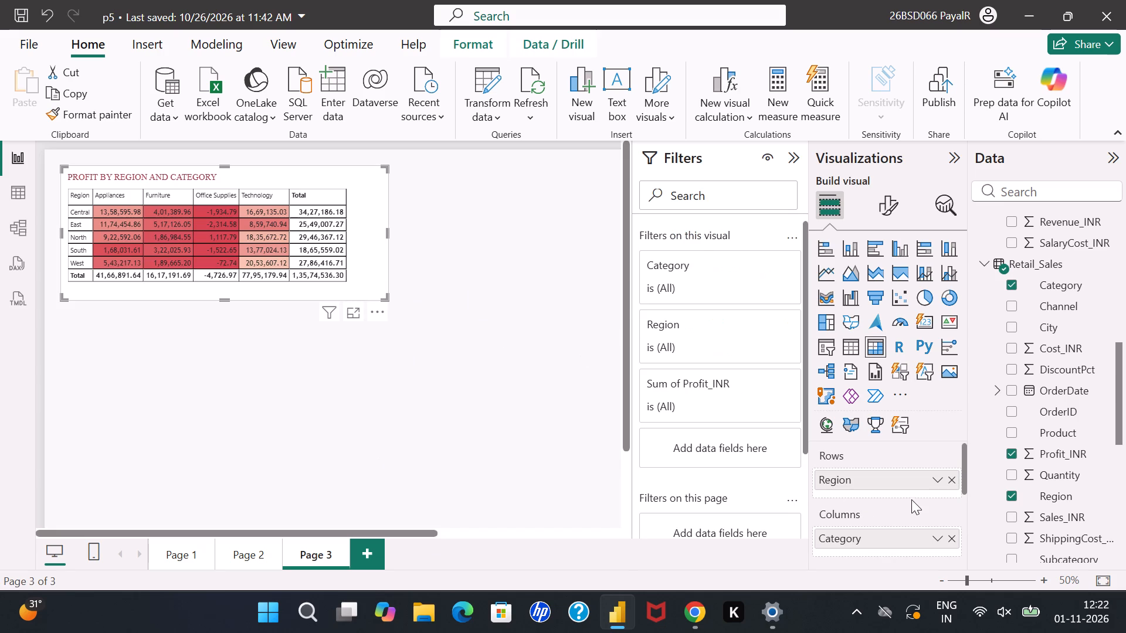
scroll(890, 498, "up", 1)
scroll(890, 498, "down", 1)
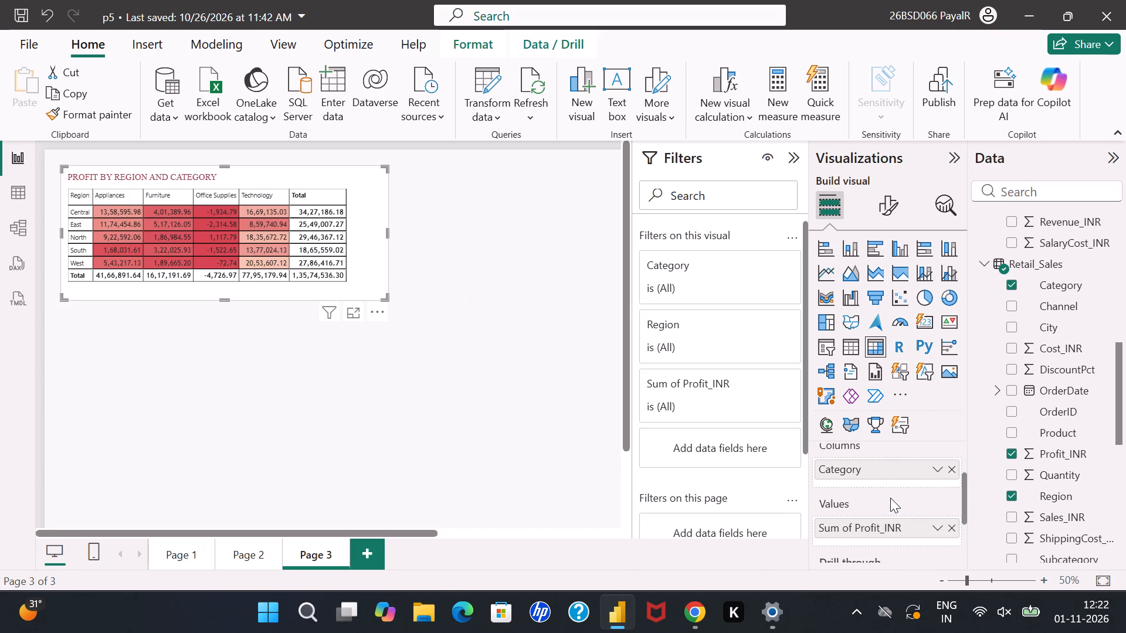
scroll(890, 498, "down", 1)
left_click(951, 524)
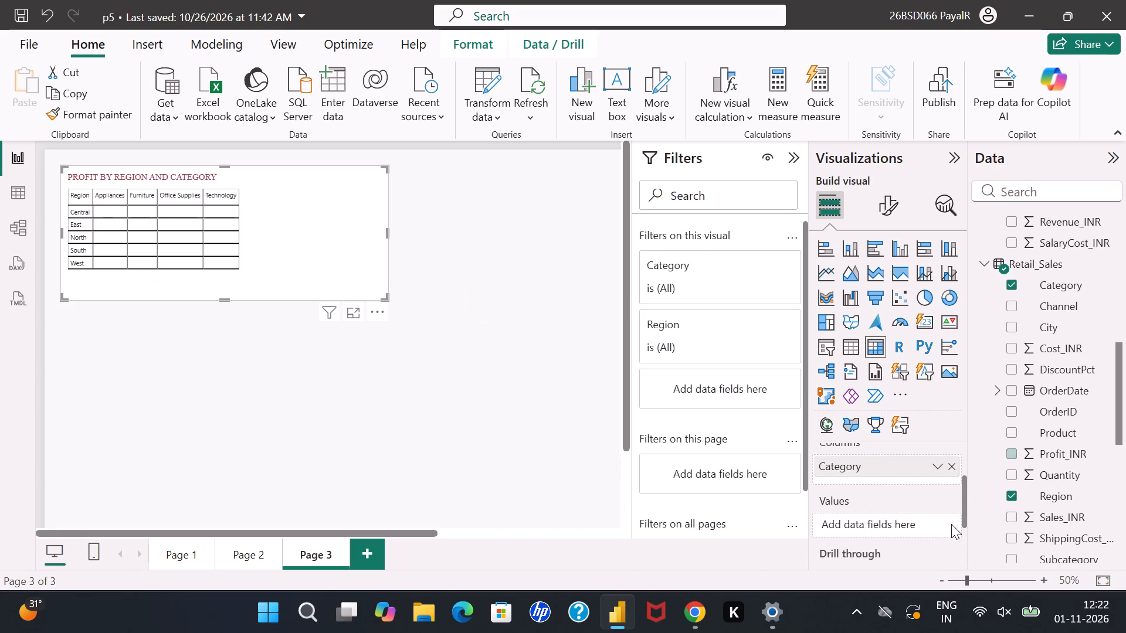
scroll(1083, 371, "up", 5)
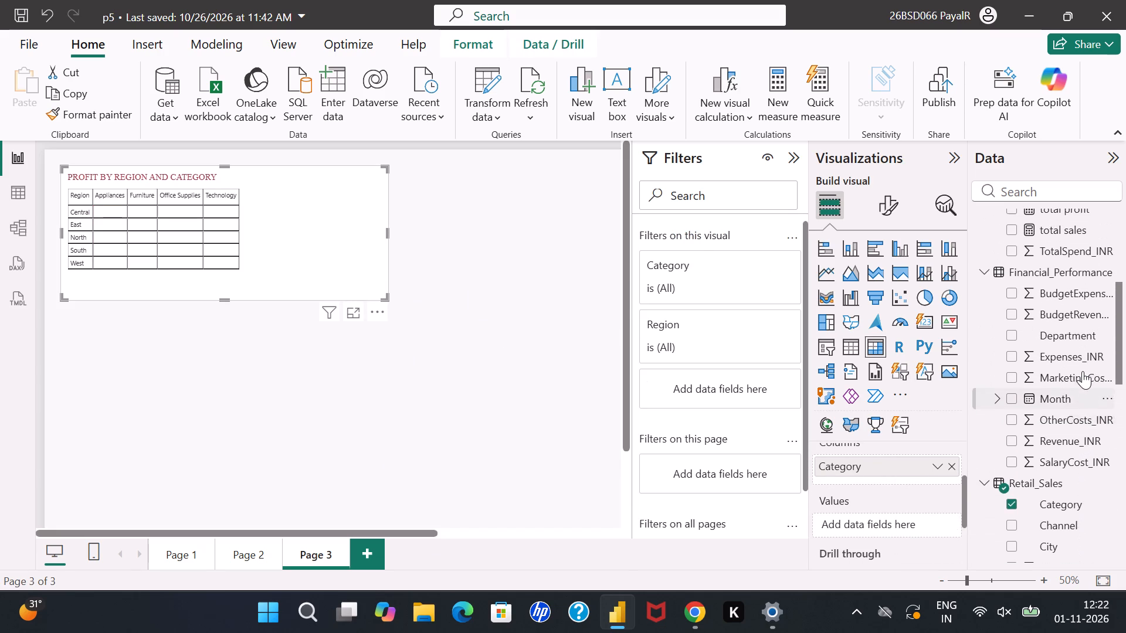
scroll(1083, 371, "up", 1)
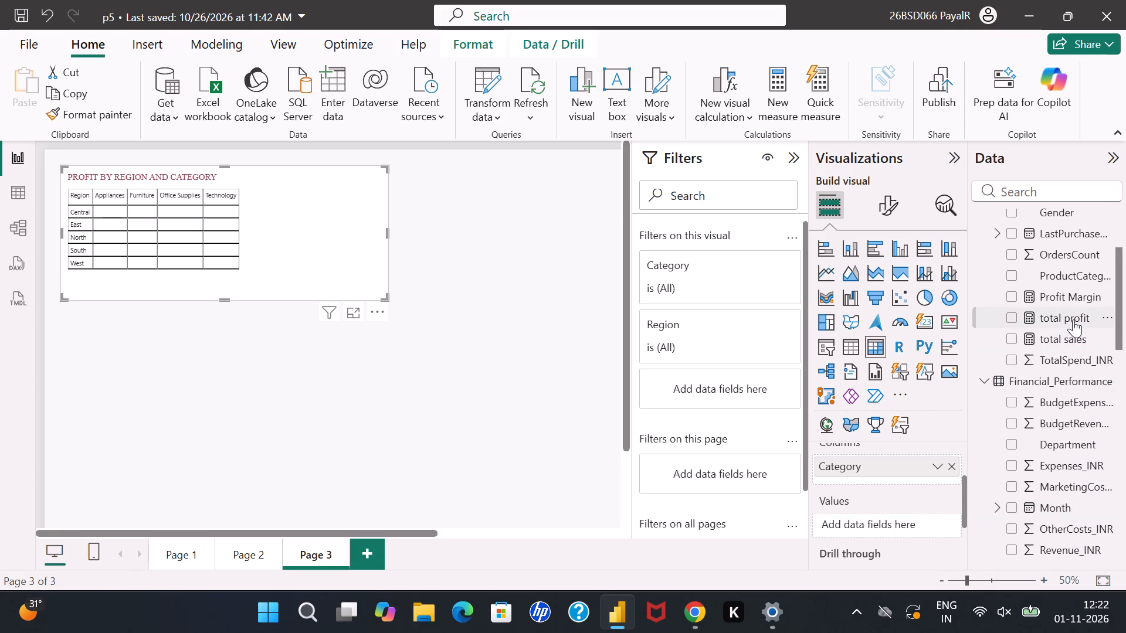
left_click_drag(1073, 319, 913, 529)
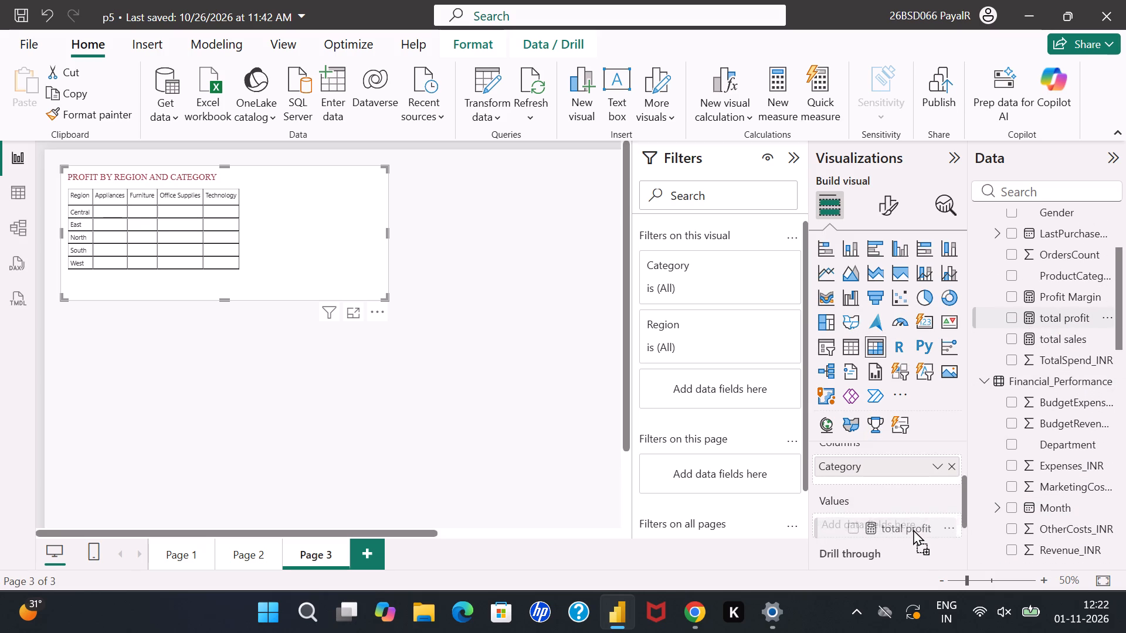
left_click_drag(913, 529, 911, 529)
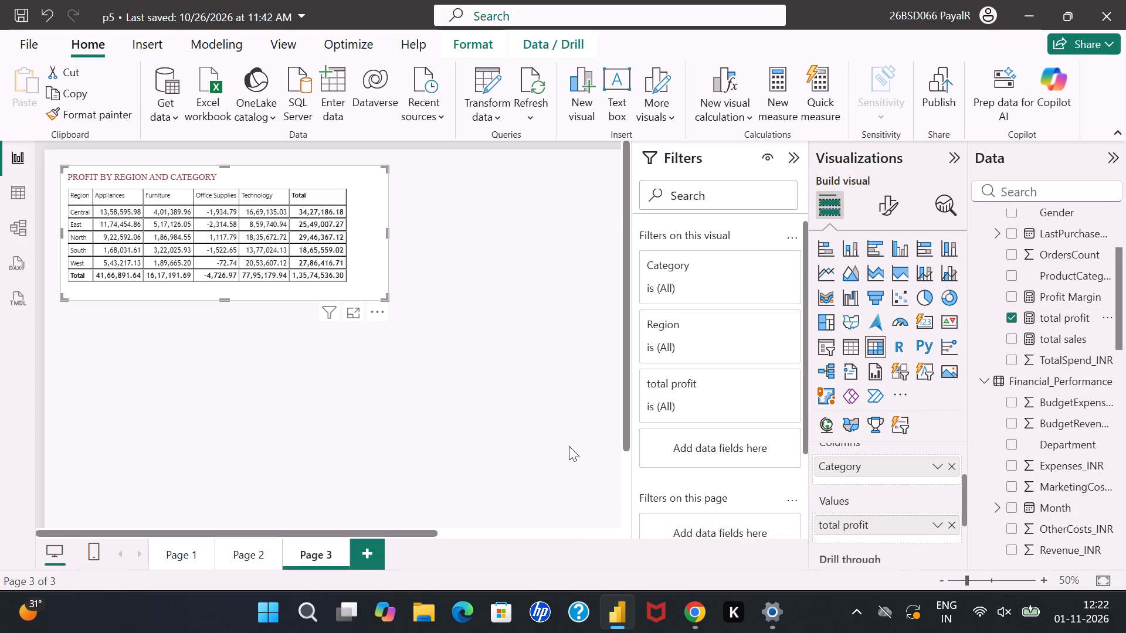
Apply a gradient background colour to total profit, from theme red #D64550 at the lowest value to its lightest pink tint at the highest.
left_click(937, 525)
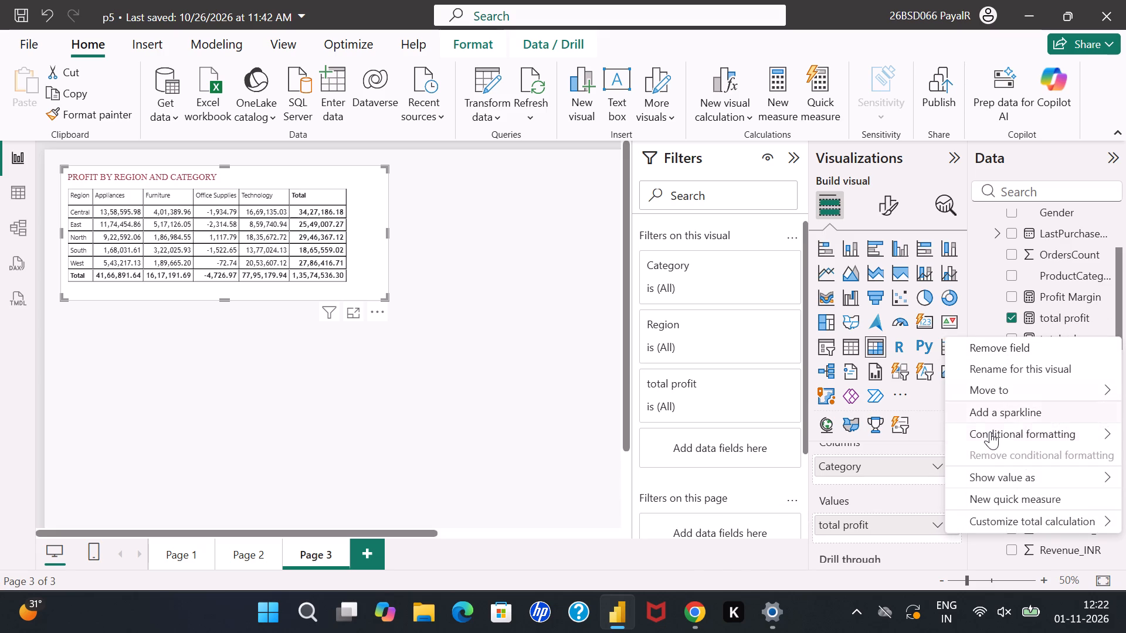
left_click(990, 434)
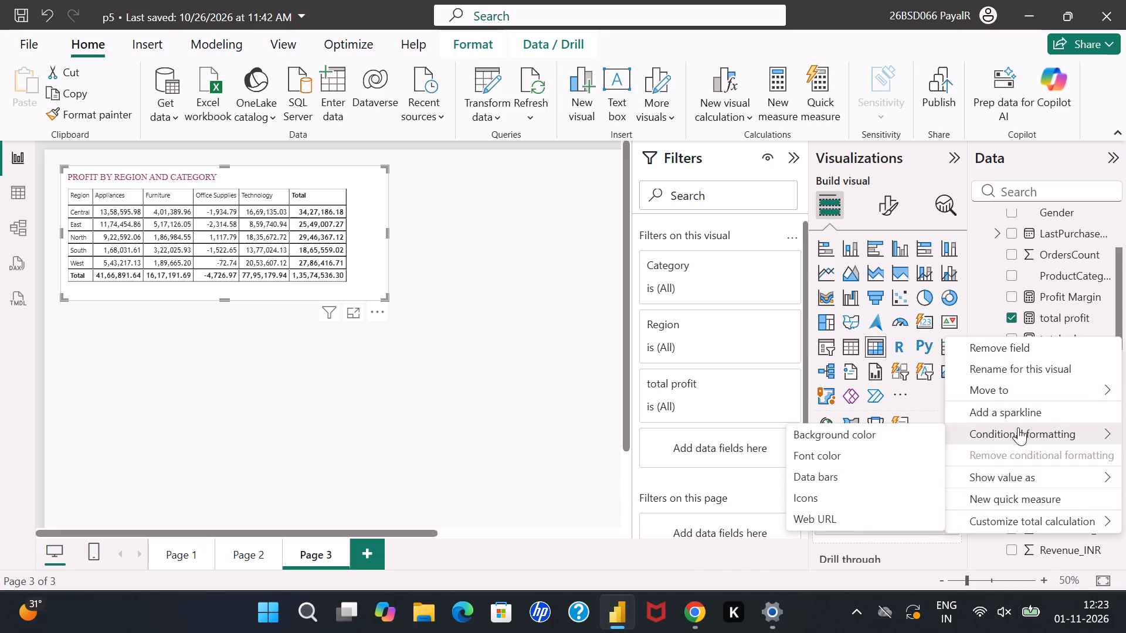
left_click(898, 439)
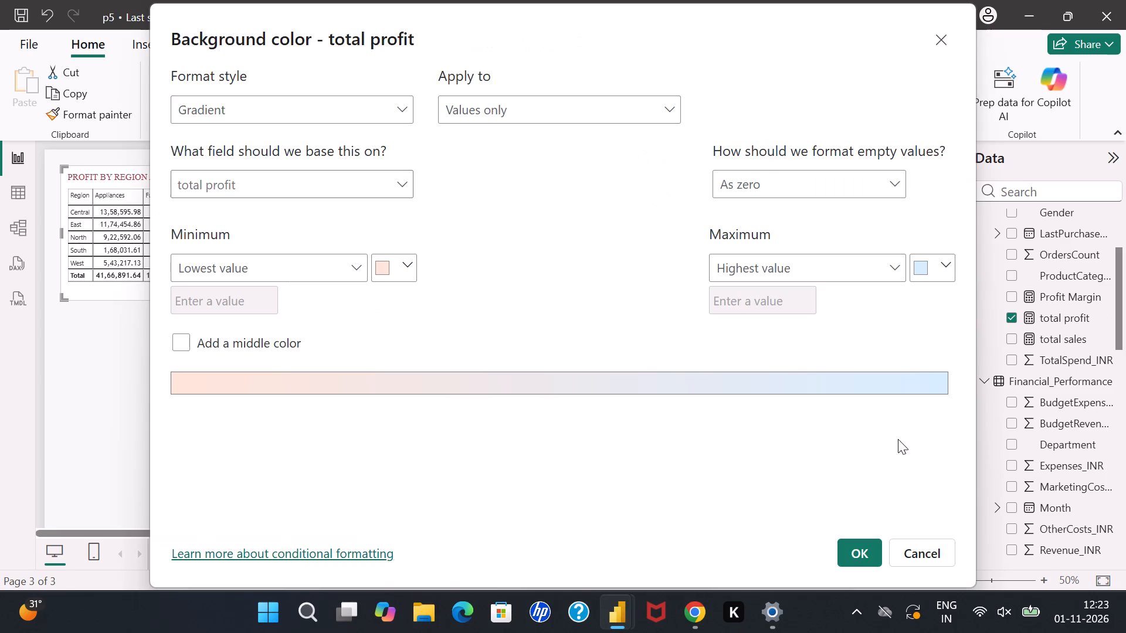
left_click(406, 263)
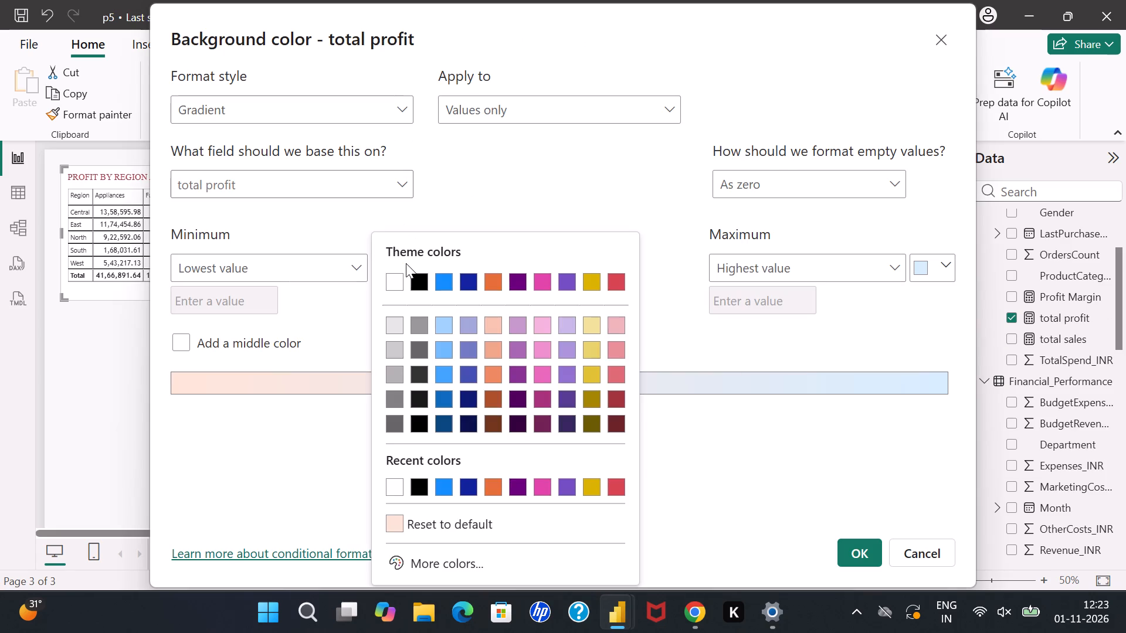
left_click(622, 280)
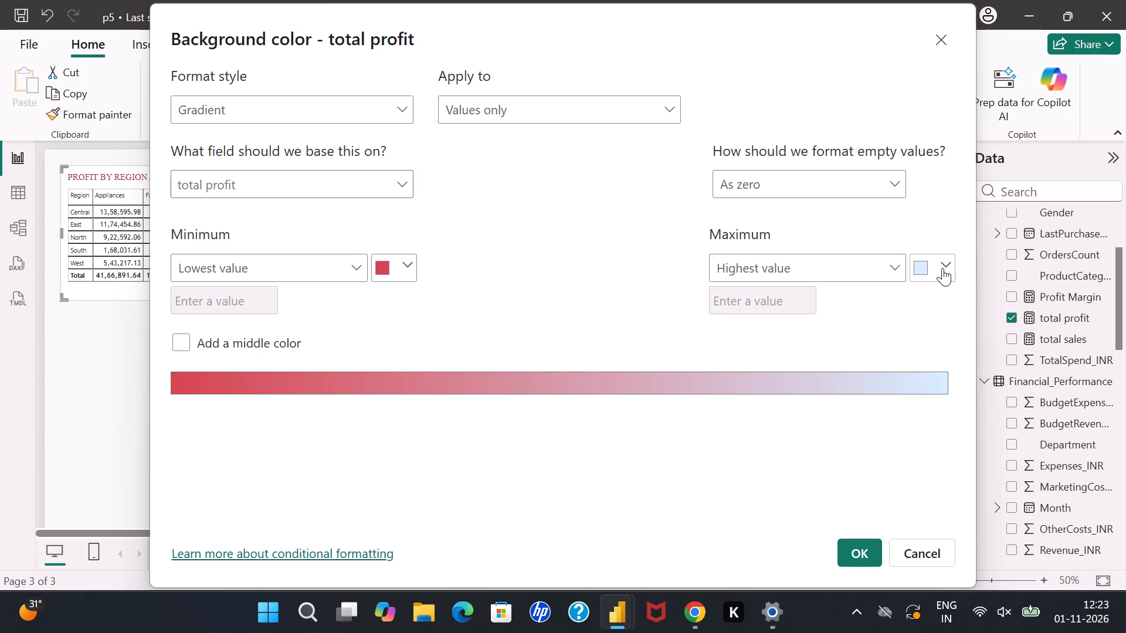
left_click(945, 269)
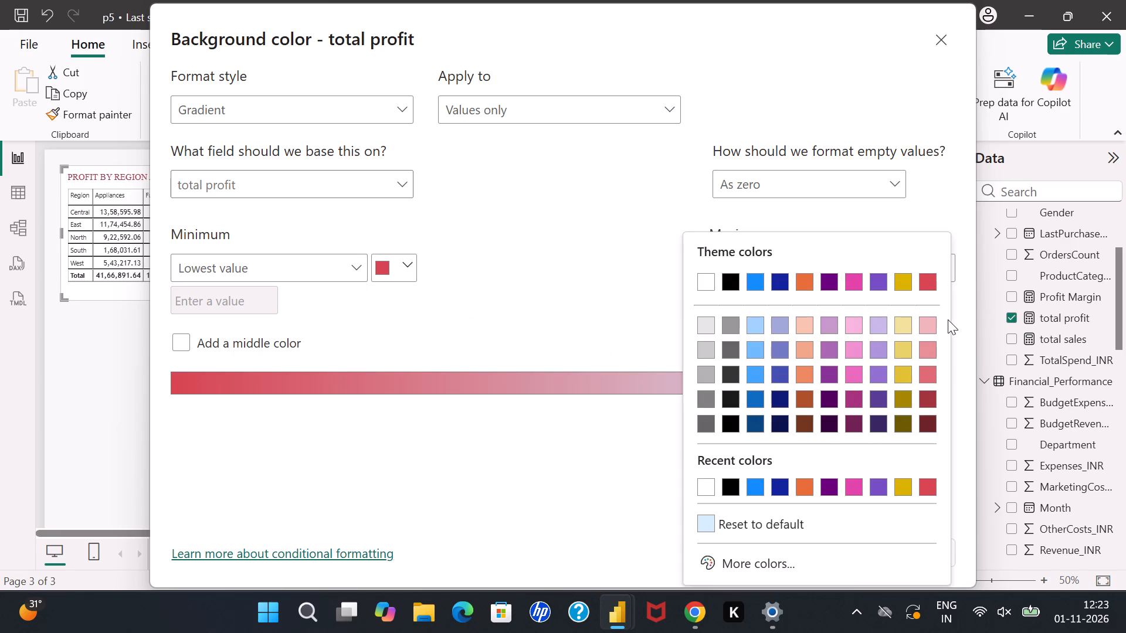
left_click(926, 324)
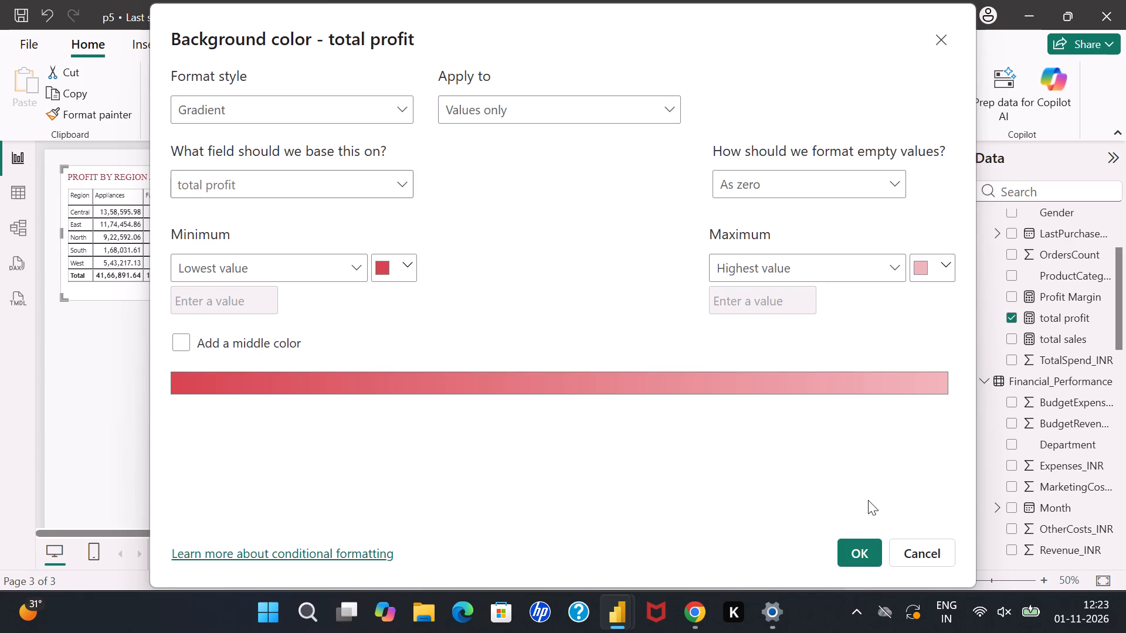
left_click(860, 549)
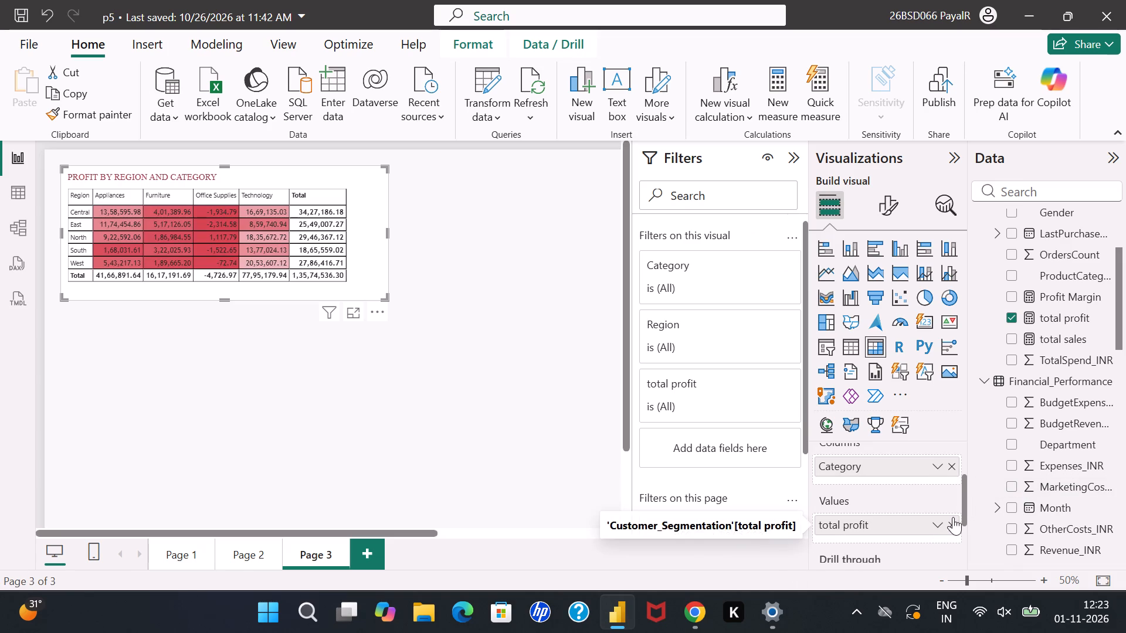
left_click(541, 424)
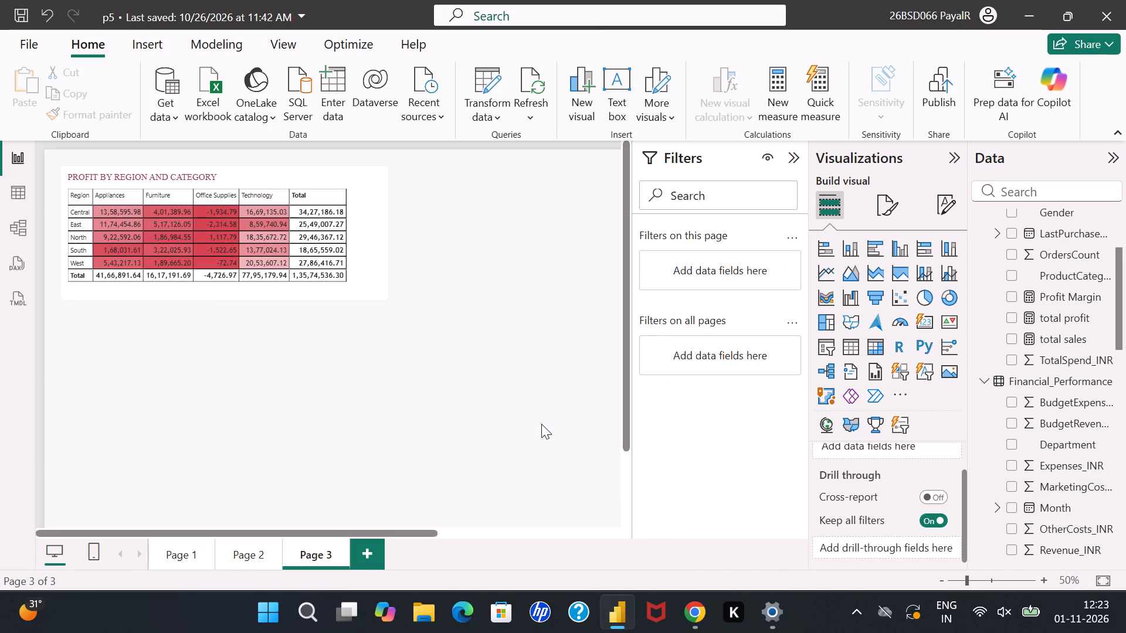
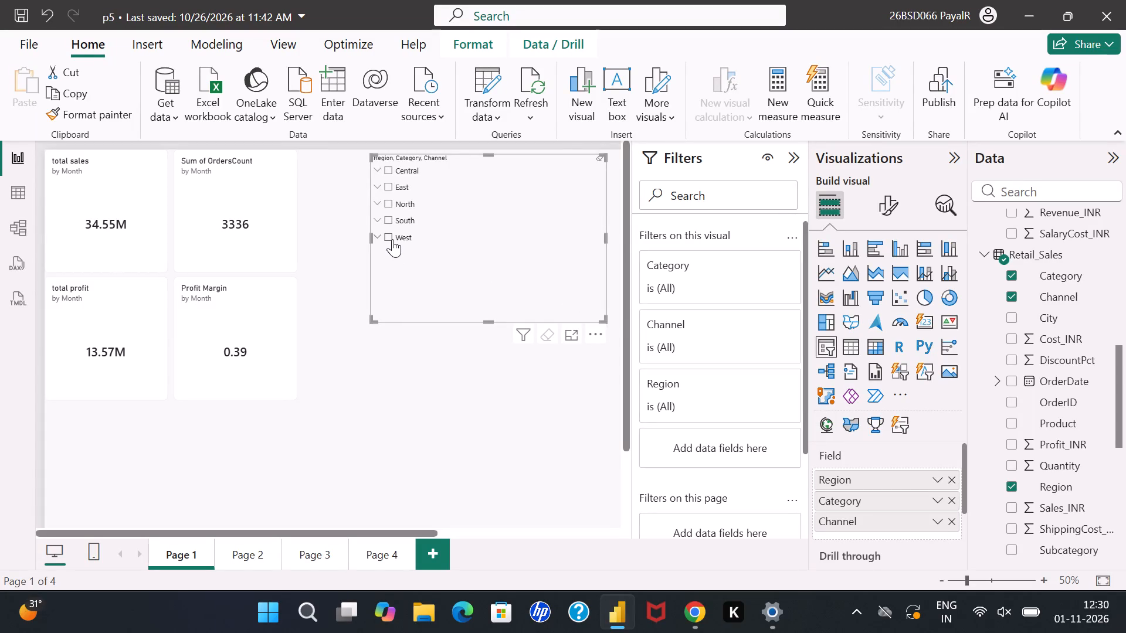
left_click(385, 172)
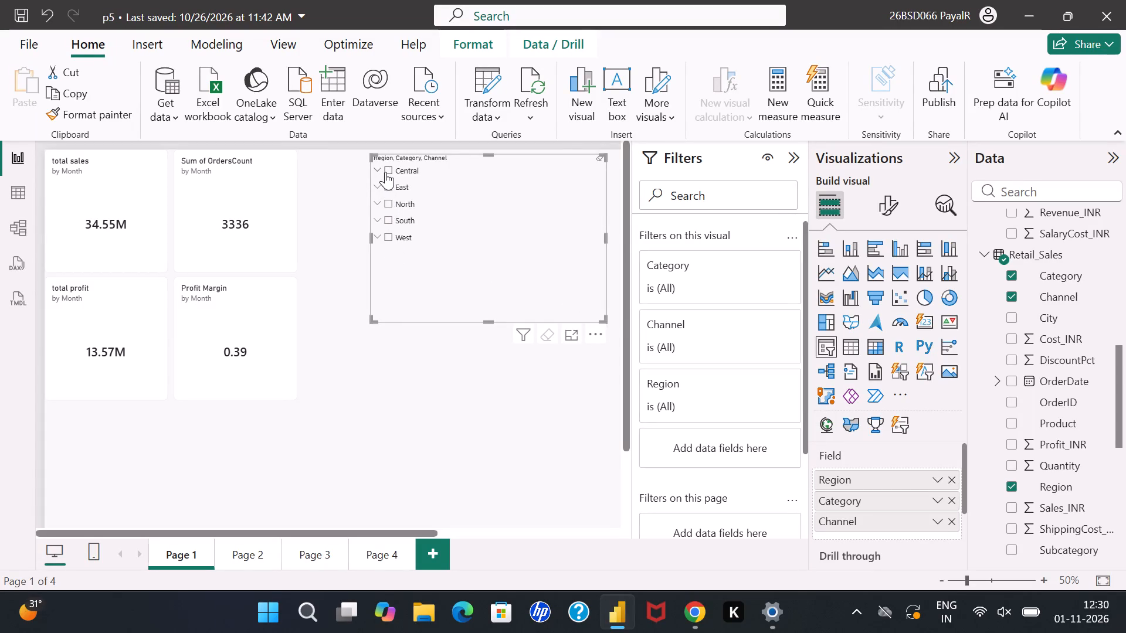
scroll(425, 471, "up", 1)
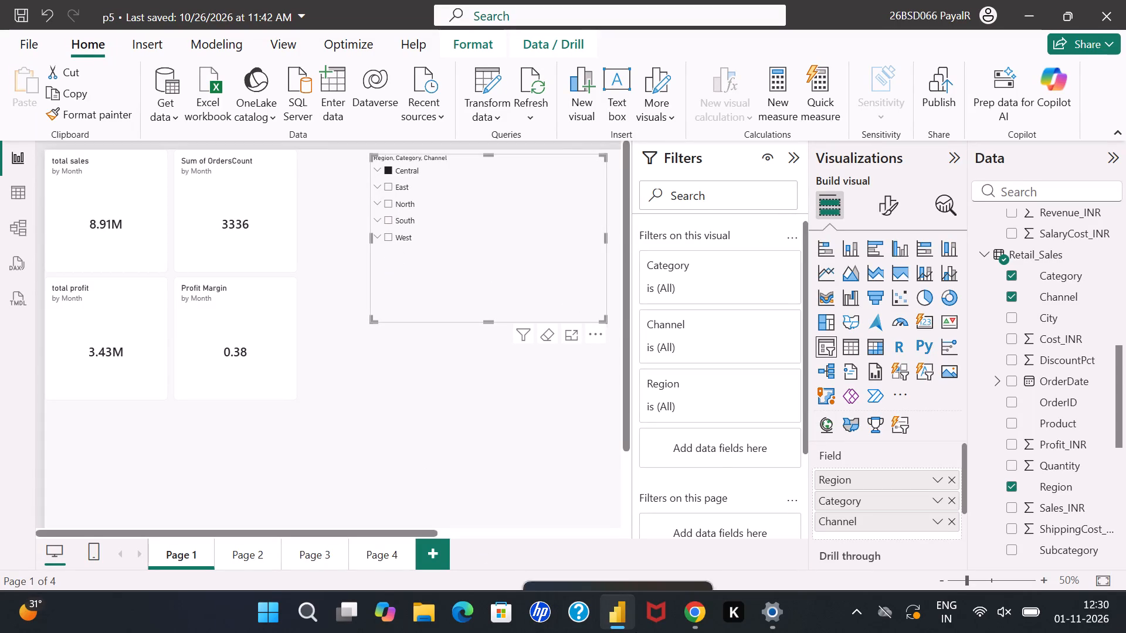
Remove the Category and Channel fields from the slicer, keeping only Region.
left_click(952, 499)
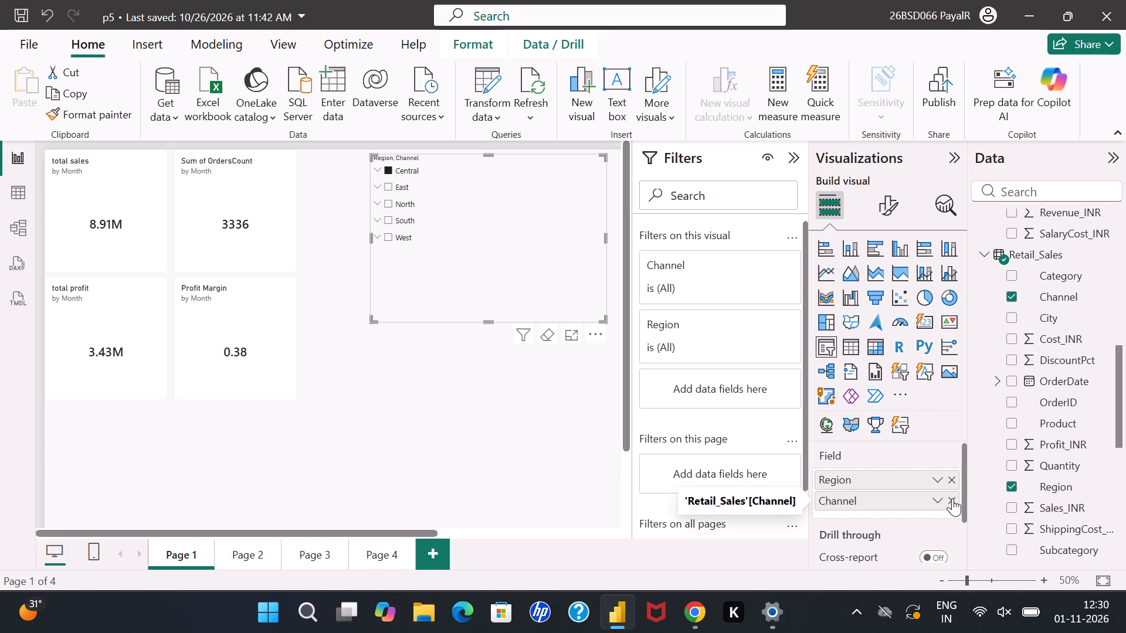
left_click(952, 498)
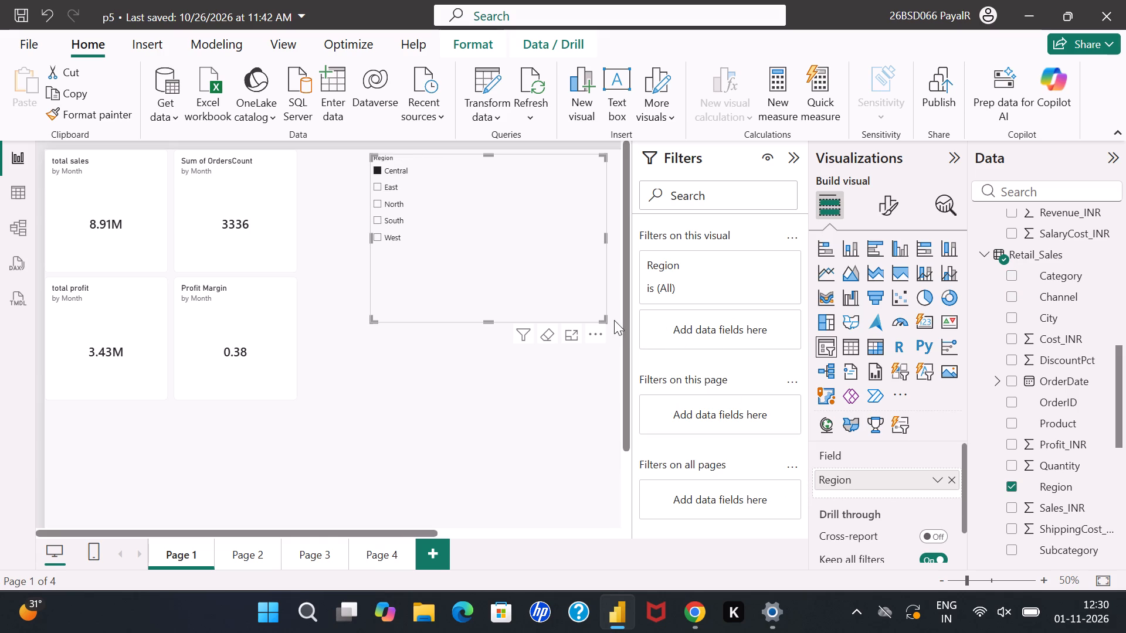
Shrink the Region slicer to about 272 wide by 214 high and clear its Central selection.
left_click_drag(602, 317, 485, 249)
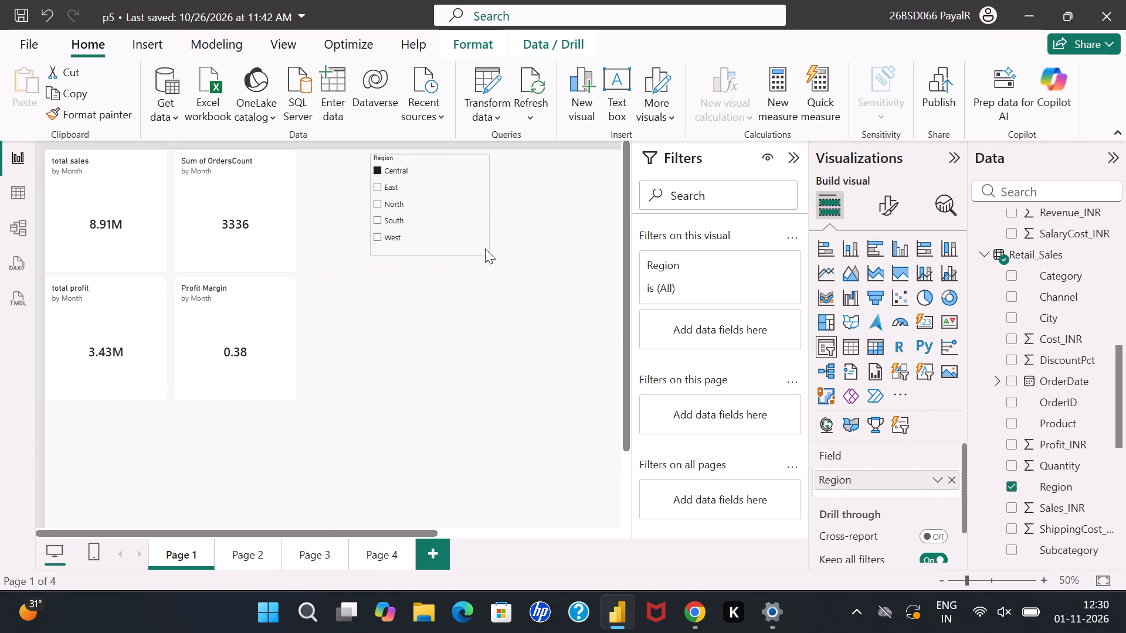
left_click_drag(485, 249, 485, 242)
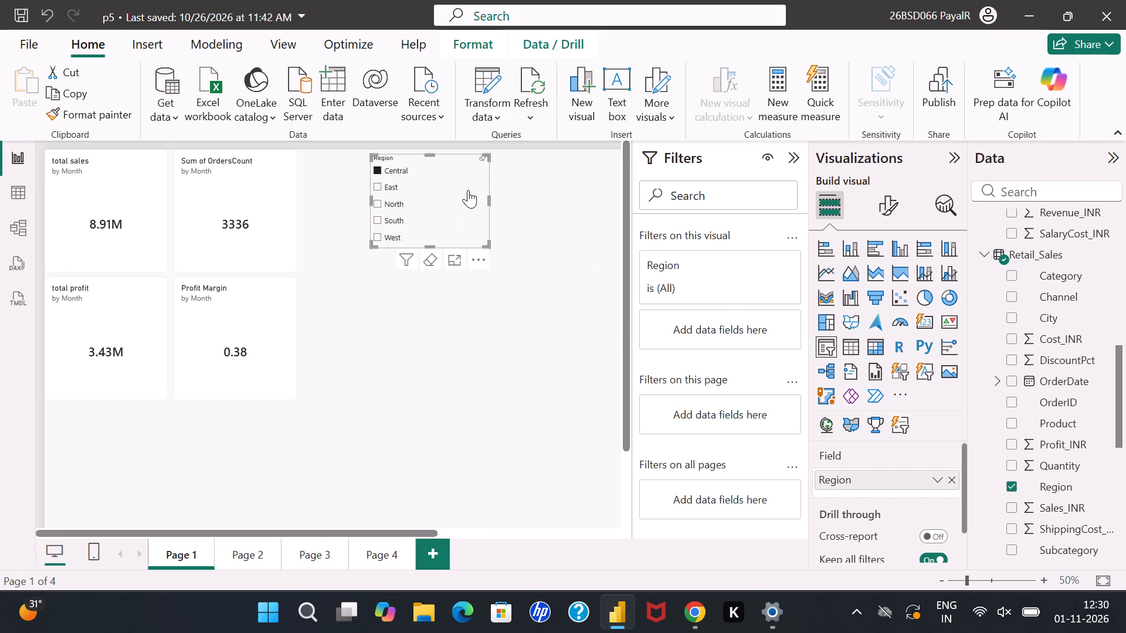
left_click(378, 173)
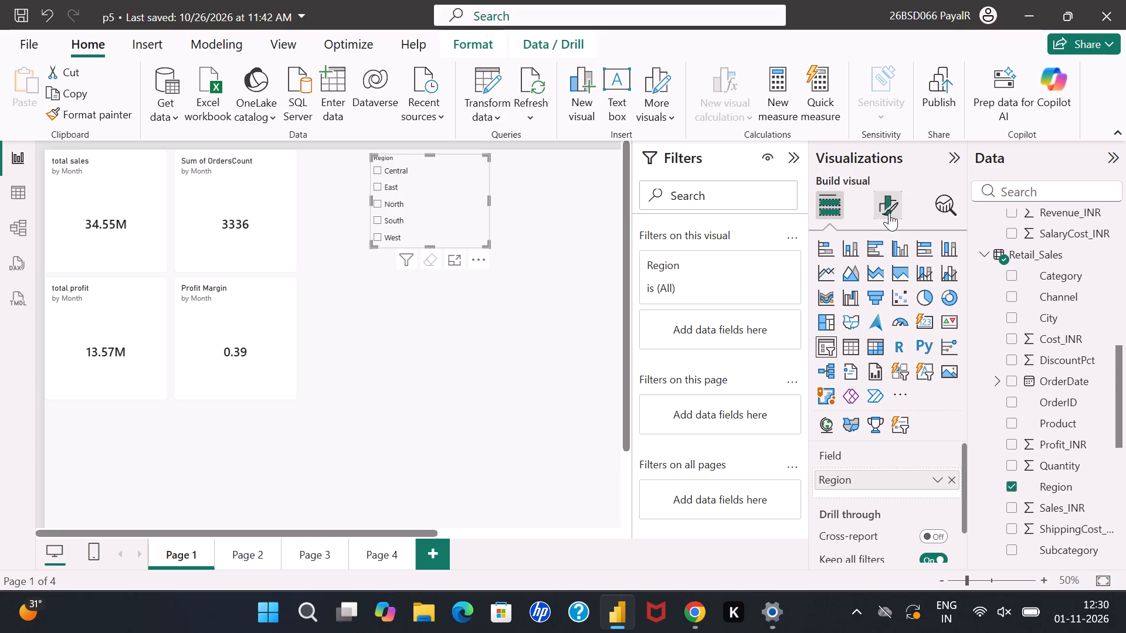
Turn on the Region slicer's title, try "r" as its text, and leave the text blank.
left_click(889, 213)
left_click(875, 279)
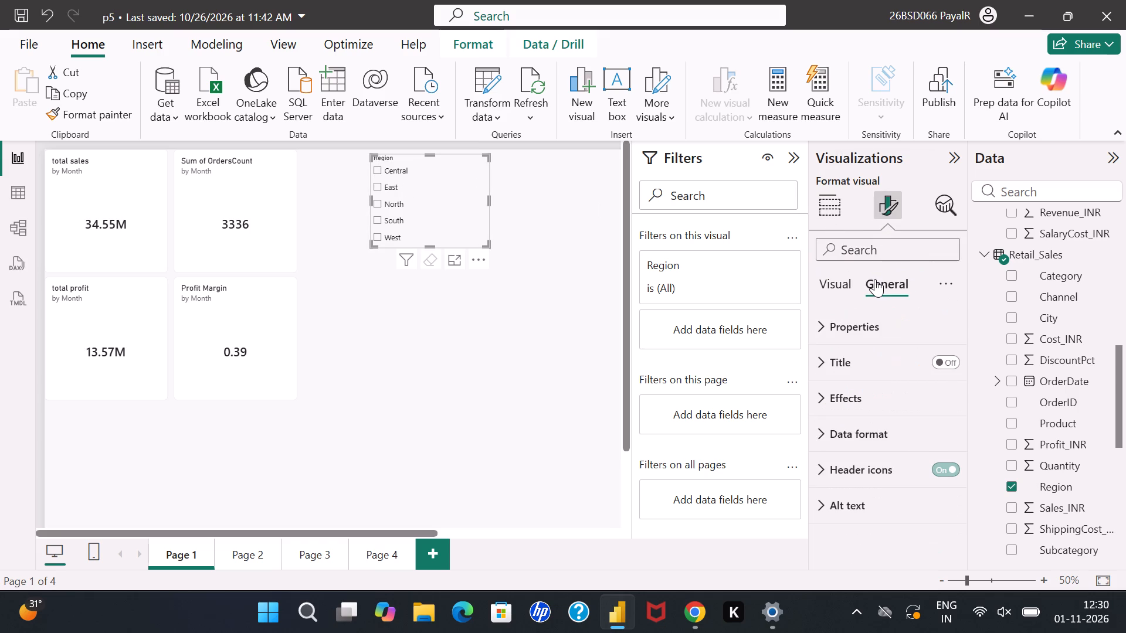
left_click(866, 353)
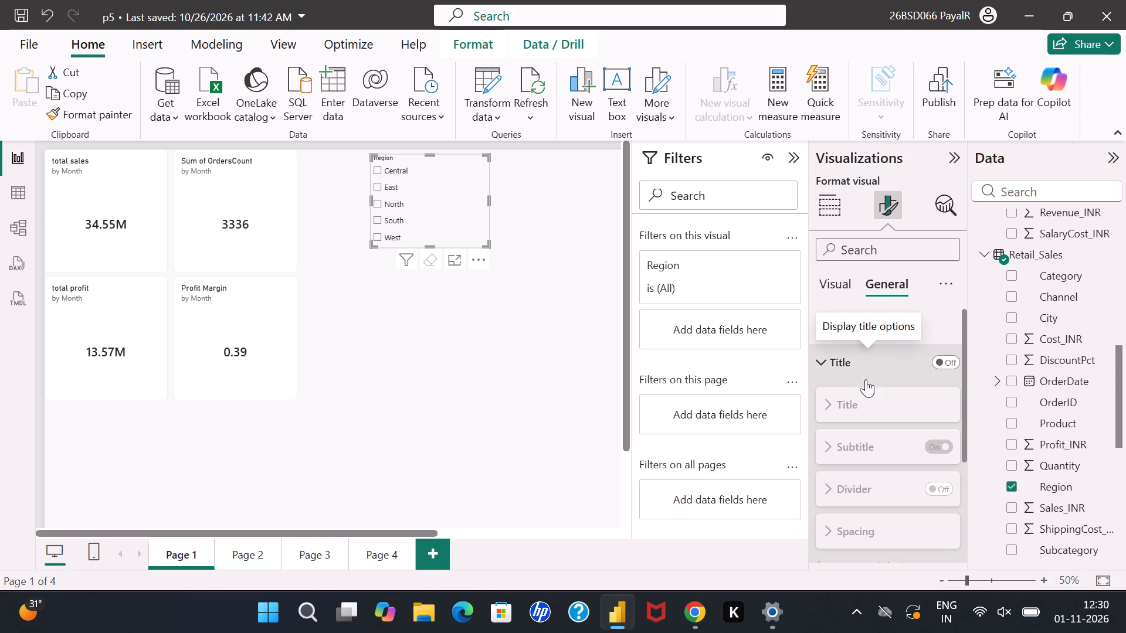
left_click(941, 365)
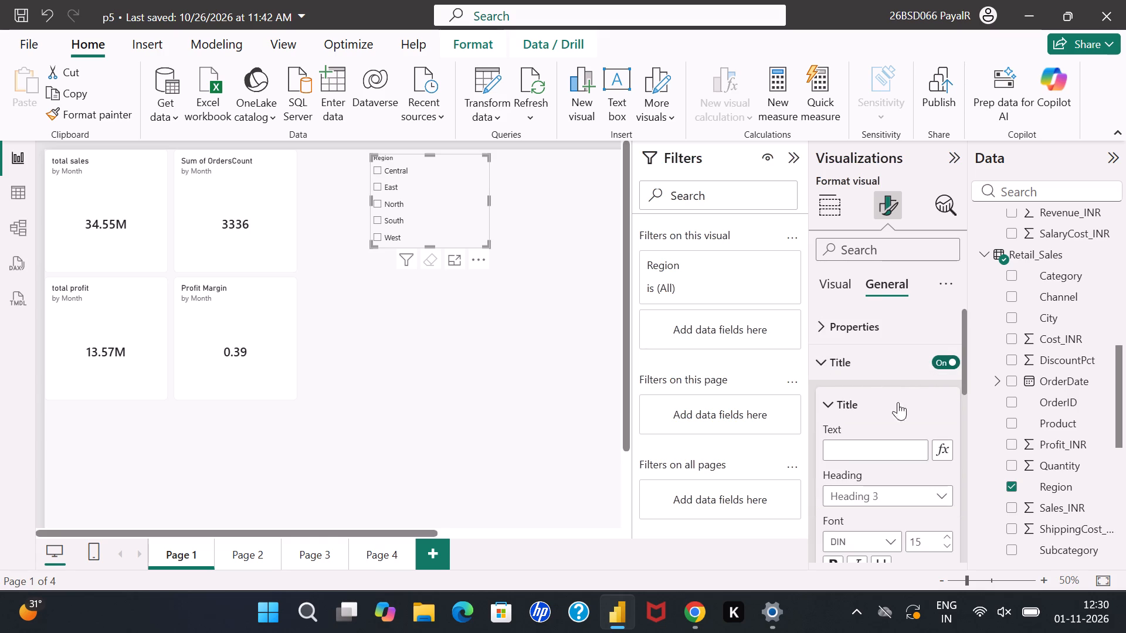
left_click(850, 443)
key("BackSpace")
key("r")
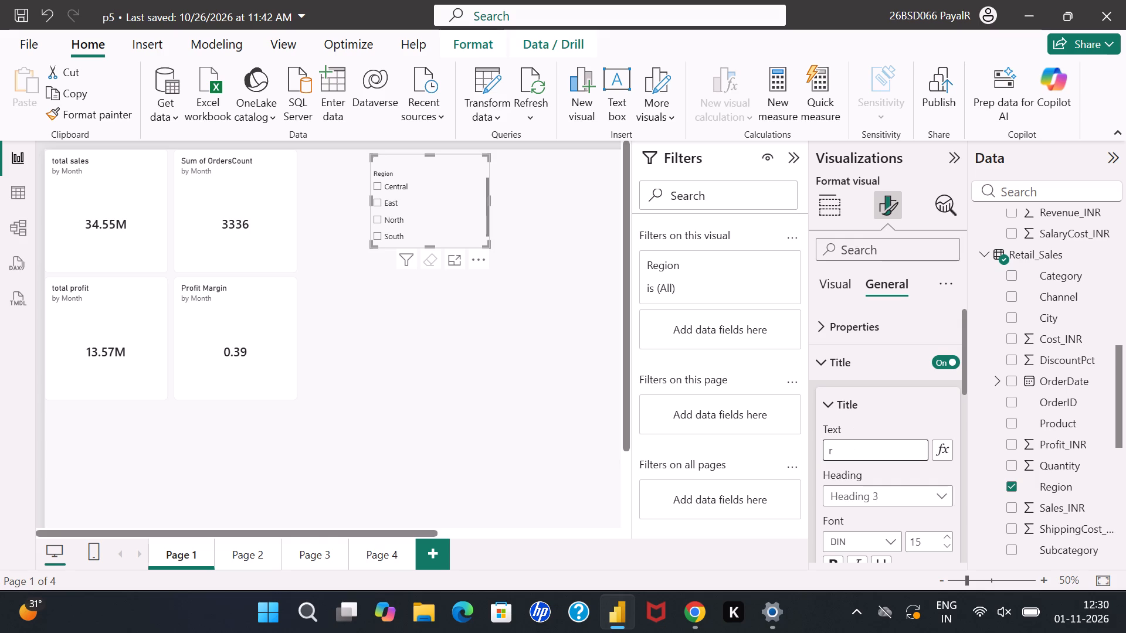
key("BackSpace")
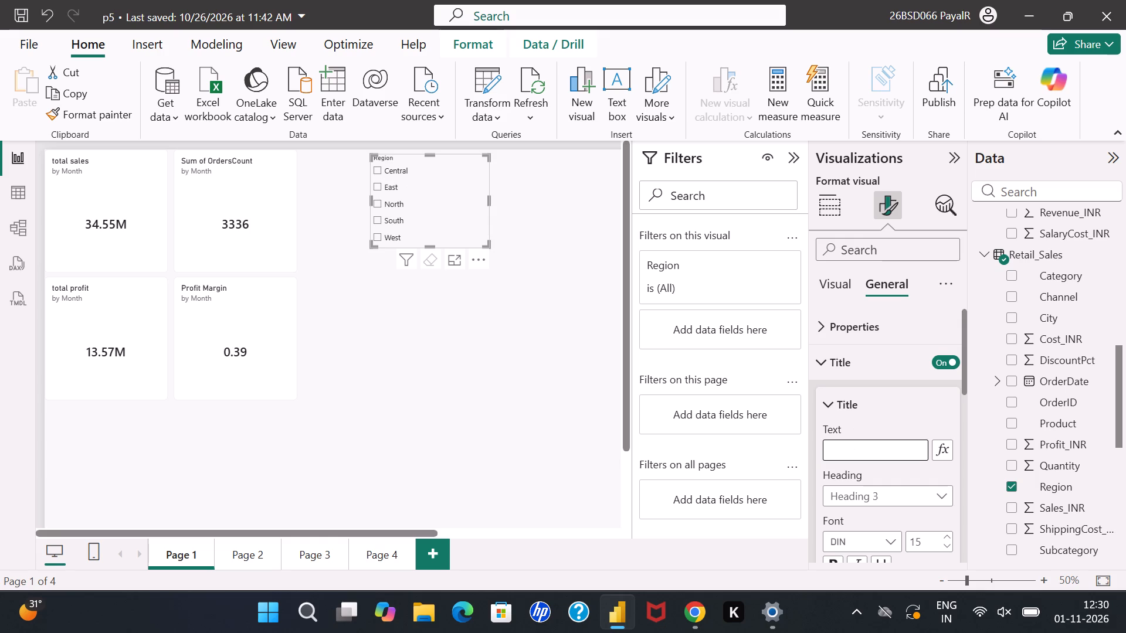
left_click(830, 361)
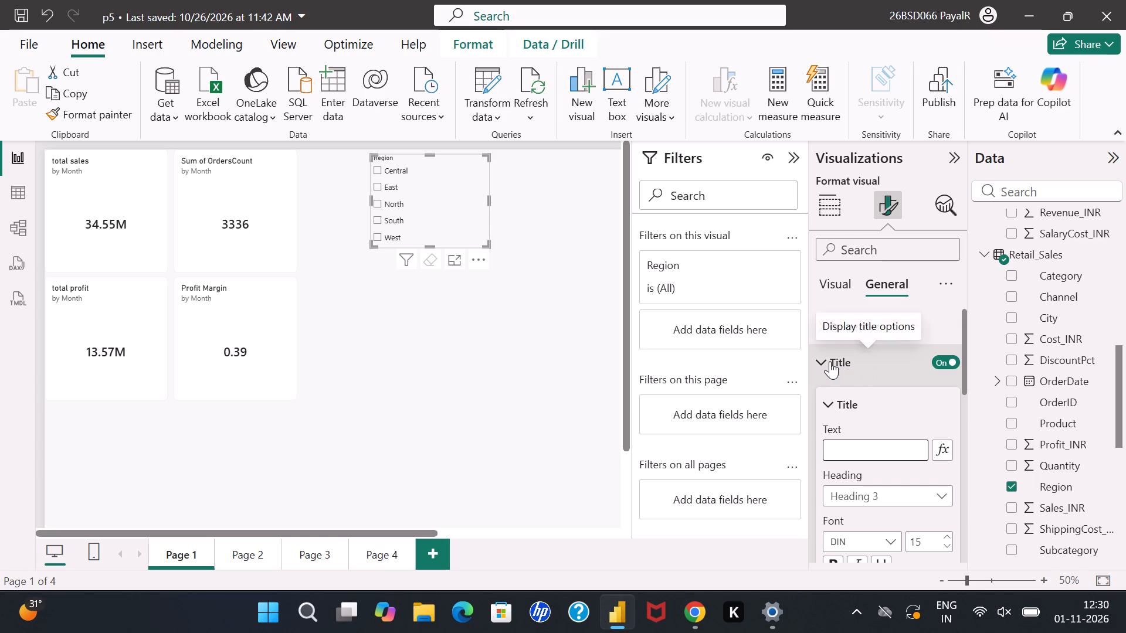
Set the Region slicer's height to 212.
left_click(823, 321)
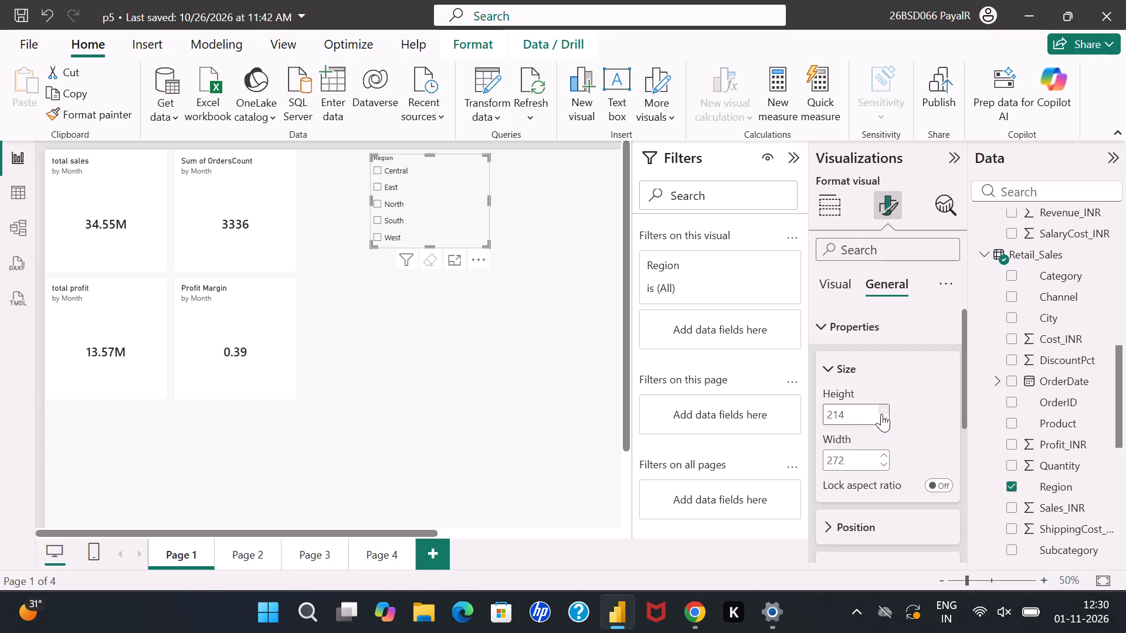
left_click(881, 408)
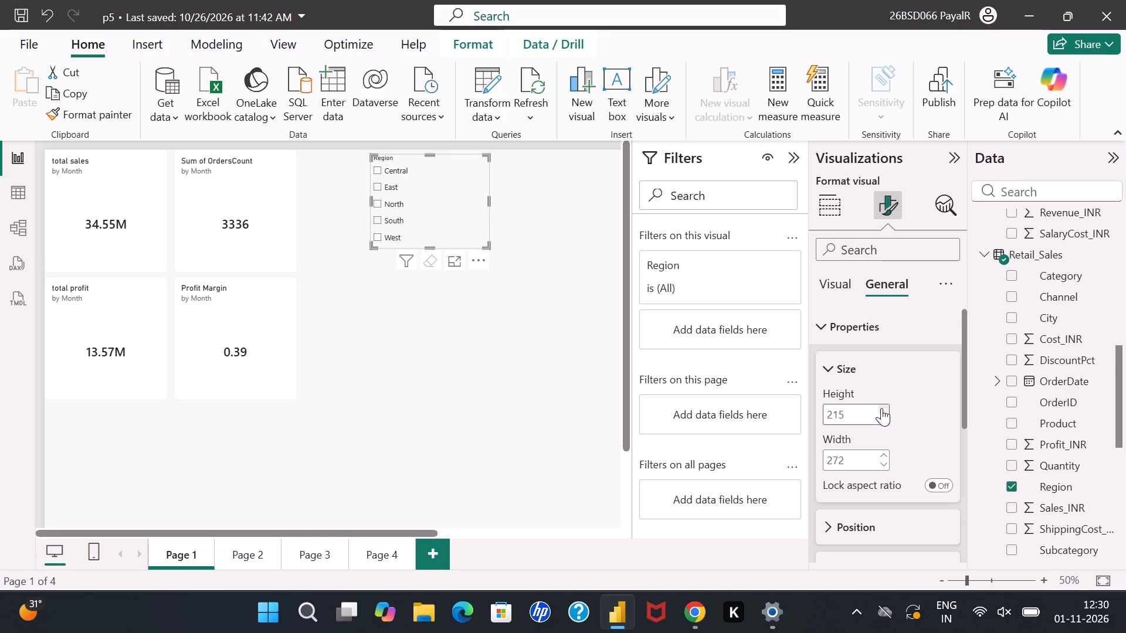
left_click(884, 424)
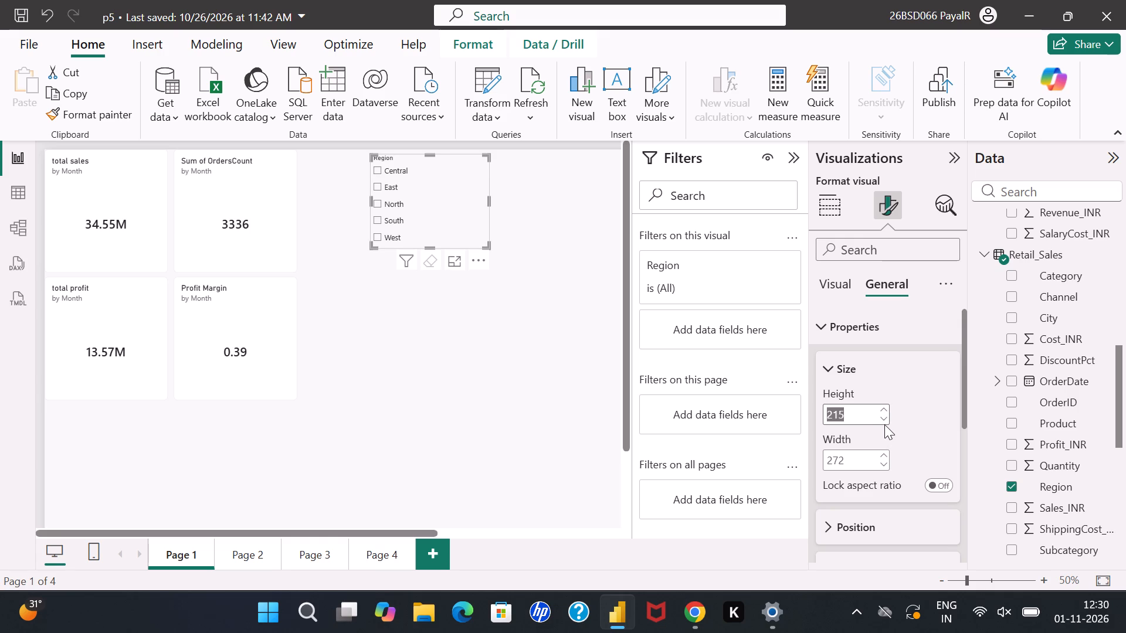
left_click(883, 418)
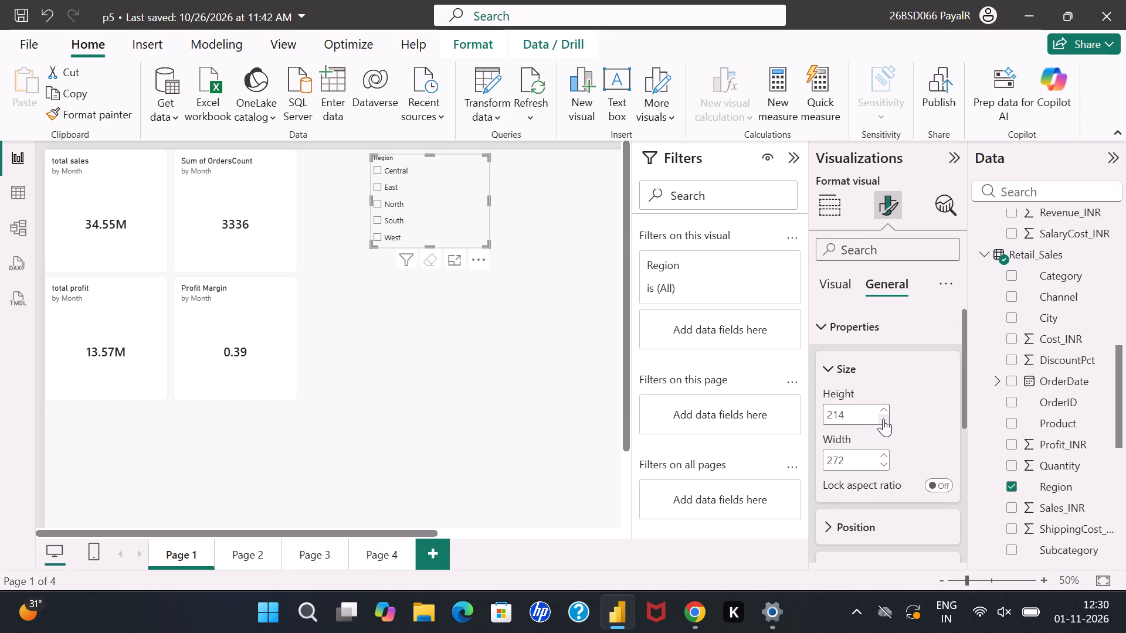
left_click(883, 418)
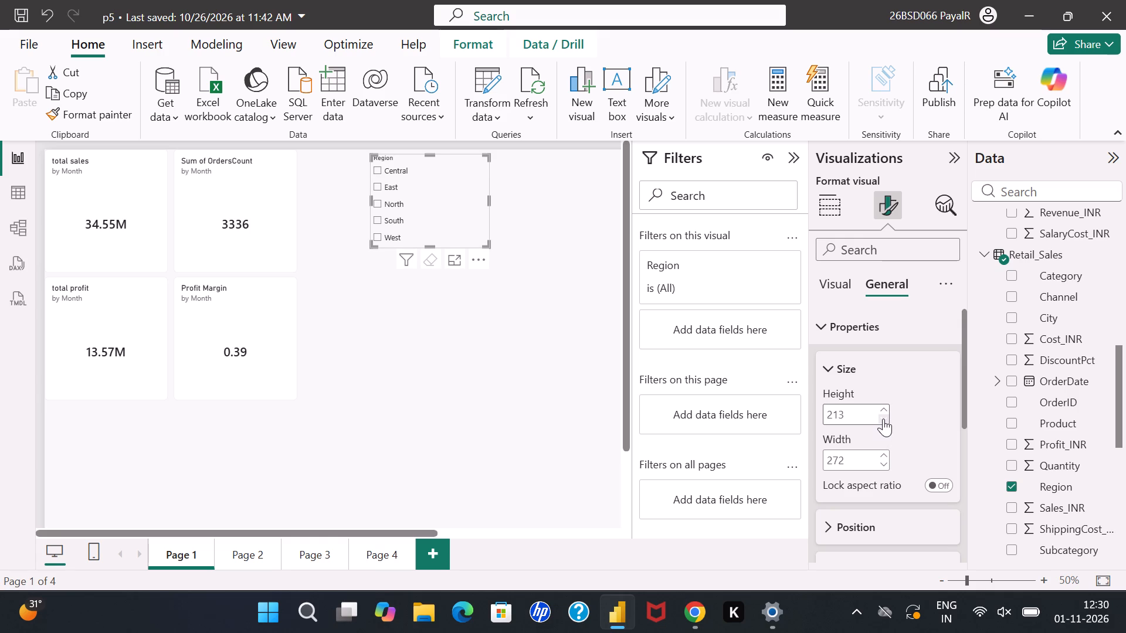
left_click(883, 418)
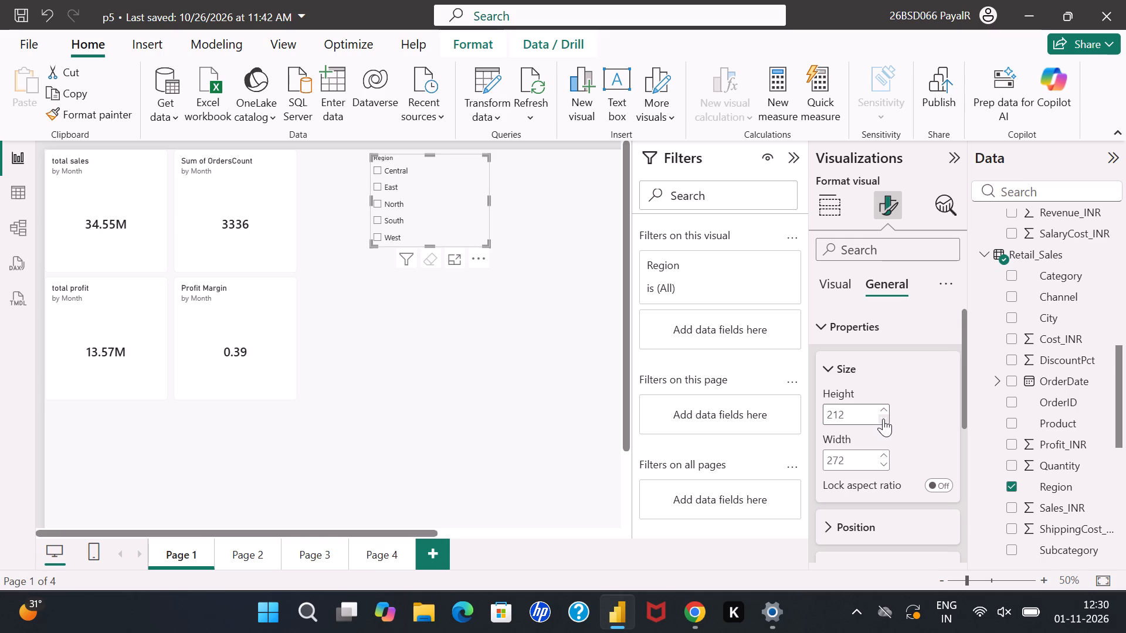
left_click(827, 333)
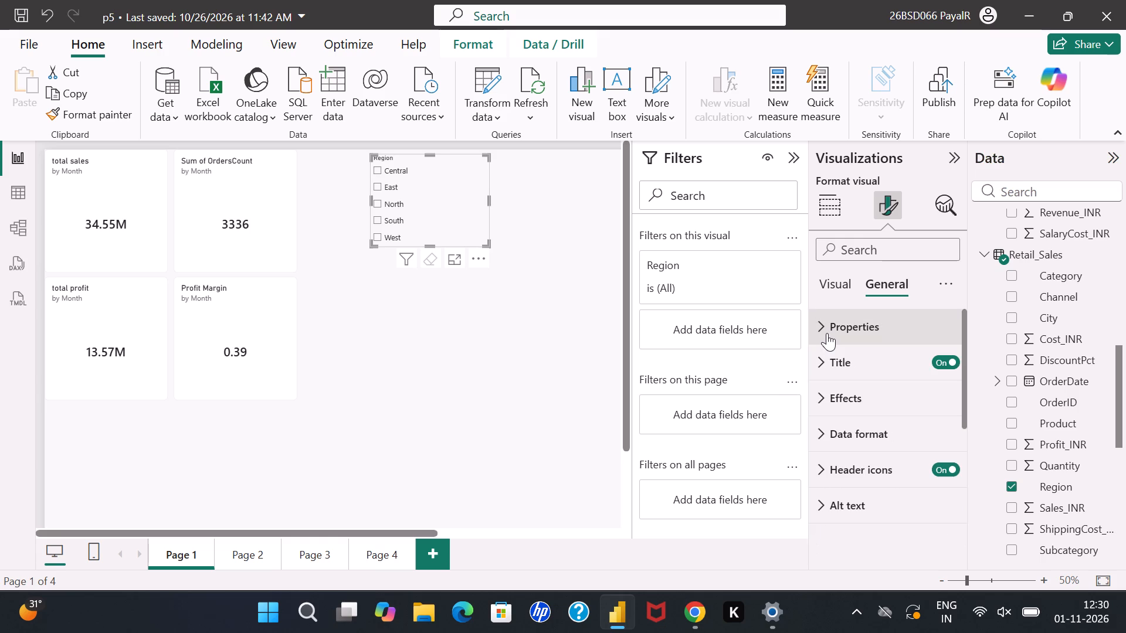
Turn on the Region slicer's background, try light pink, and settle on the lightest red theme tint with 47% transparency.
left_click(847, 394)
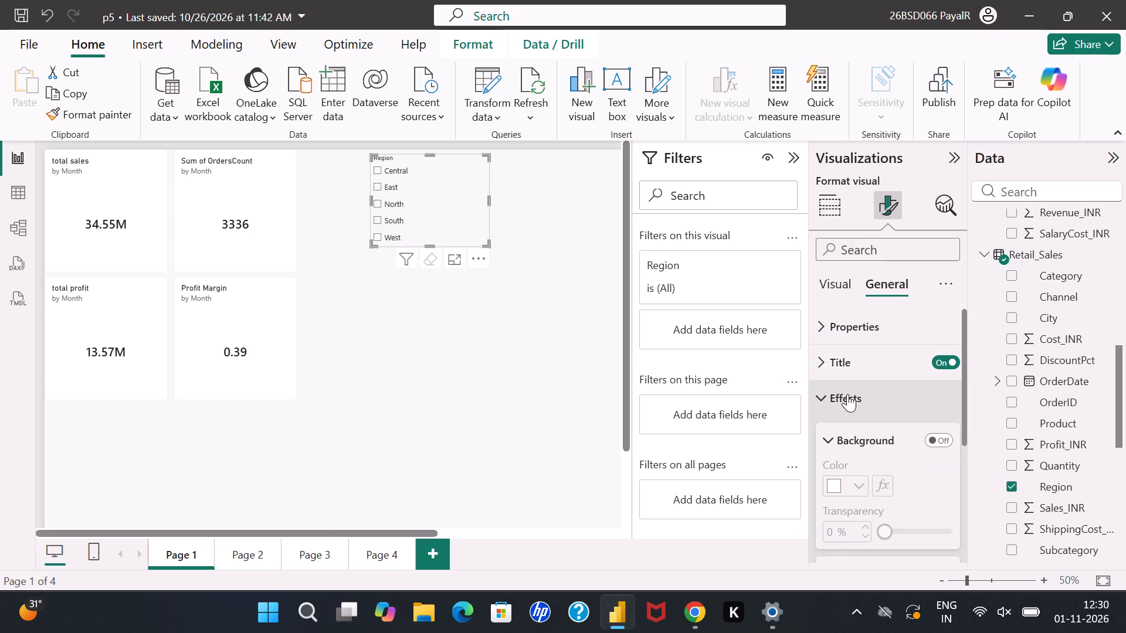
left_click(934, 437)
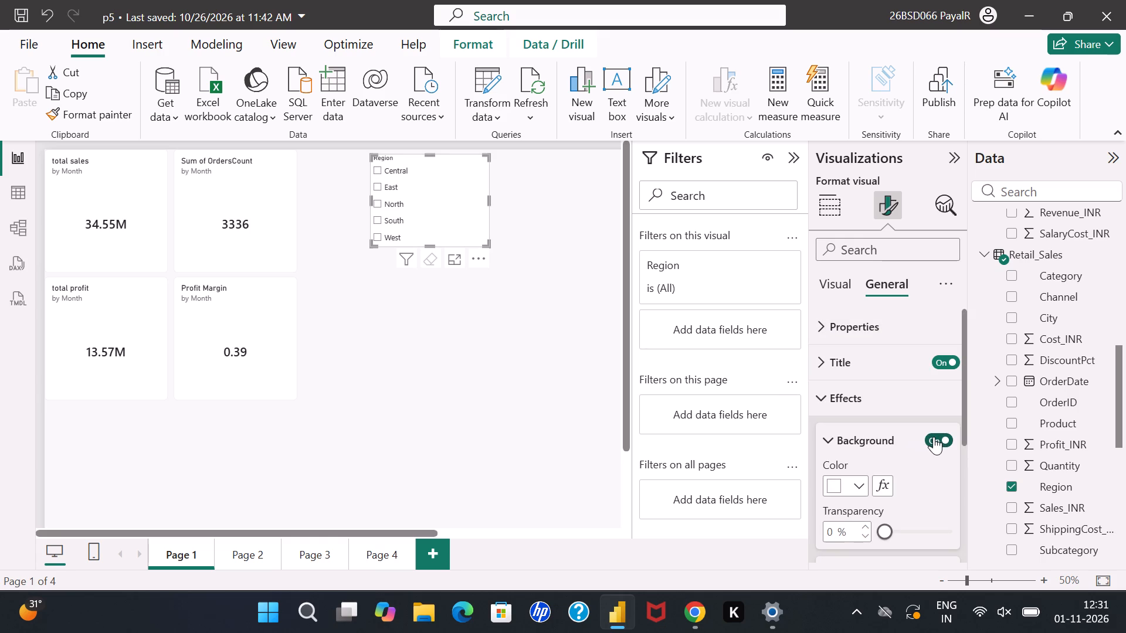
left_click(862, 493)
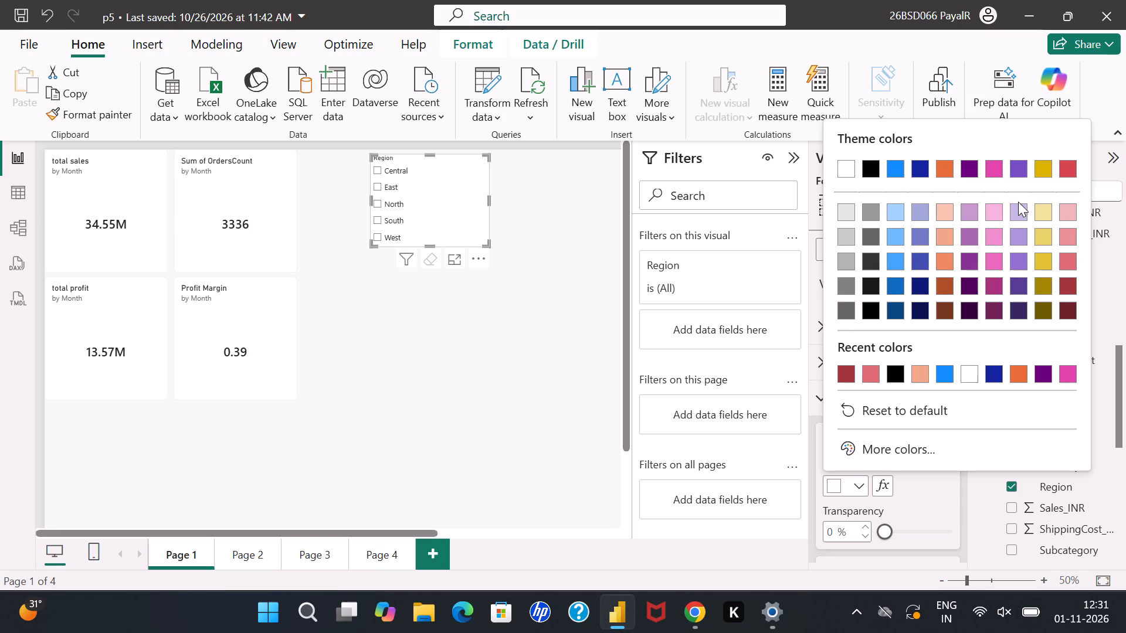
left_click(998, 210)
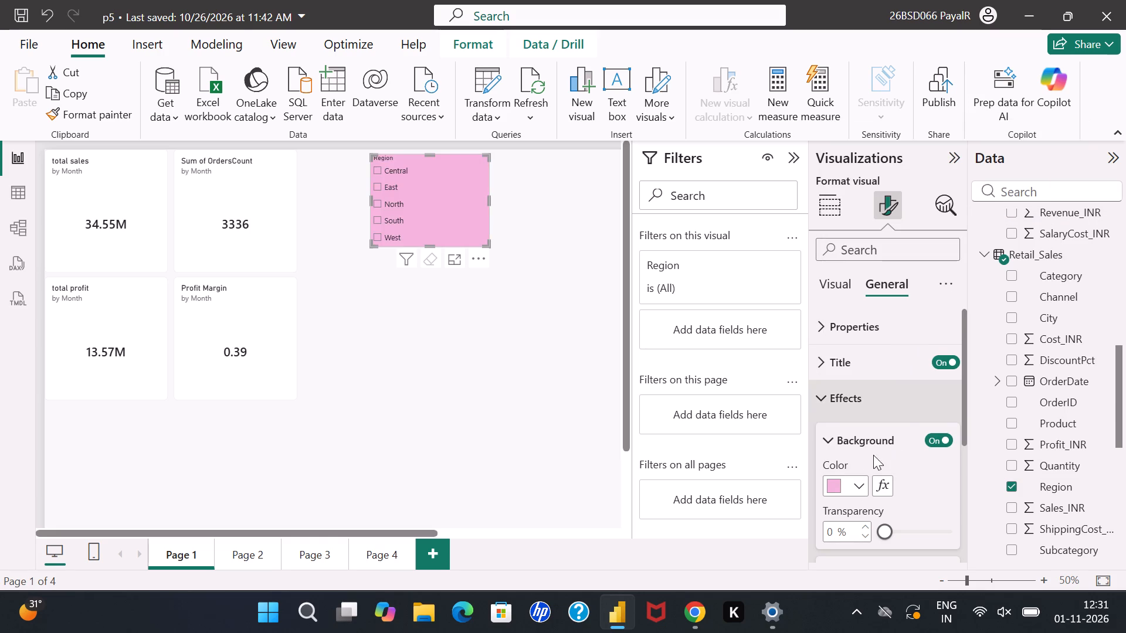
left_click(864, 481)
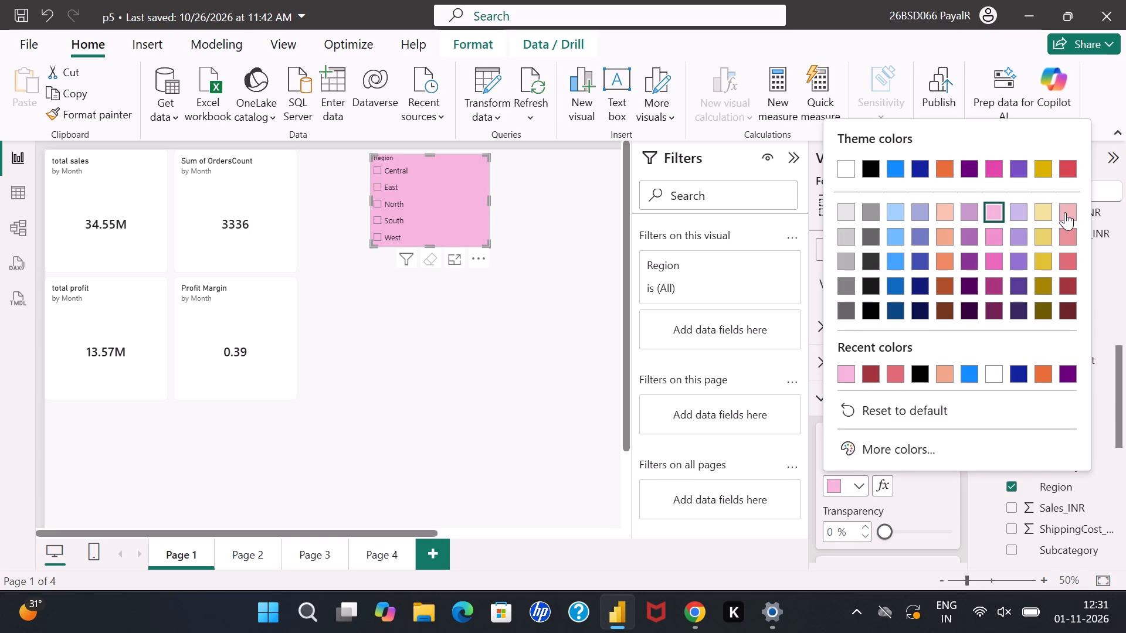
left_click(1065, 212)
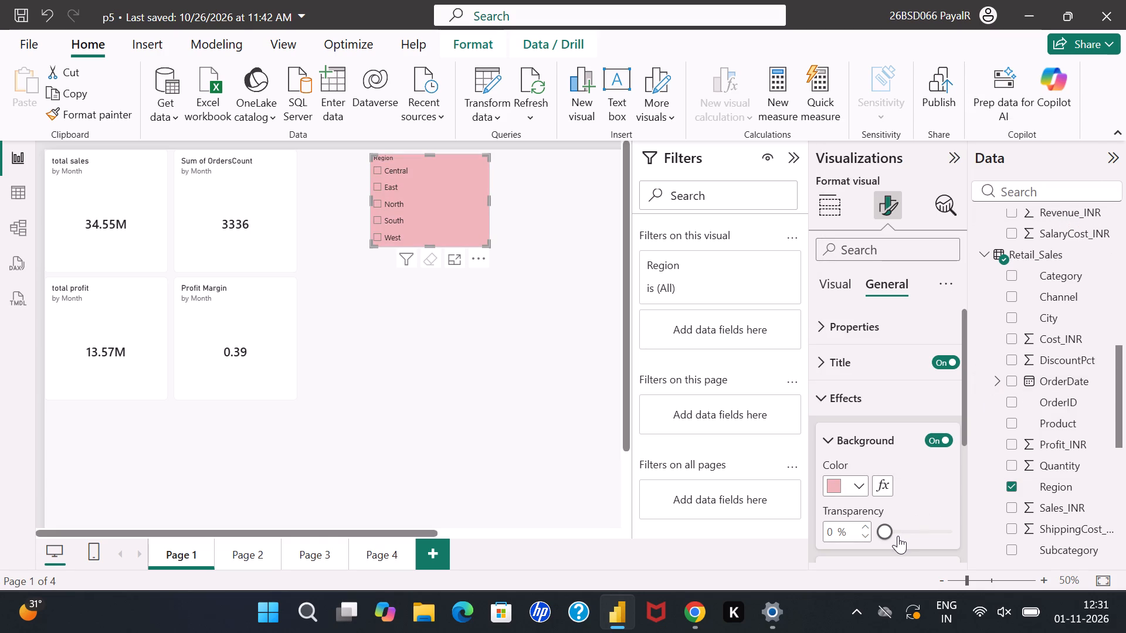
left_click(898, 536)
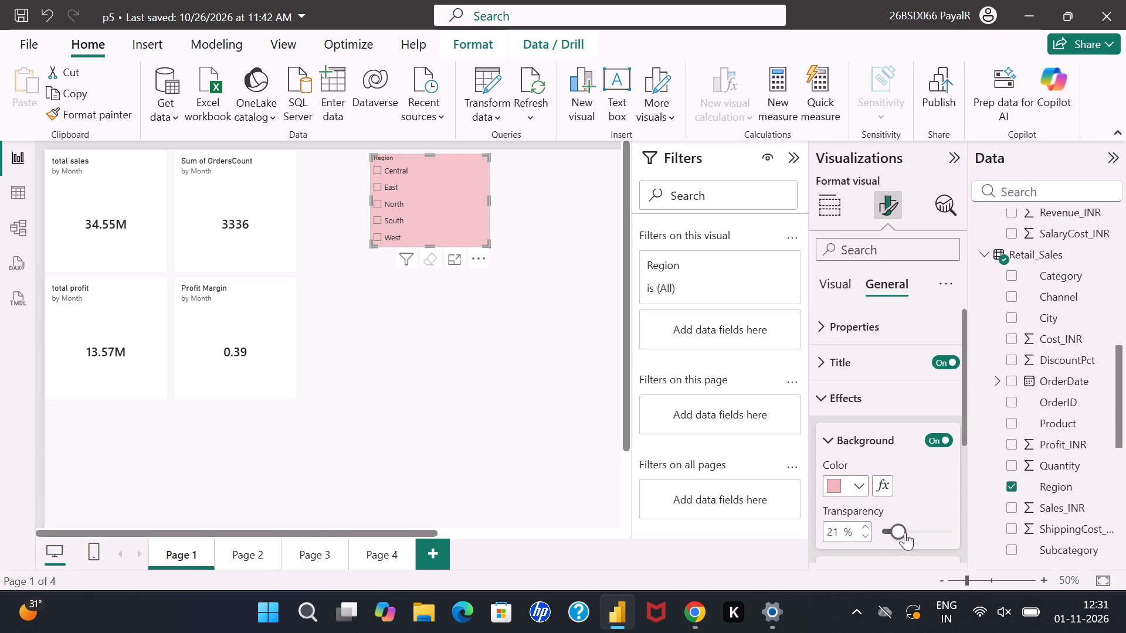
left_click(905, 532)
left_click(915, 530)
left_click(582, 331)
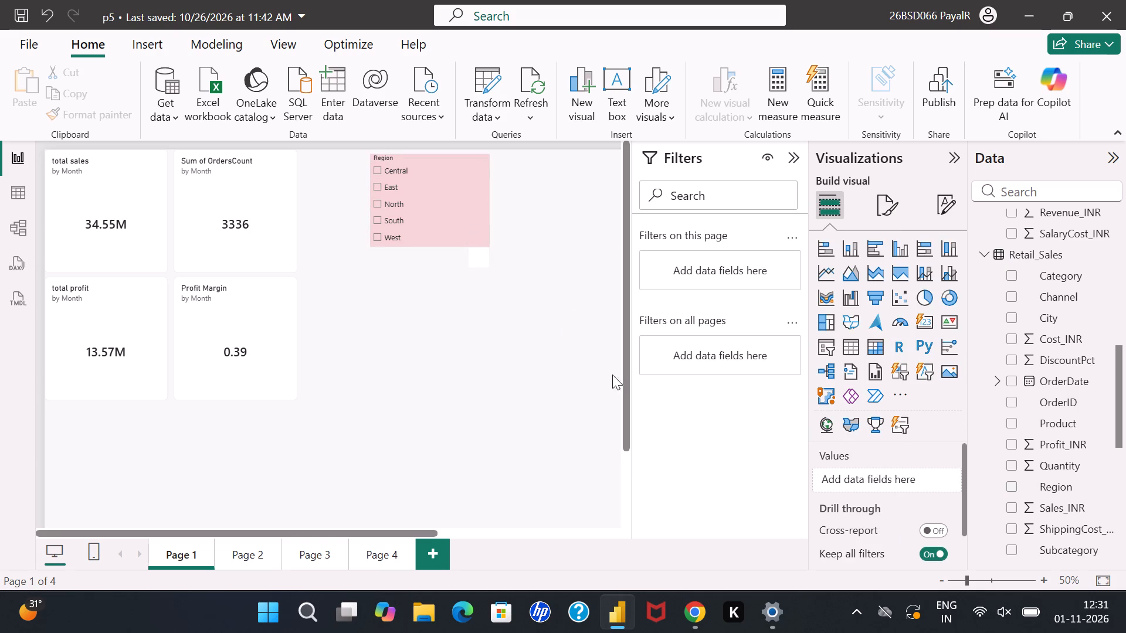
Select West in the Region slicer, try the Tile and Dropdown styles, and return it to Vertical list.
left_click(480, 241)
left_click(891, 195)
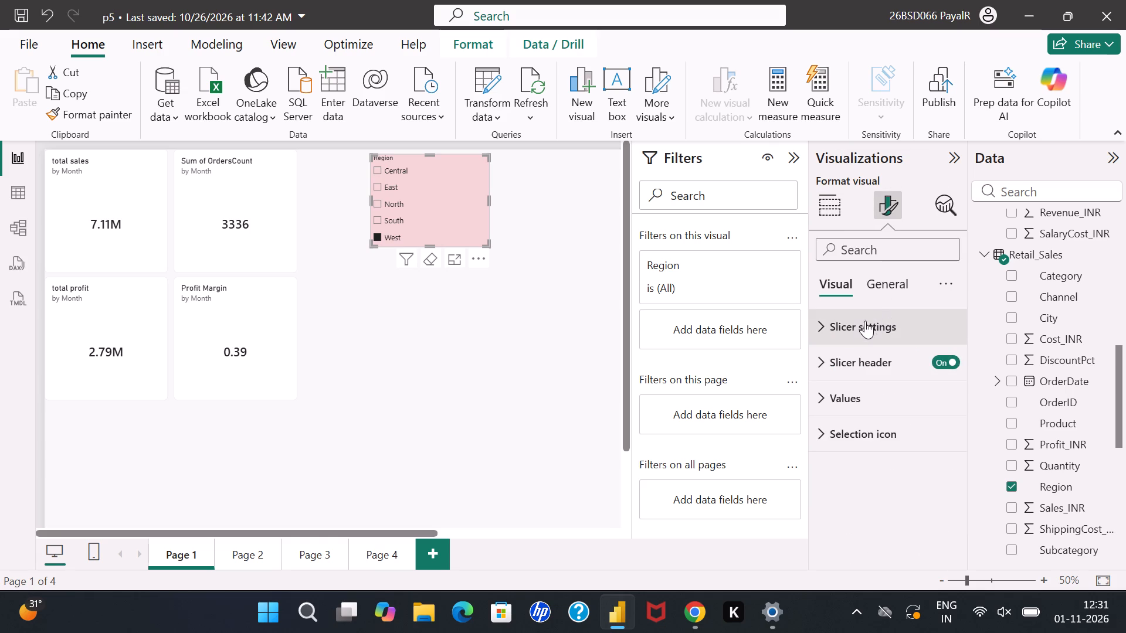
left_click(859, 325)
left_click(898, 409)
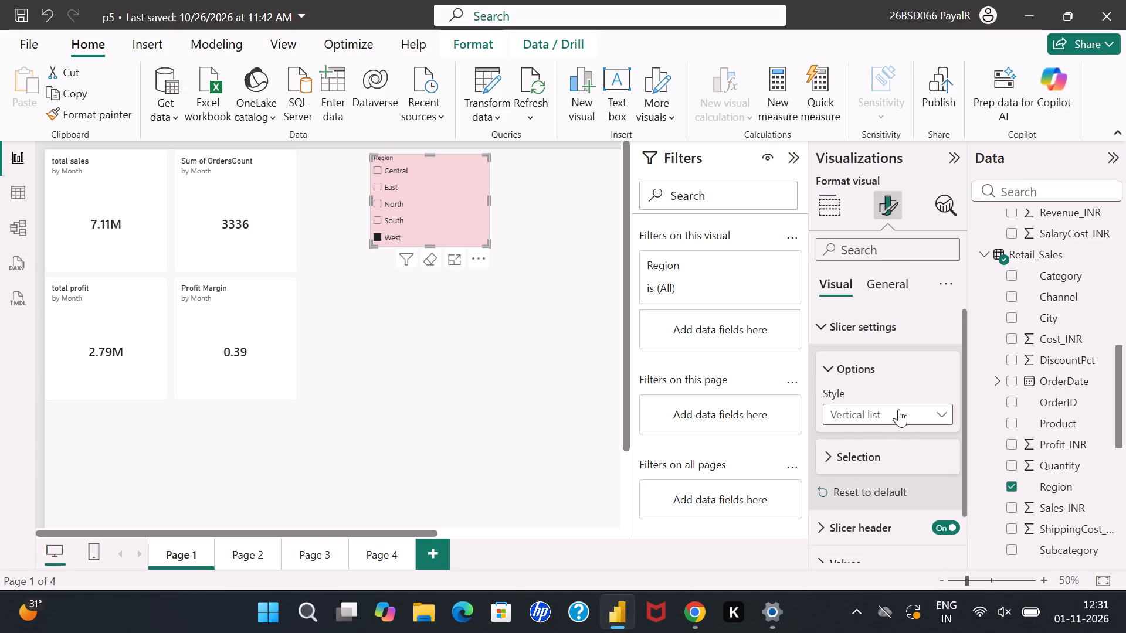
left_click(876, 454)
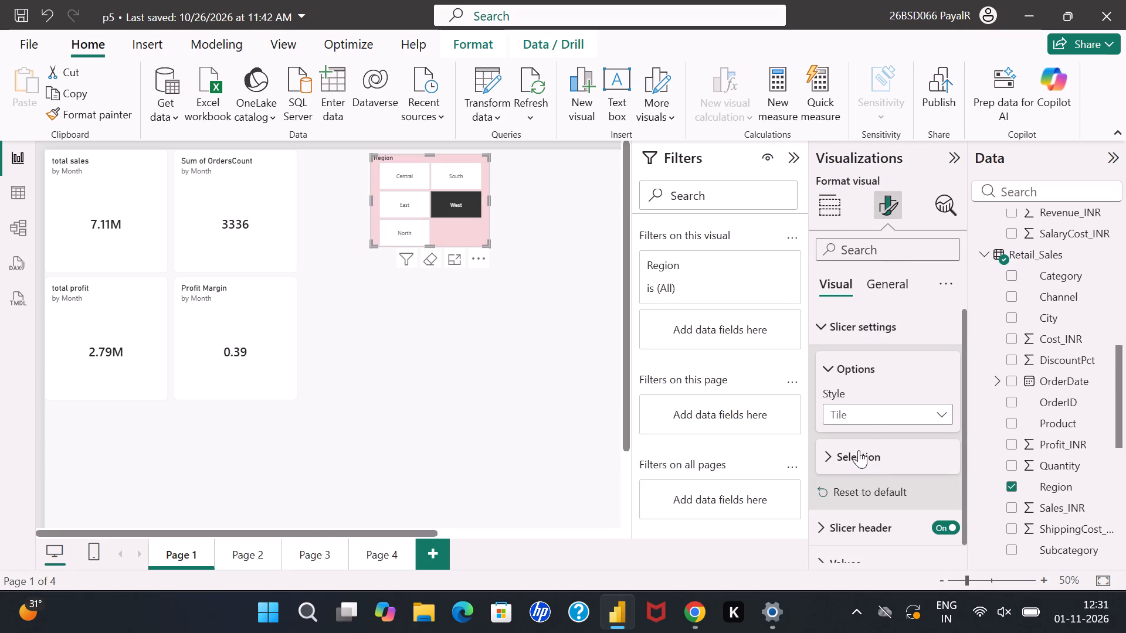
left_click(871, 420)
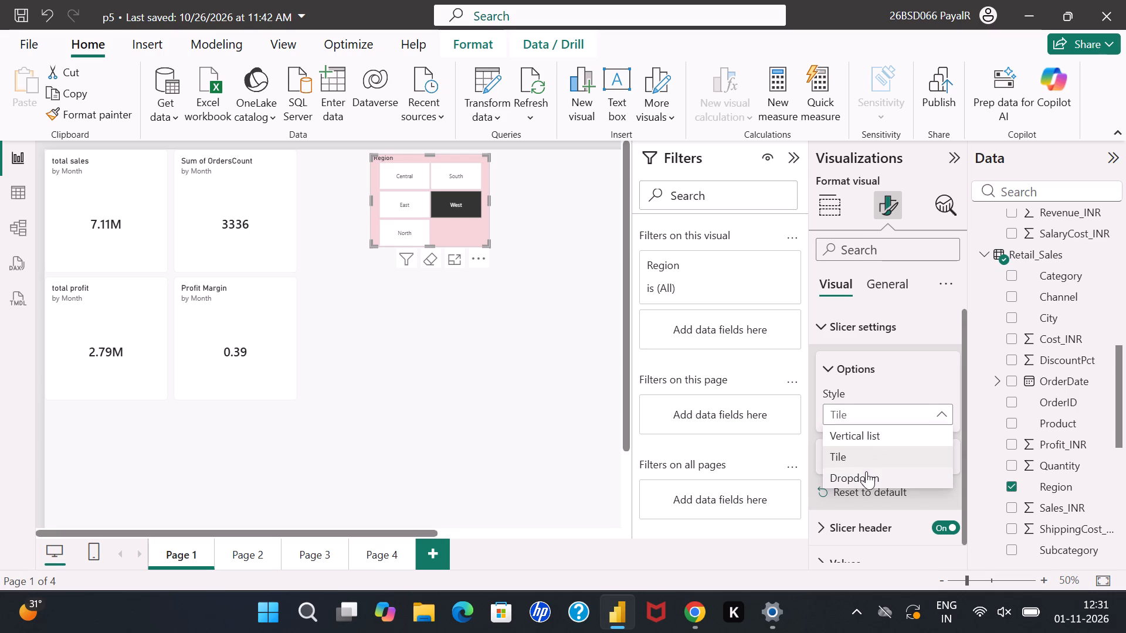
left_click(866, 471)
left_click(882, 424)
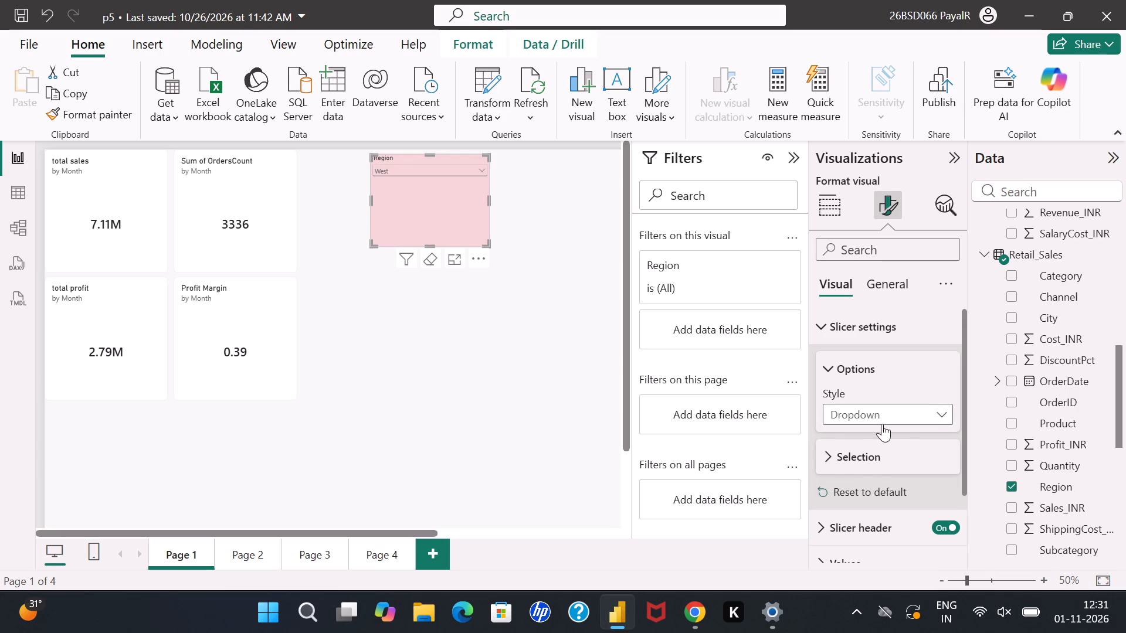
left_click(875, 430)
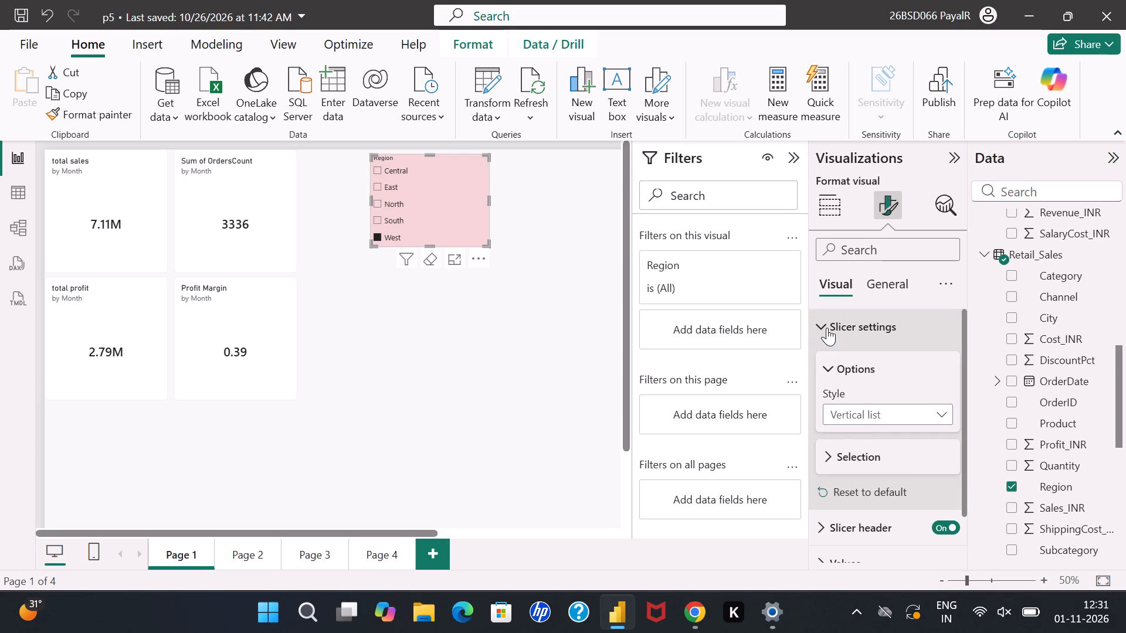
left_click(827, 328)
Set the Region slicer's header text to the Cambria Math font at size 15.
left_click(835, 376)
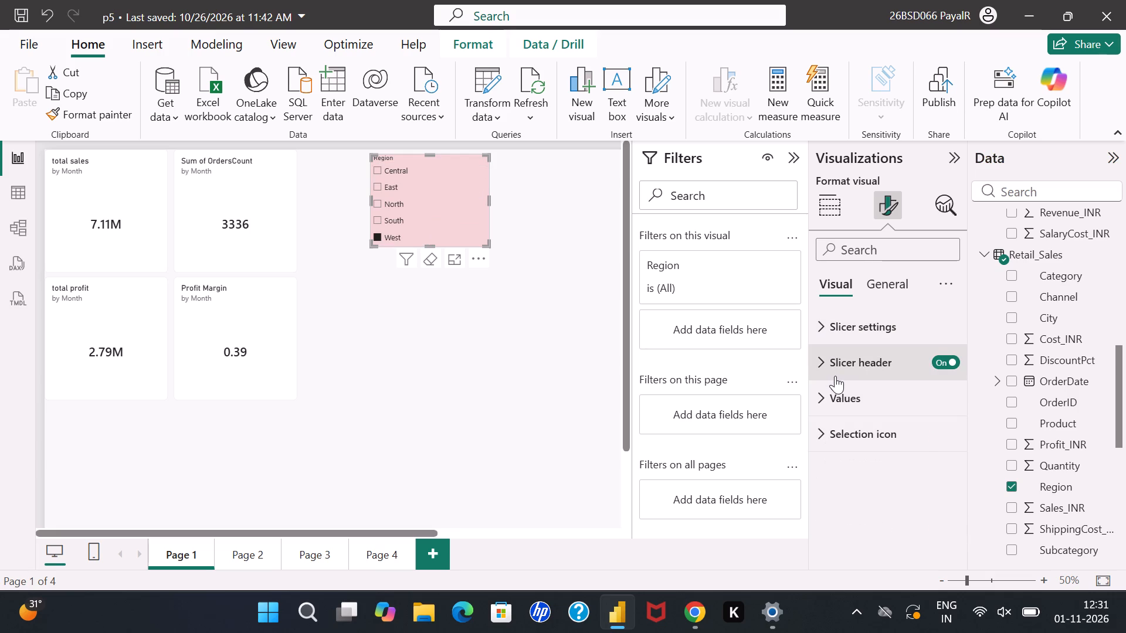
left_click(888, 459)
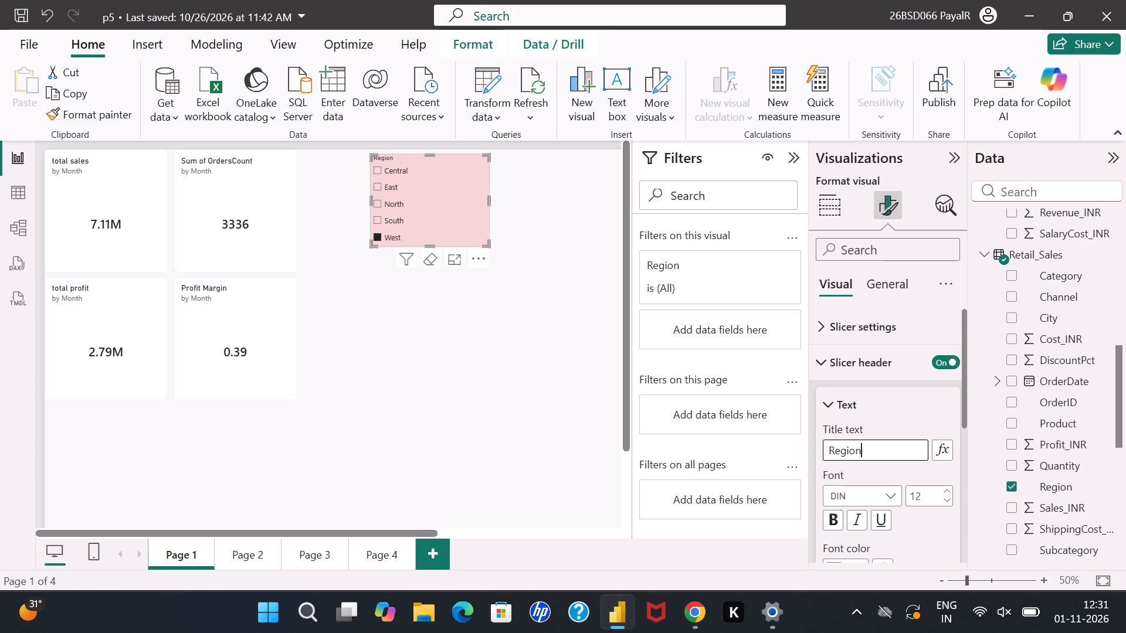
left_click(888, 459)
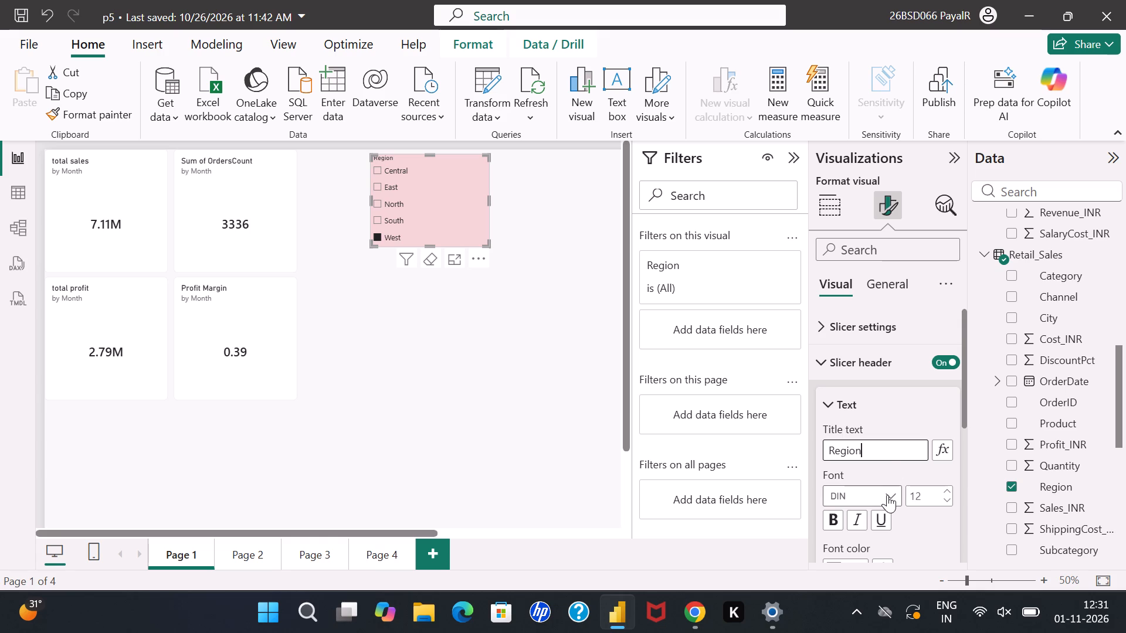
left_click(887, 495)
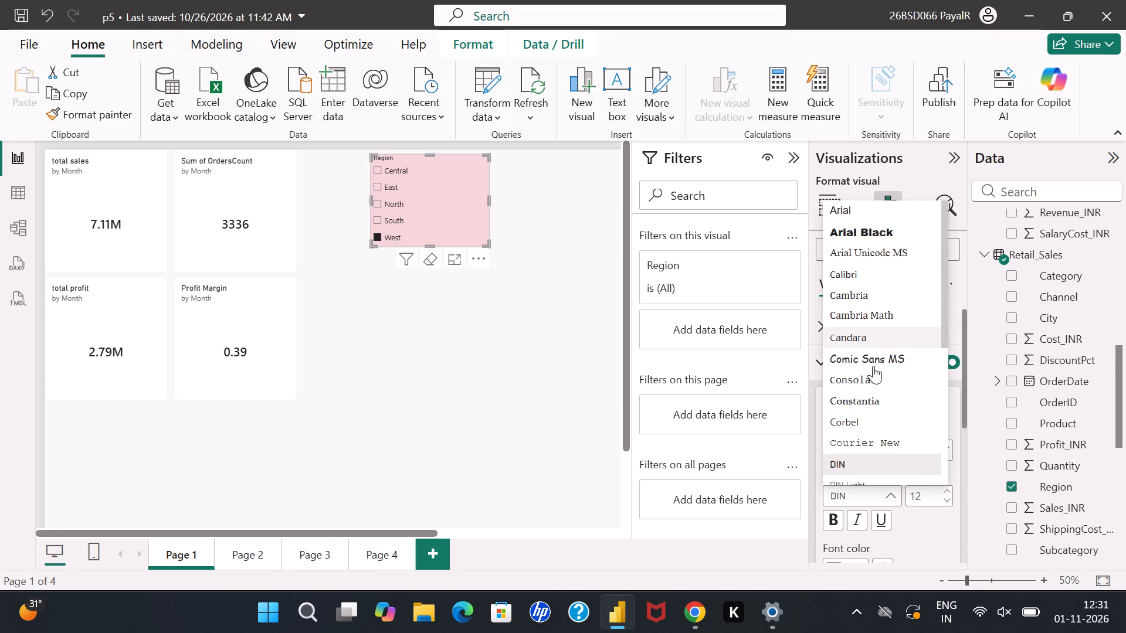
left_click(893, 311)
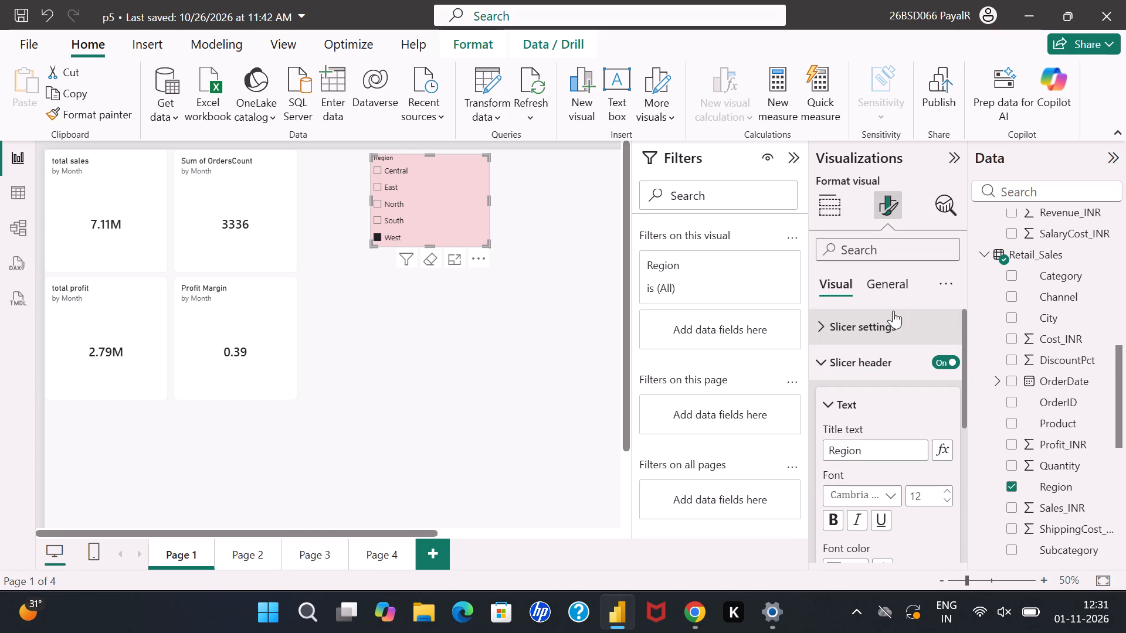
left_click(949, 488)
left_click(949, 488)
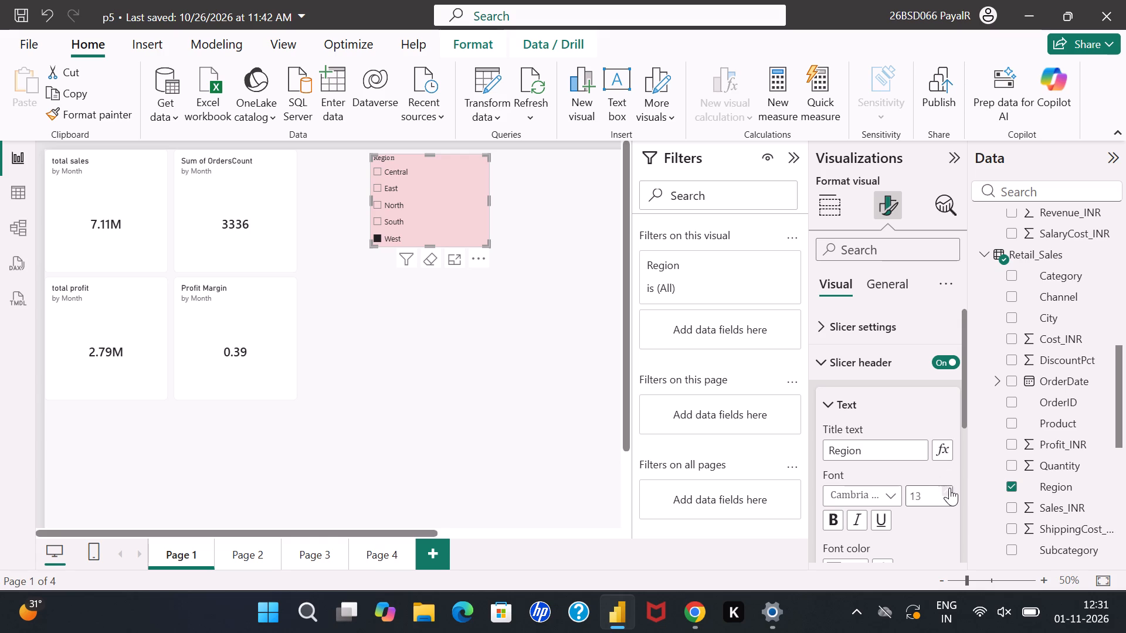
left_click(949, 488)
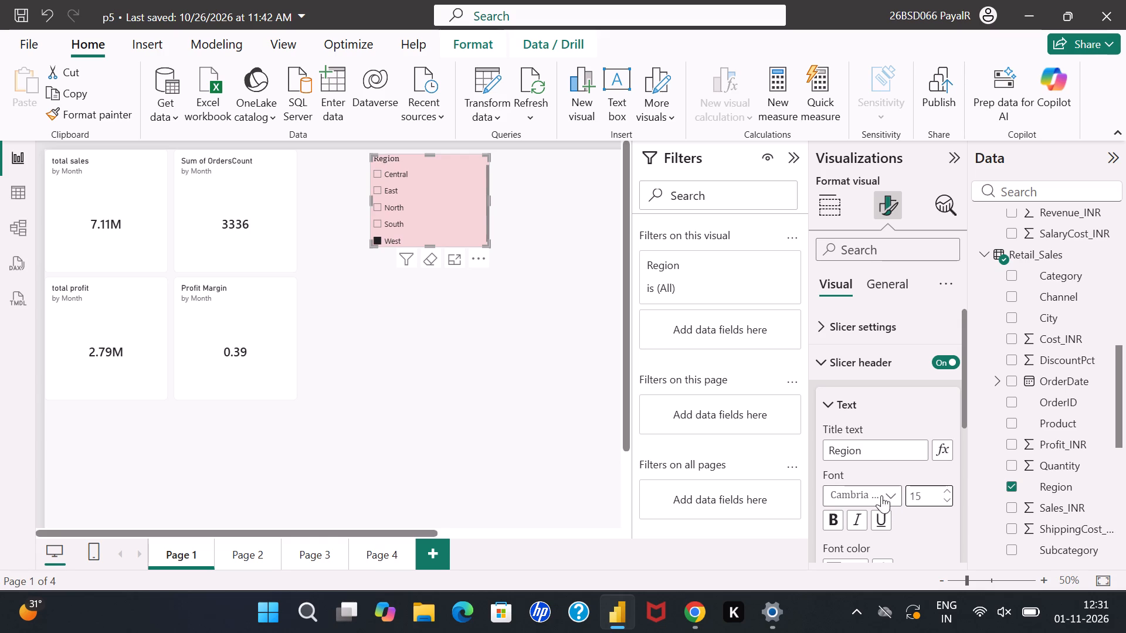
left_click(520, 329)
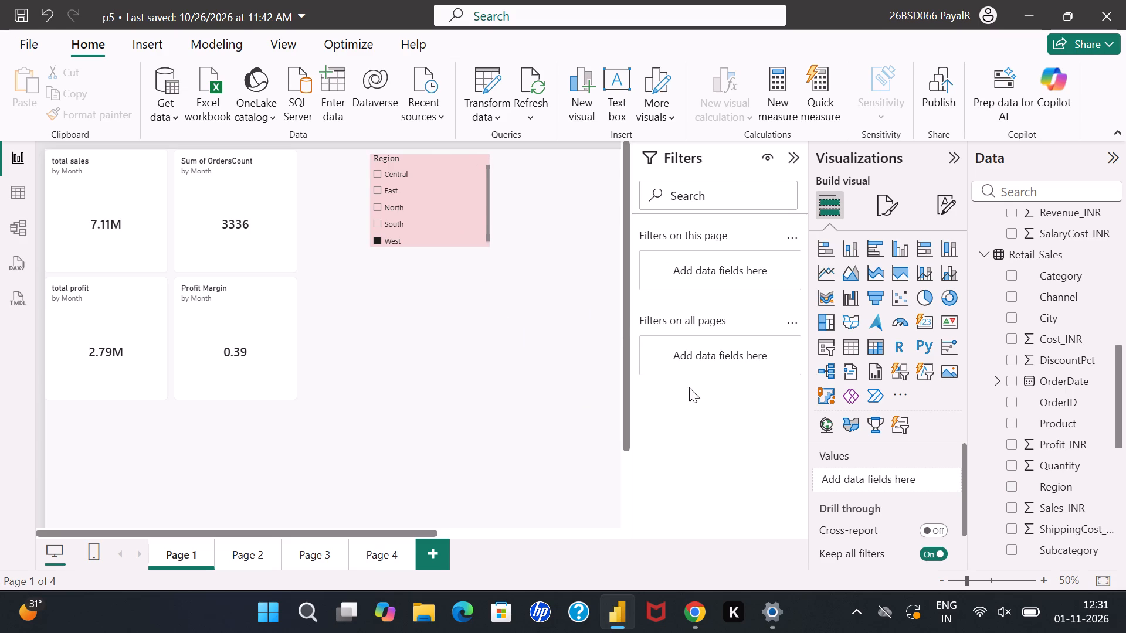
Select North in the Region slicer and set its header text to the Constantia font at size 16.
left_click(474, 202)
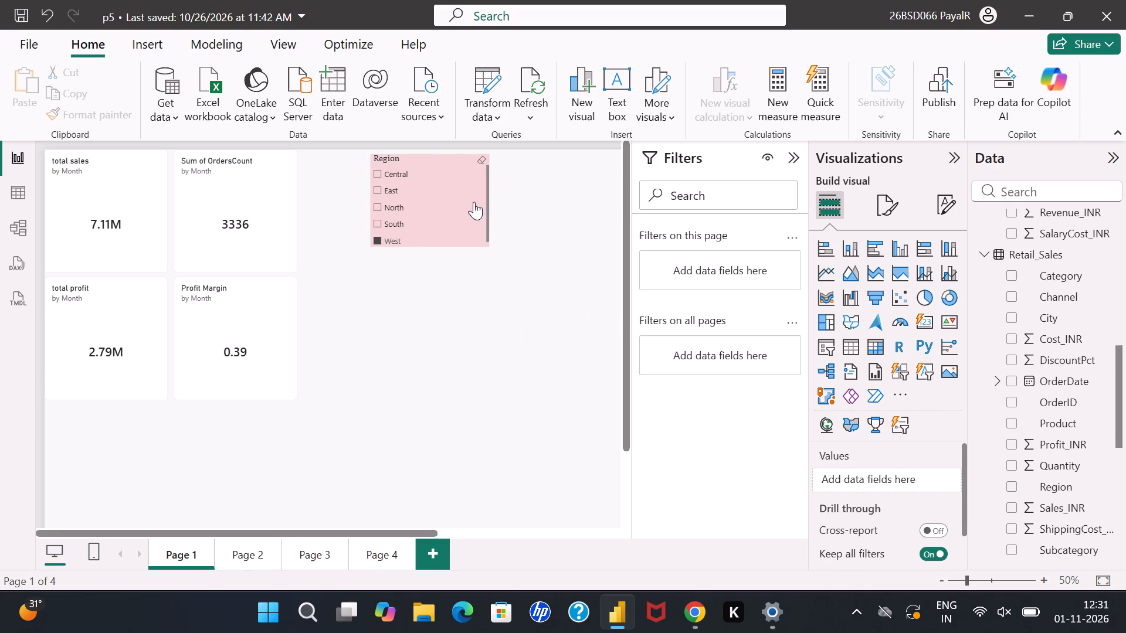
left_click(886, 206)
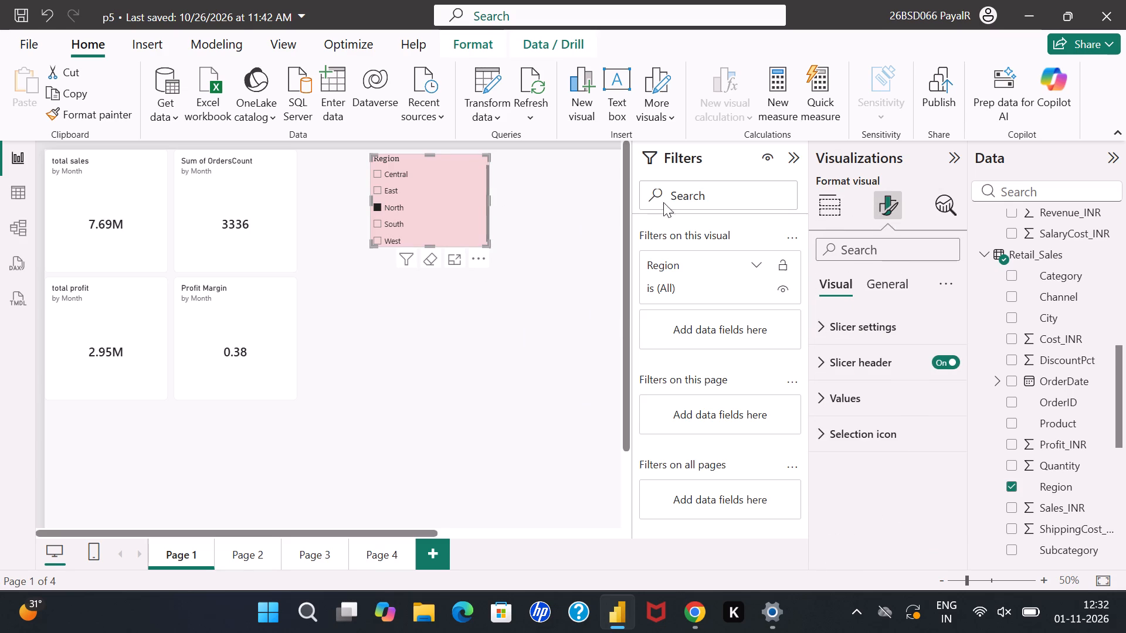
left_click(857, 354)
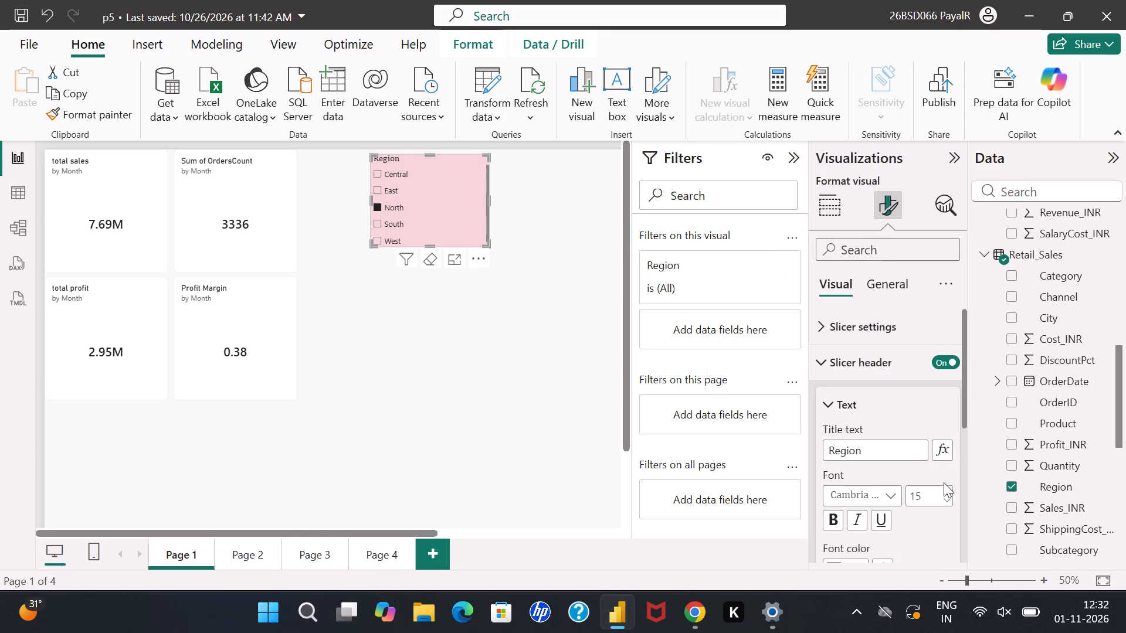
left_click(944, 484)
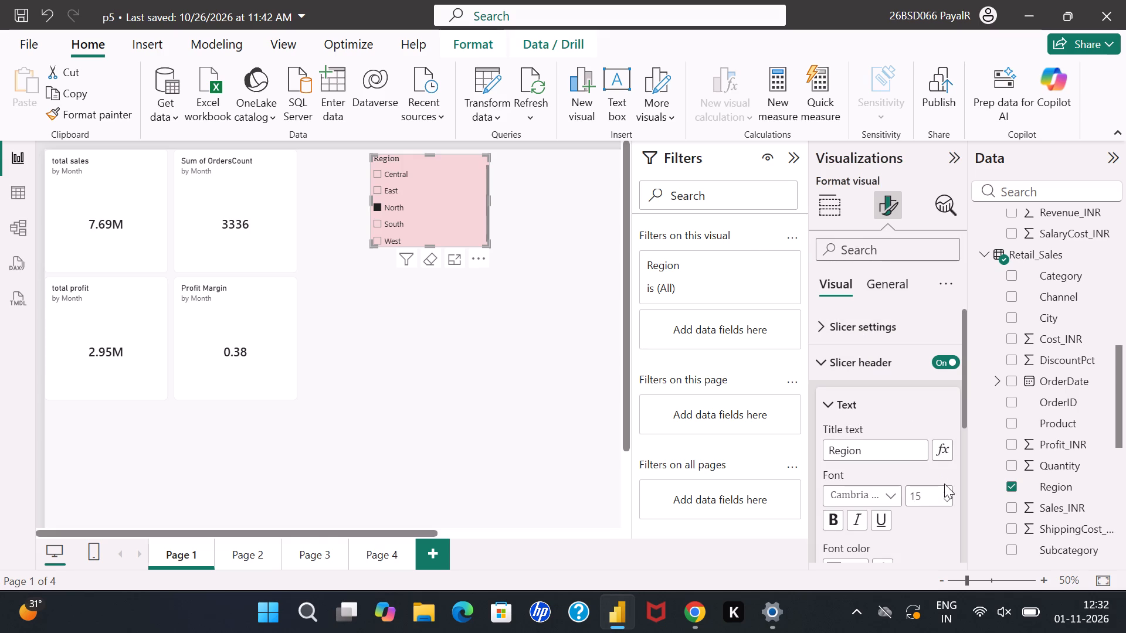
left_click(944, 489)
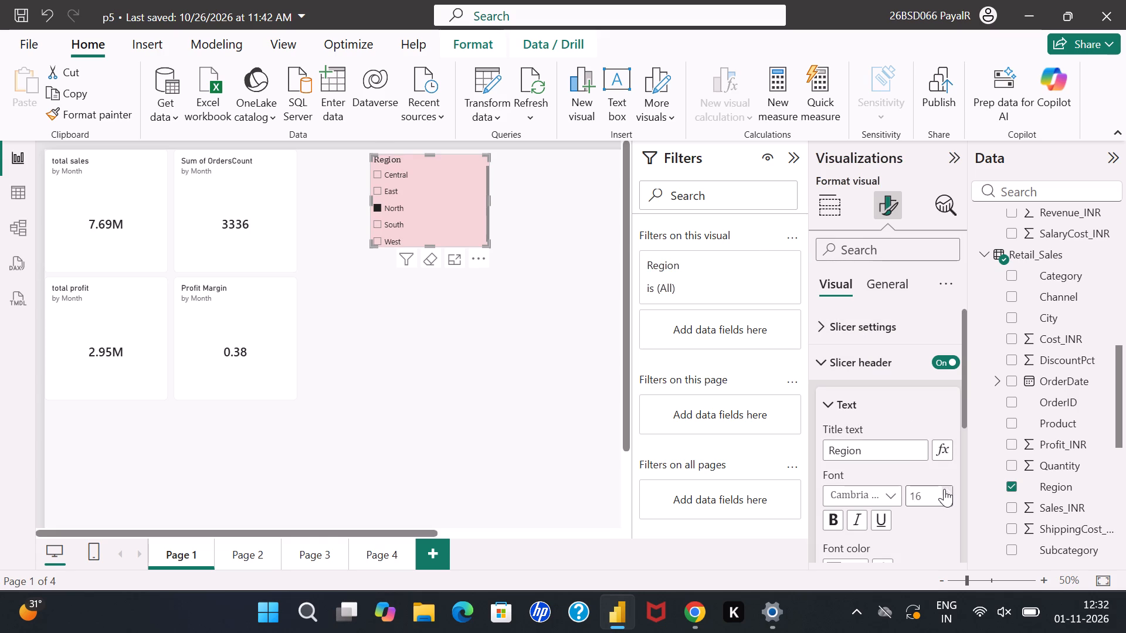
left_click(894, 498)
left_click(869, 298)
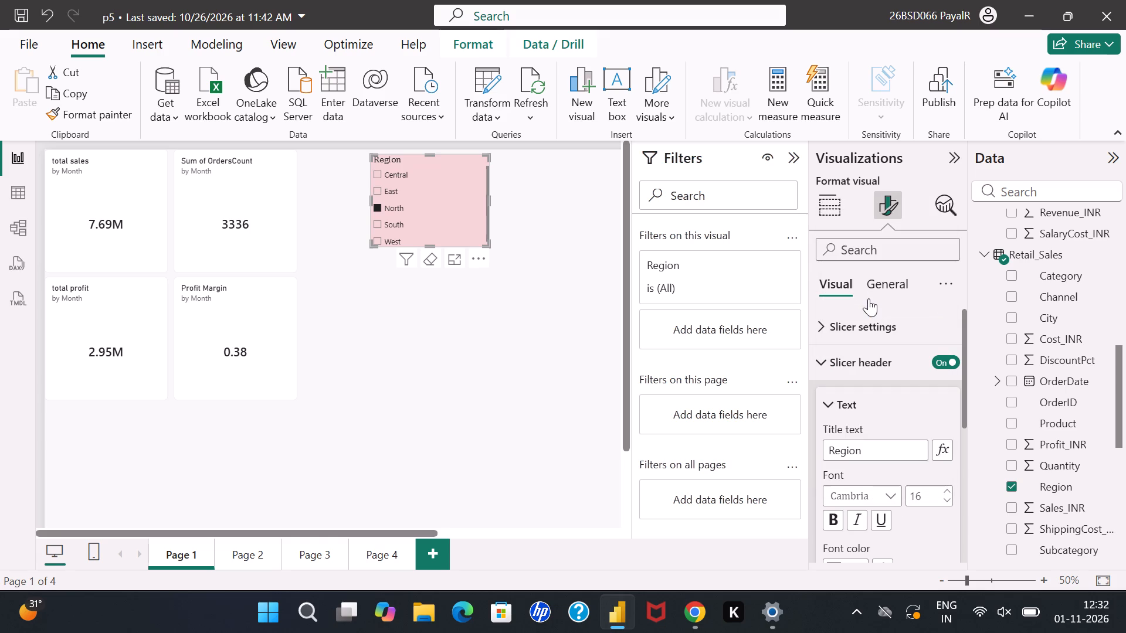
left_click(867, 489)
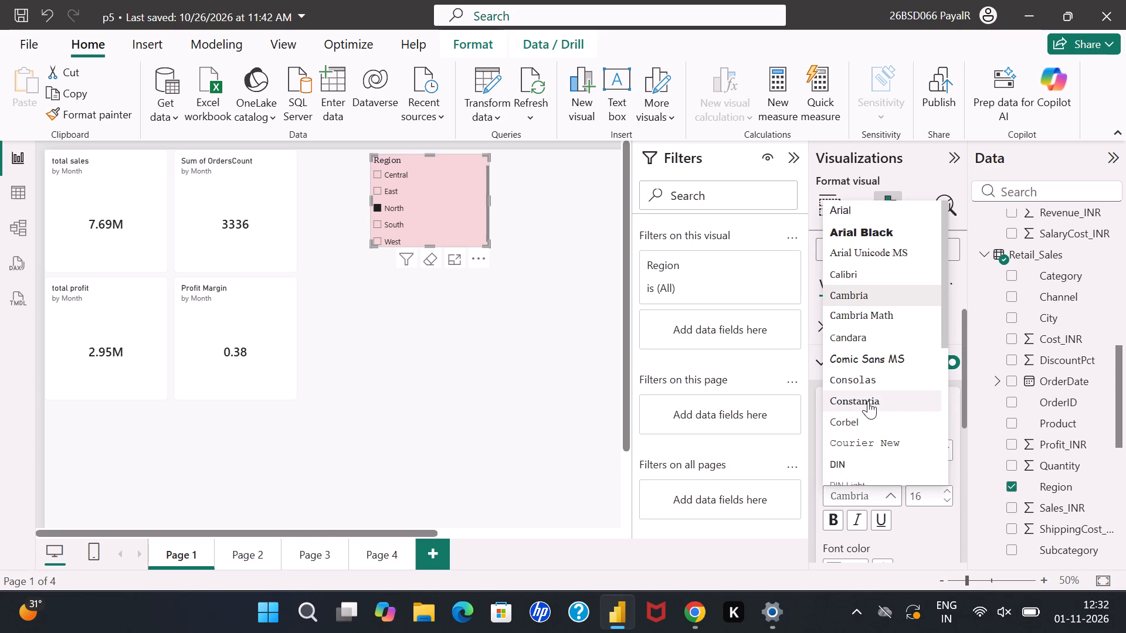
left_click(868, 400)
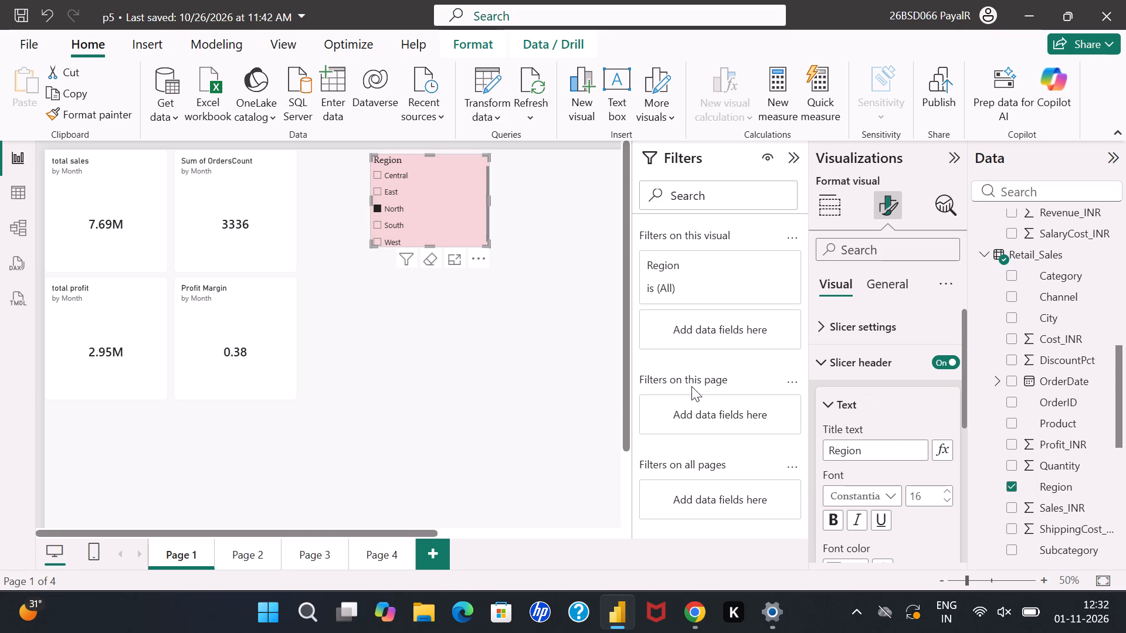
left_click(826, 358)
Set the font of the Region slicer's values to Georgia.
left_click(857, 392)
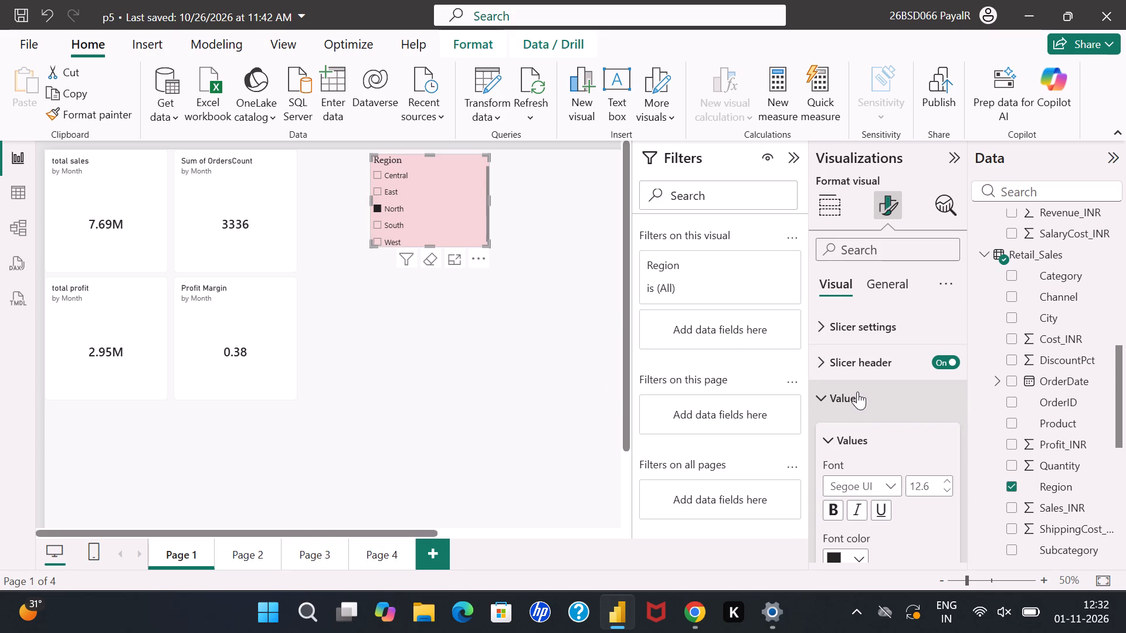
left_click(891, 477)
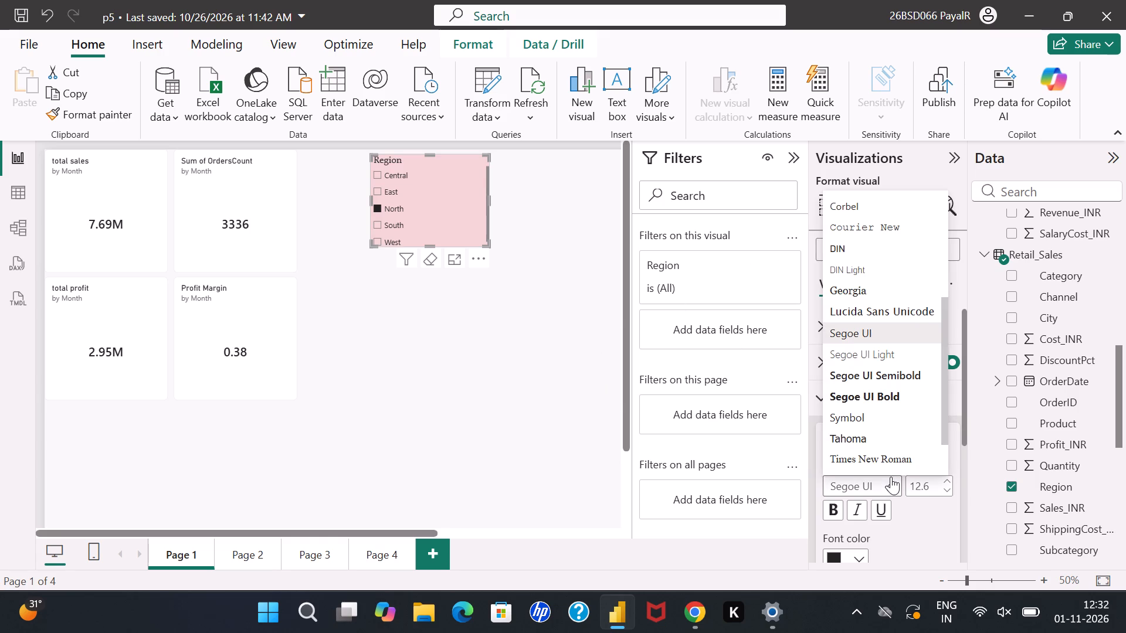
left_click(856, 291)
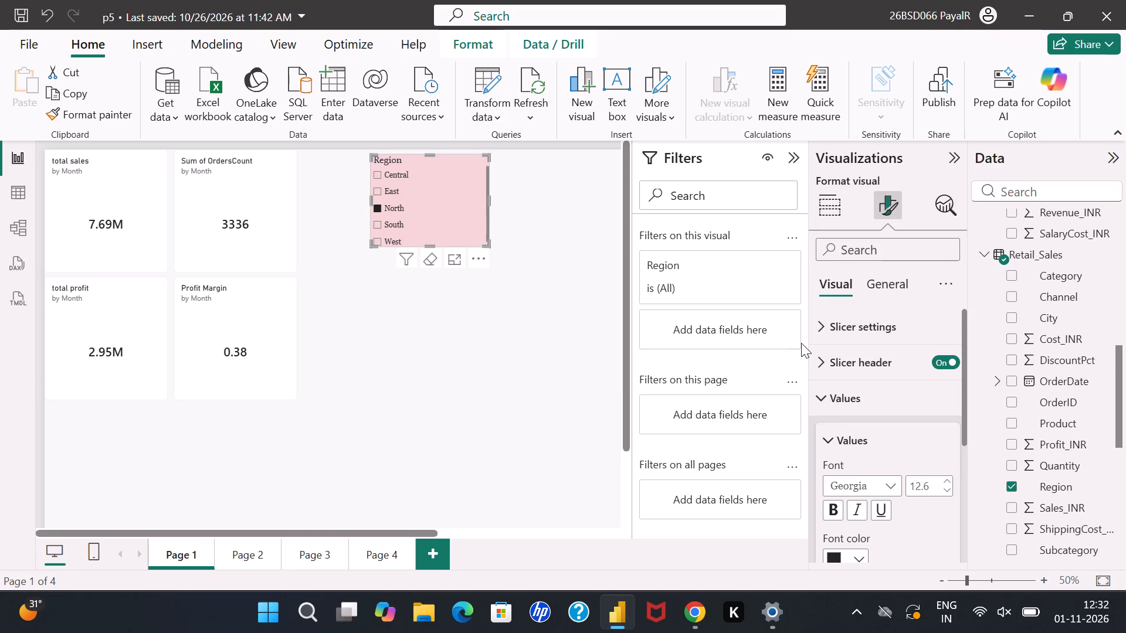
left_click(830, 445)
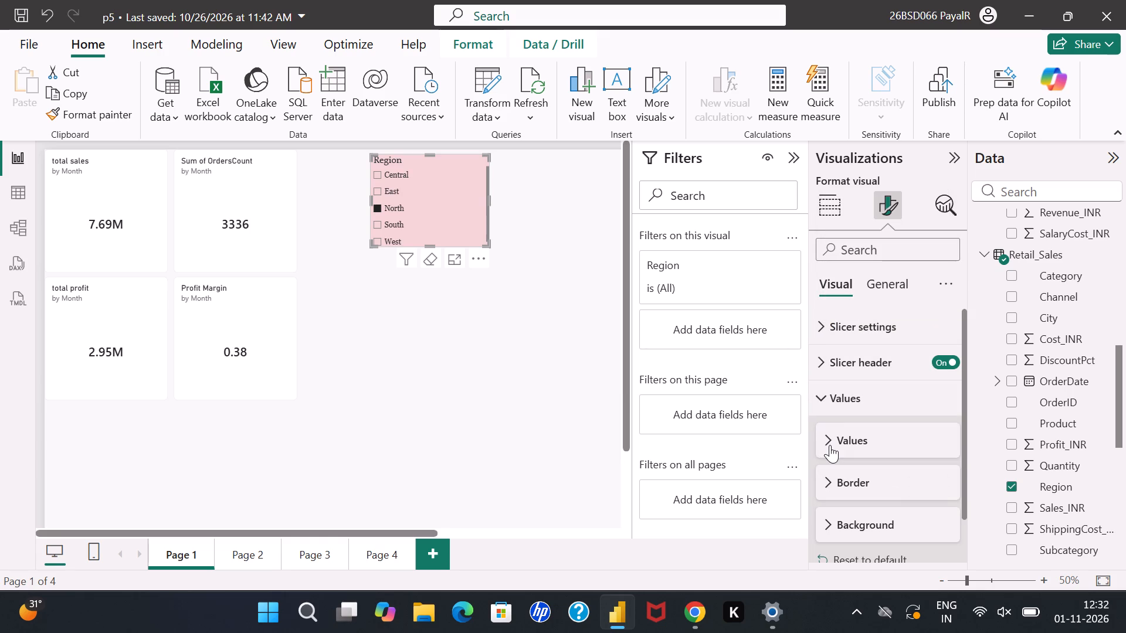
Try dark purple and medium red behind the Region slicer's values, and settle on #e68f96, Theme color 8, 40% lighter.
left_click(852, 521)
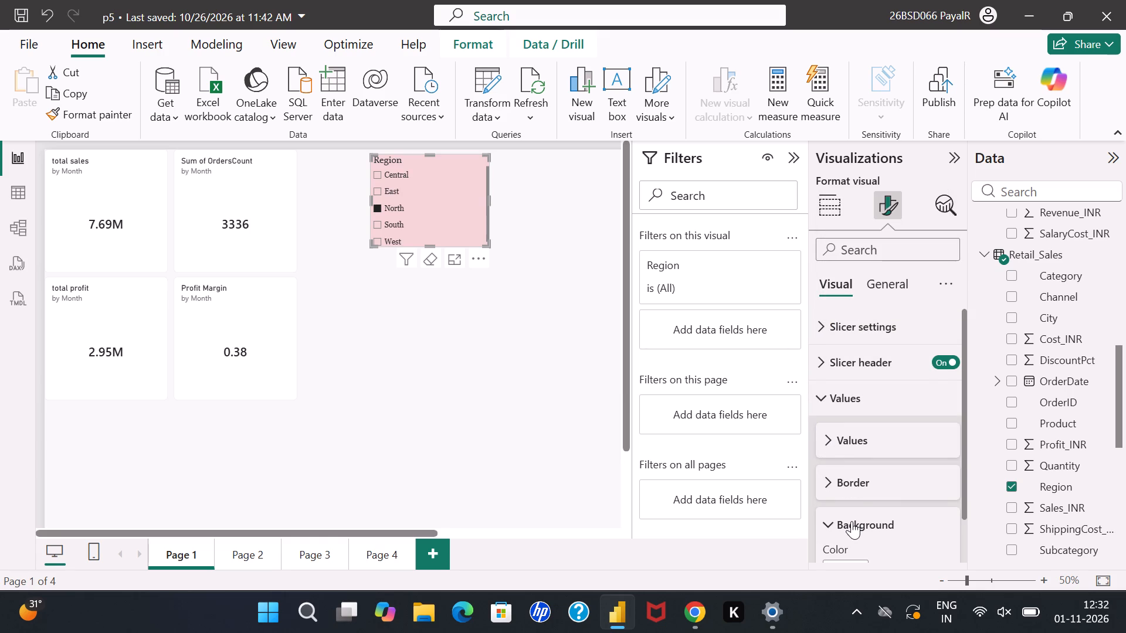
scroll(852, 521, "down", 1)
left_click(860, 476)
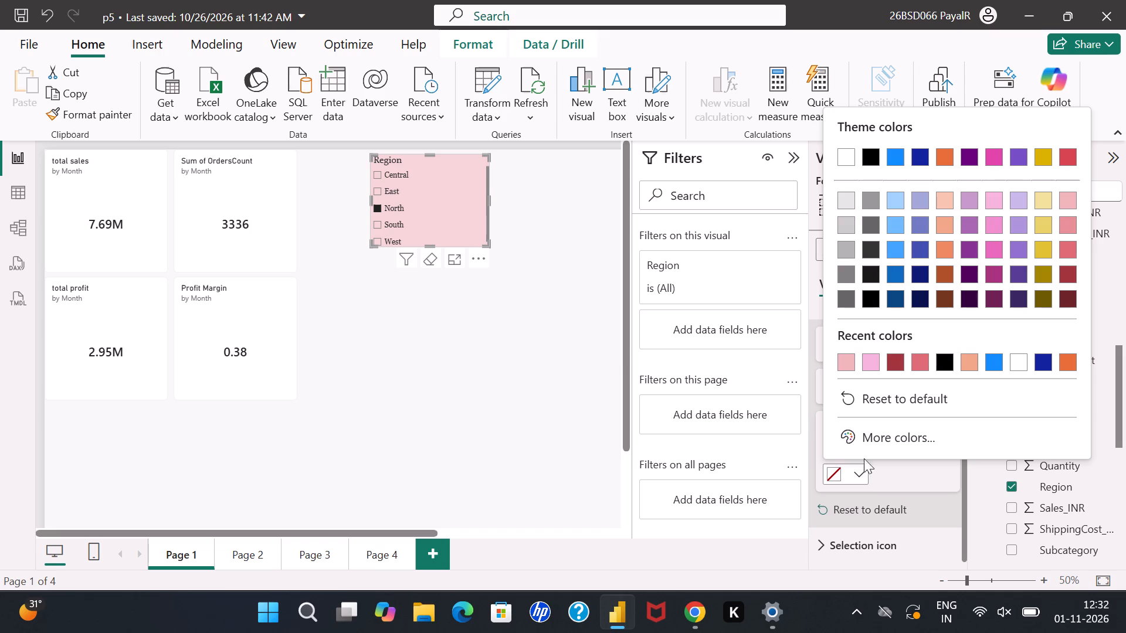
left_click(1026, 301)
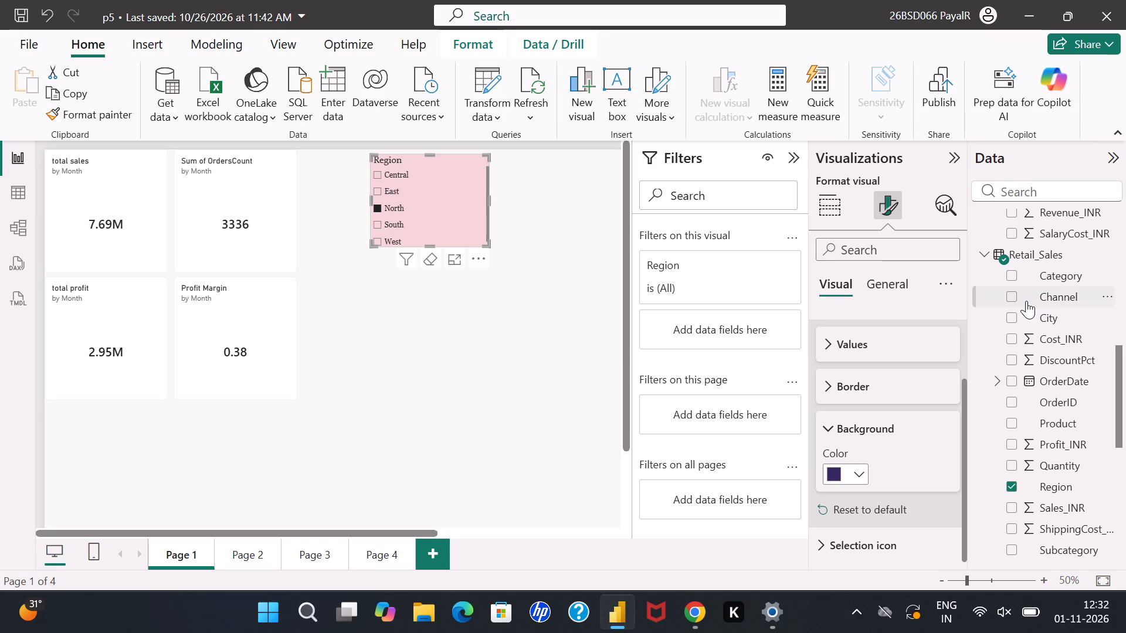
left_click(856, 471)
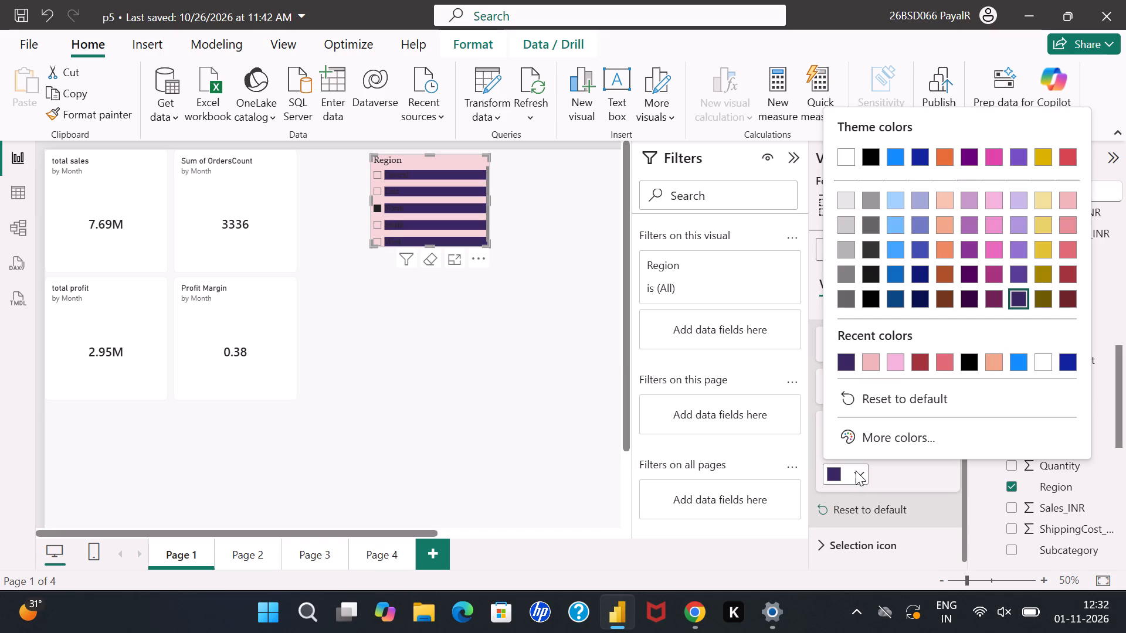
left_click(1066, 250)
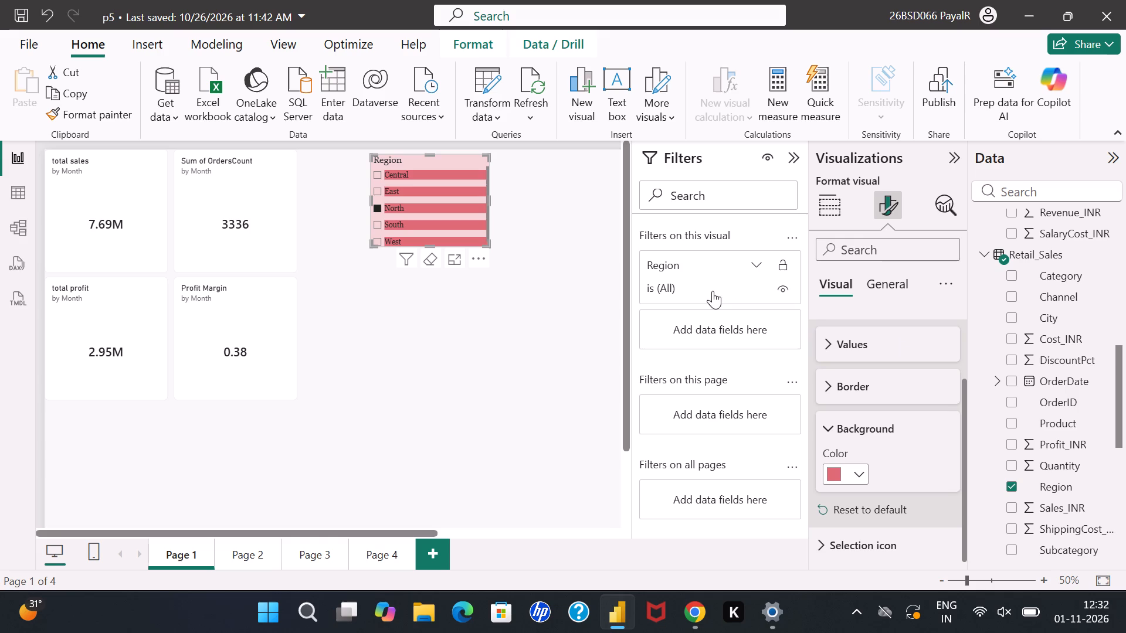
left_click(856, 470)
left_click(1071, 224)
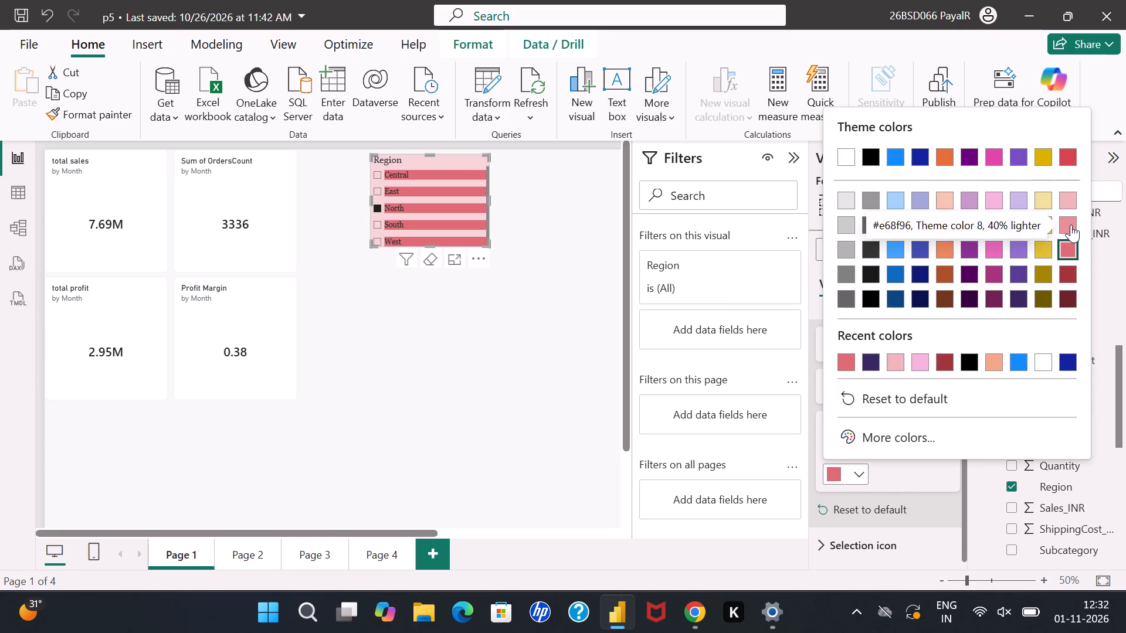
left_click(579, 315)
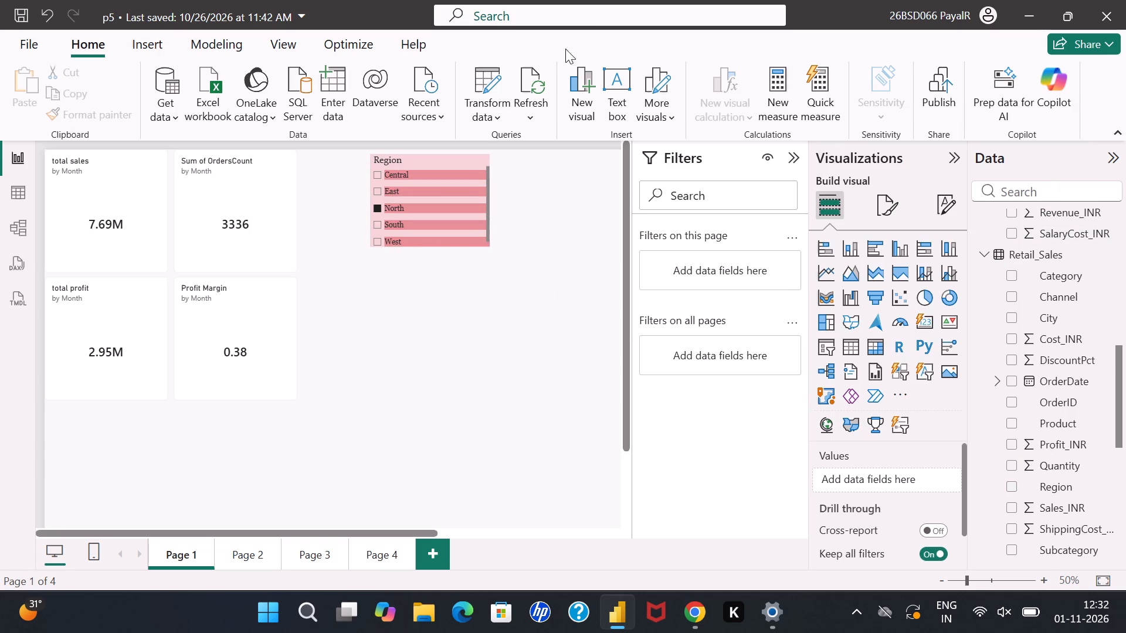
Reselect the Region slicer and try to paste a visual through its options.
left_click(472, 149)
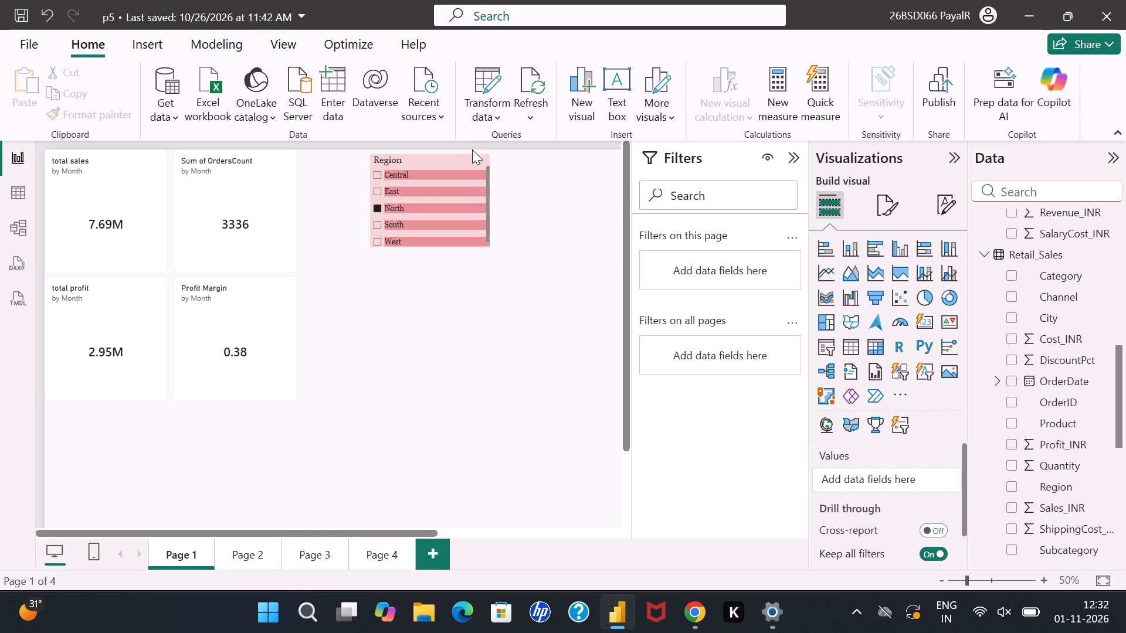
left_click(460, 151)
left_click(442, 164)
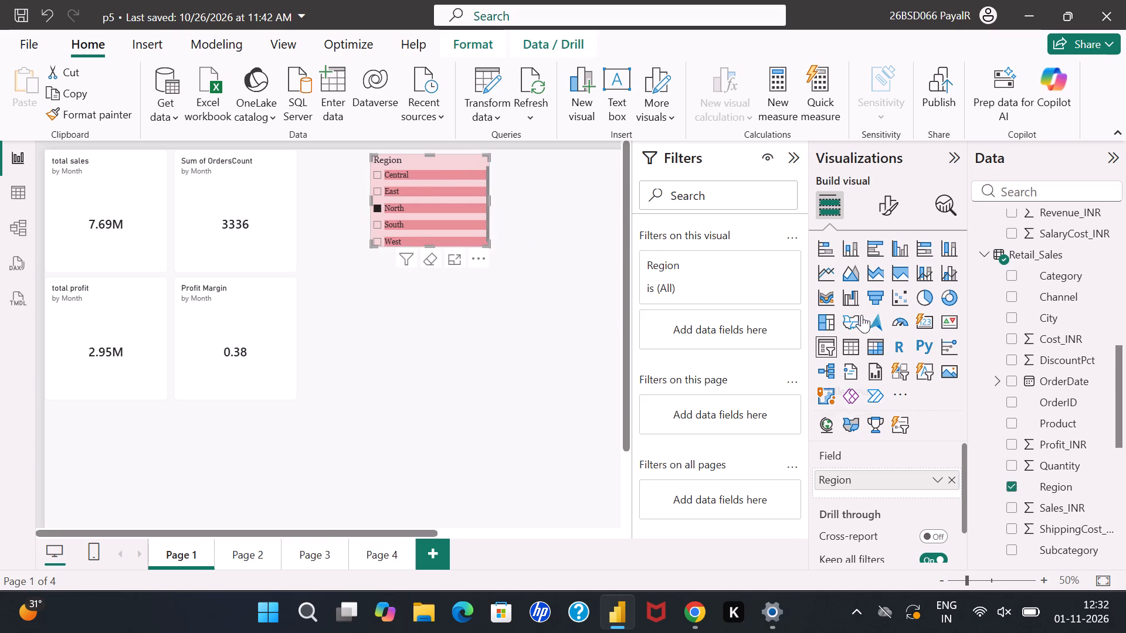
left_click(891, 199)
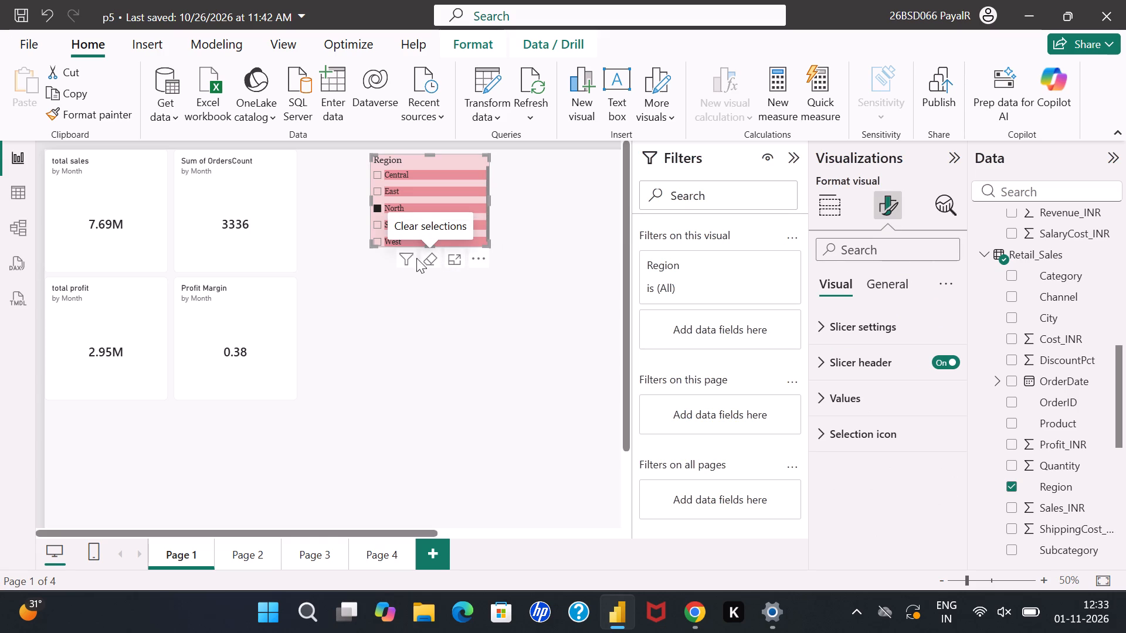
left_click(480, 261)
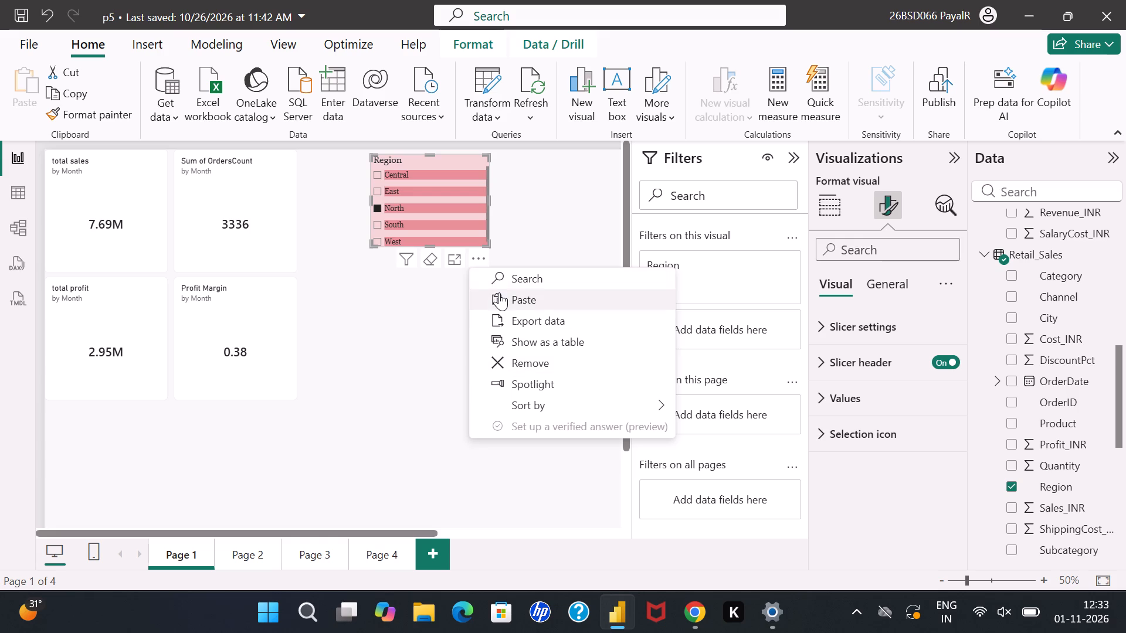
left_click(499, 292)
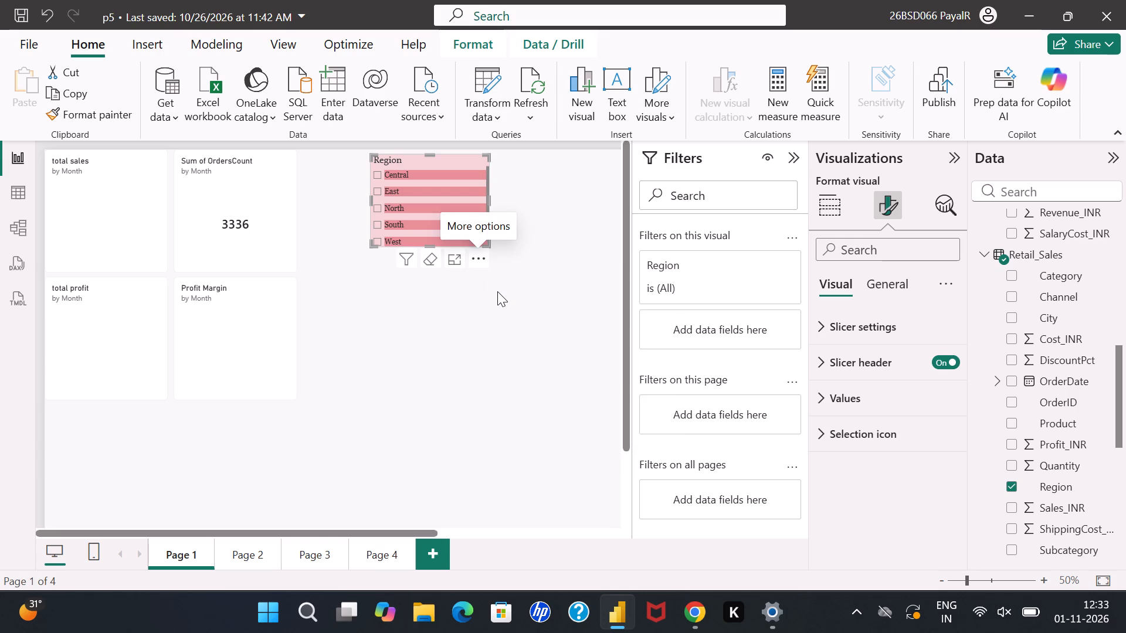
Move the Region slicer slightly left and down on the report canvas.
left_click_drag(464, 177, 455, 181)
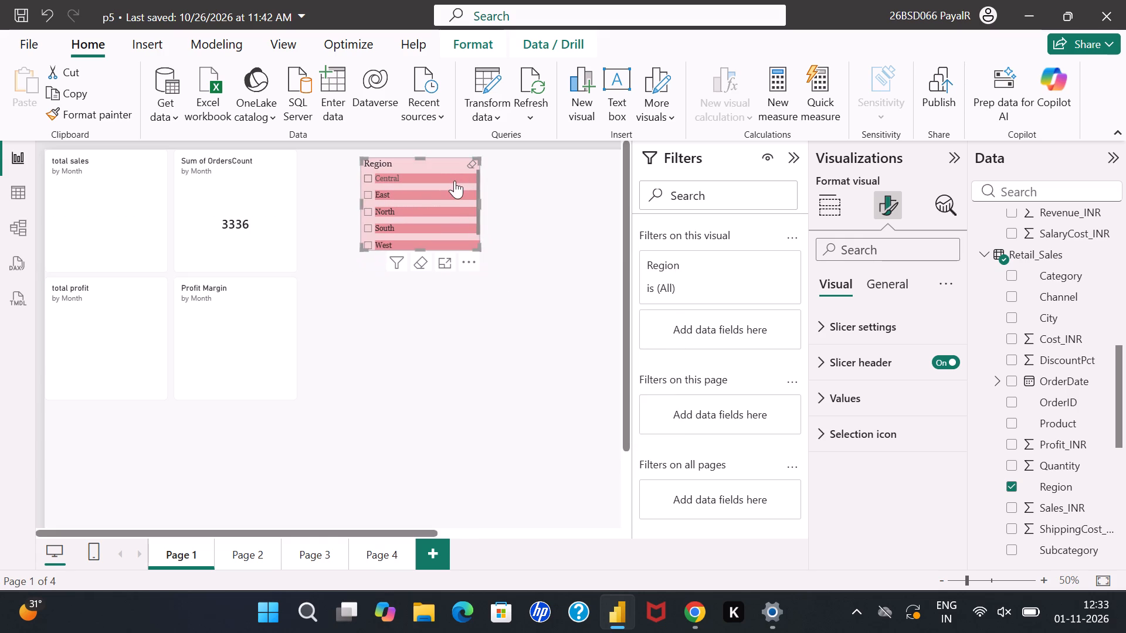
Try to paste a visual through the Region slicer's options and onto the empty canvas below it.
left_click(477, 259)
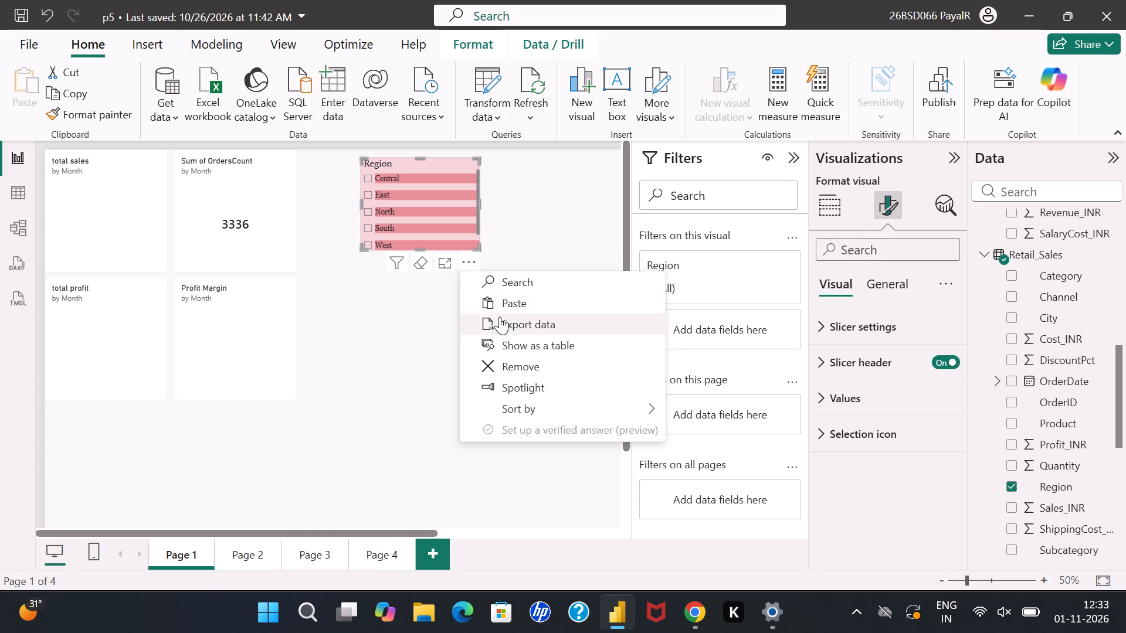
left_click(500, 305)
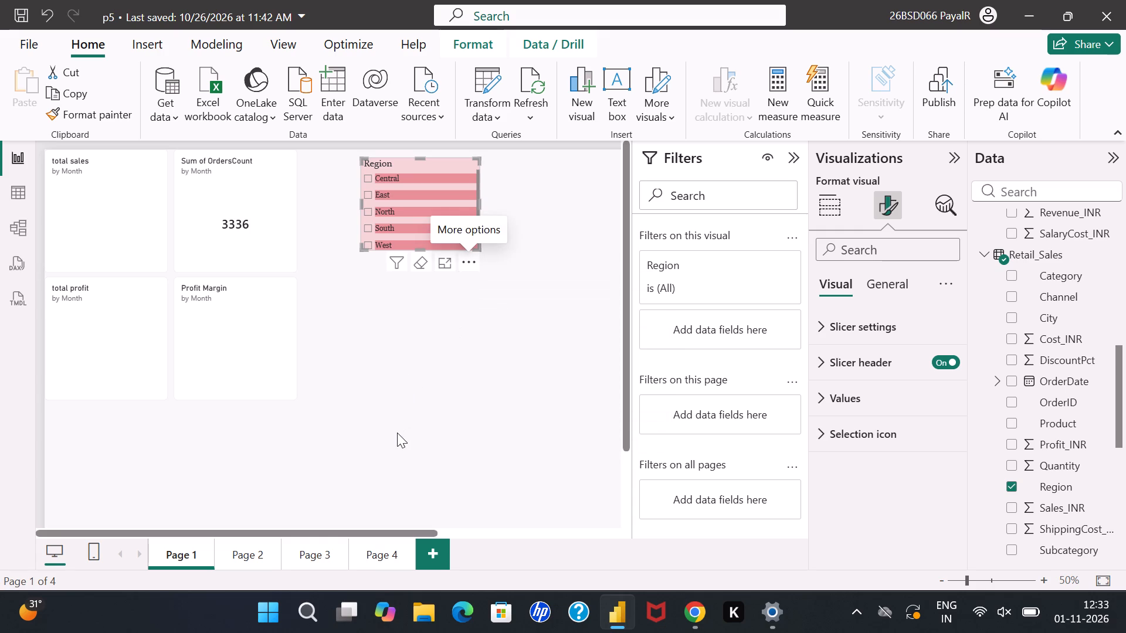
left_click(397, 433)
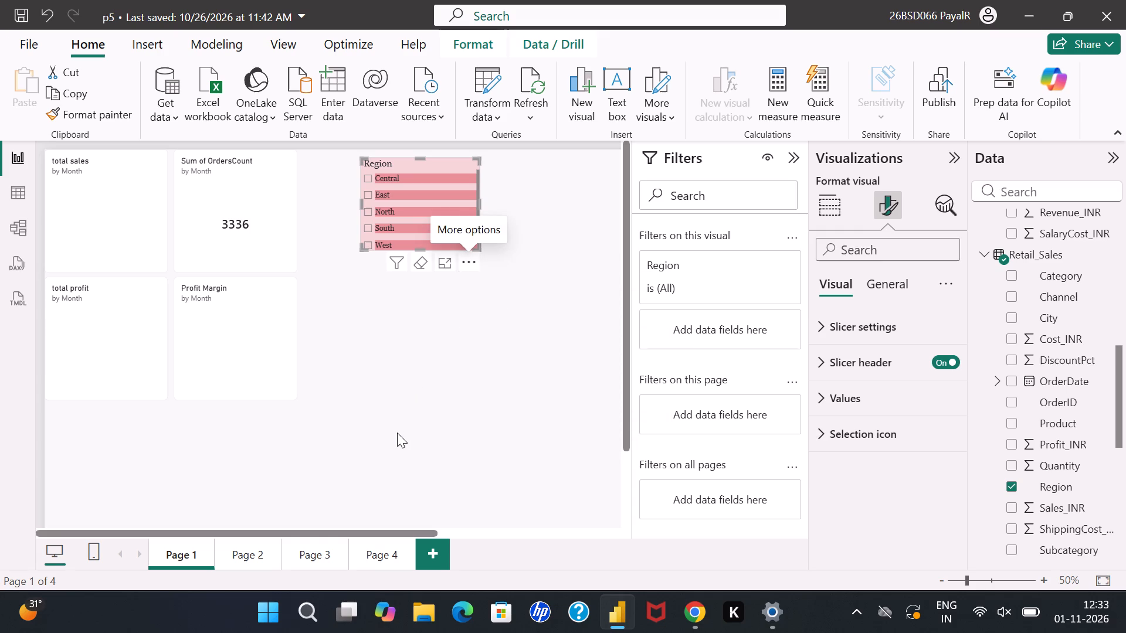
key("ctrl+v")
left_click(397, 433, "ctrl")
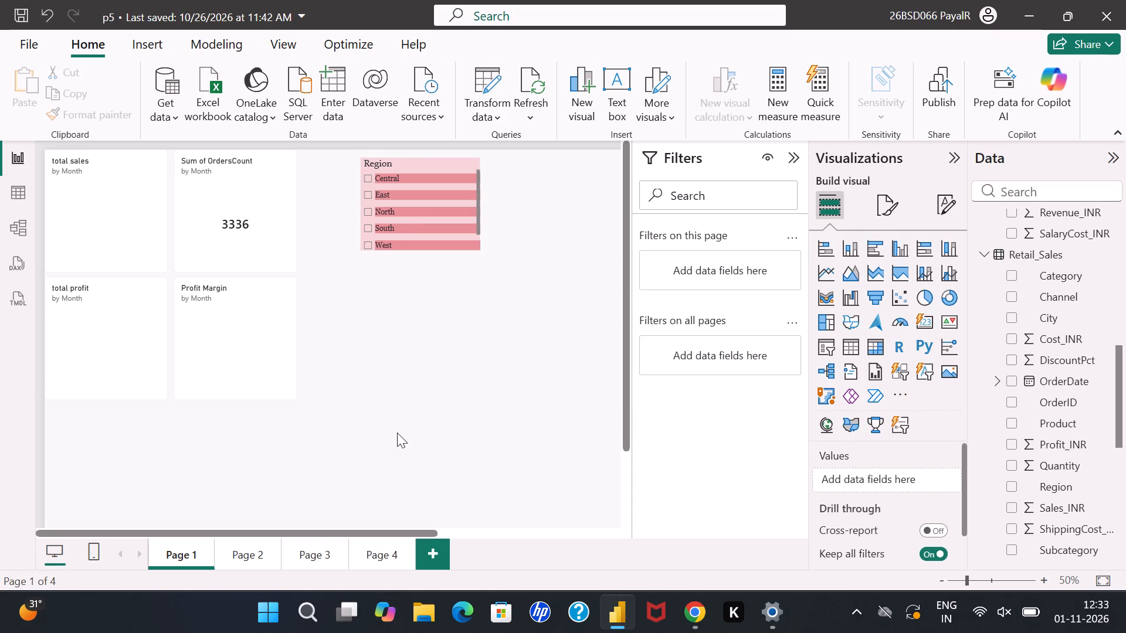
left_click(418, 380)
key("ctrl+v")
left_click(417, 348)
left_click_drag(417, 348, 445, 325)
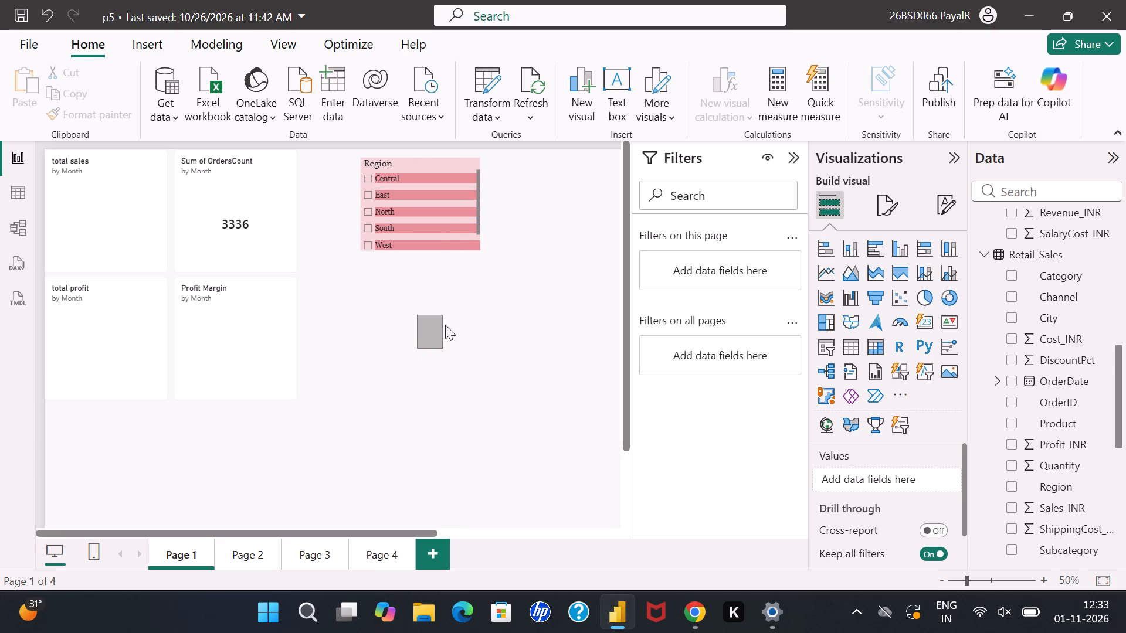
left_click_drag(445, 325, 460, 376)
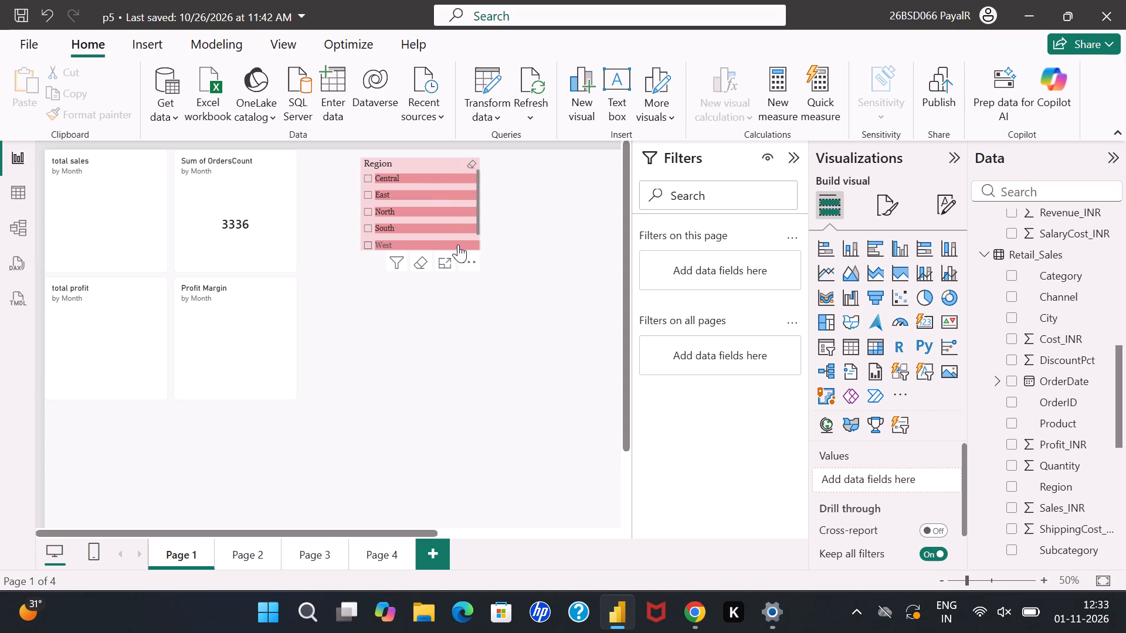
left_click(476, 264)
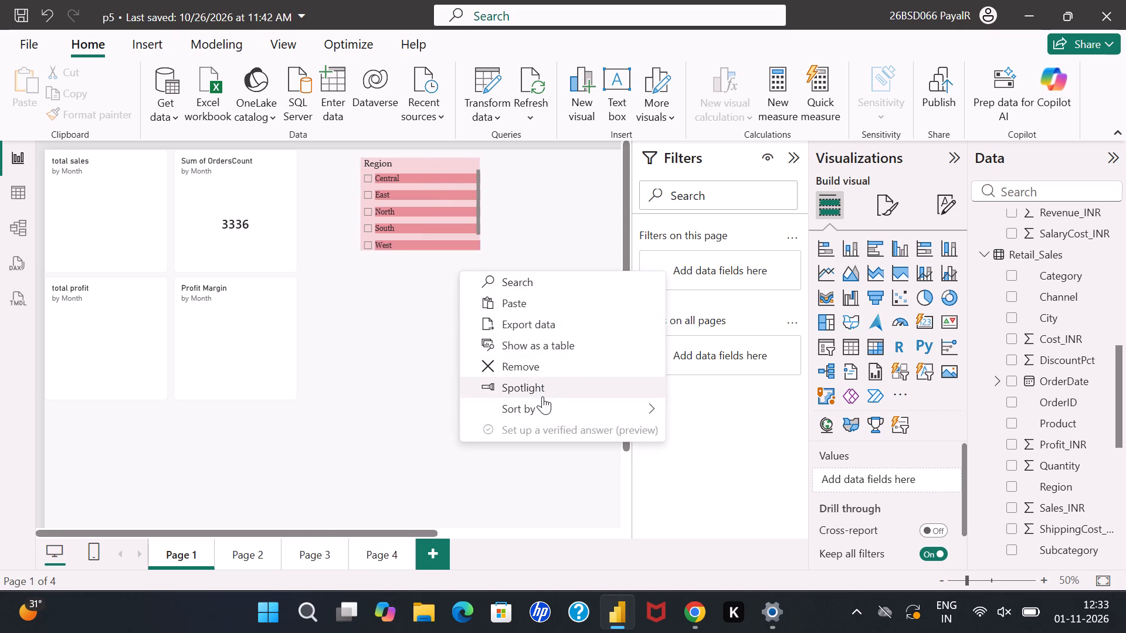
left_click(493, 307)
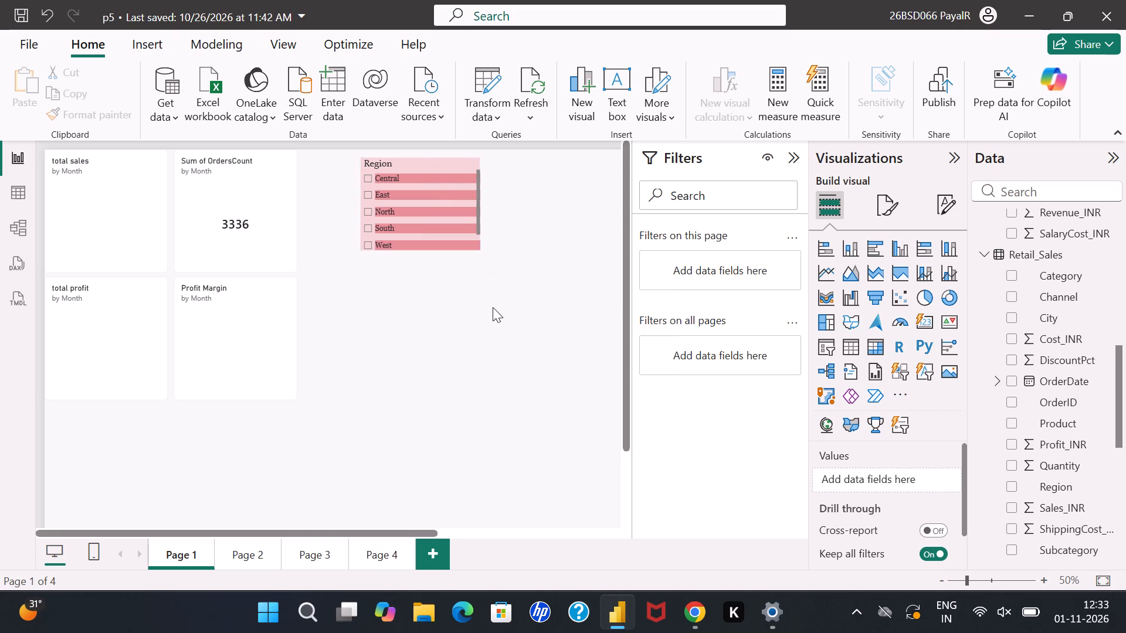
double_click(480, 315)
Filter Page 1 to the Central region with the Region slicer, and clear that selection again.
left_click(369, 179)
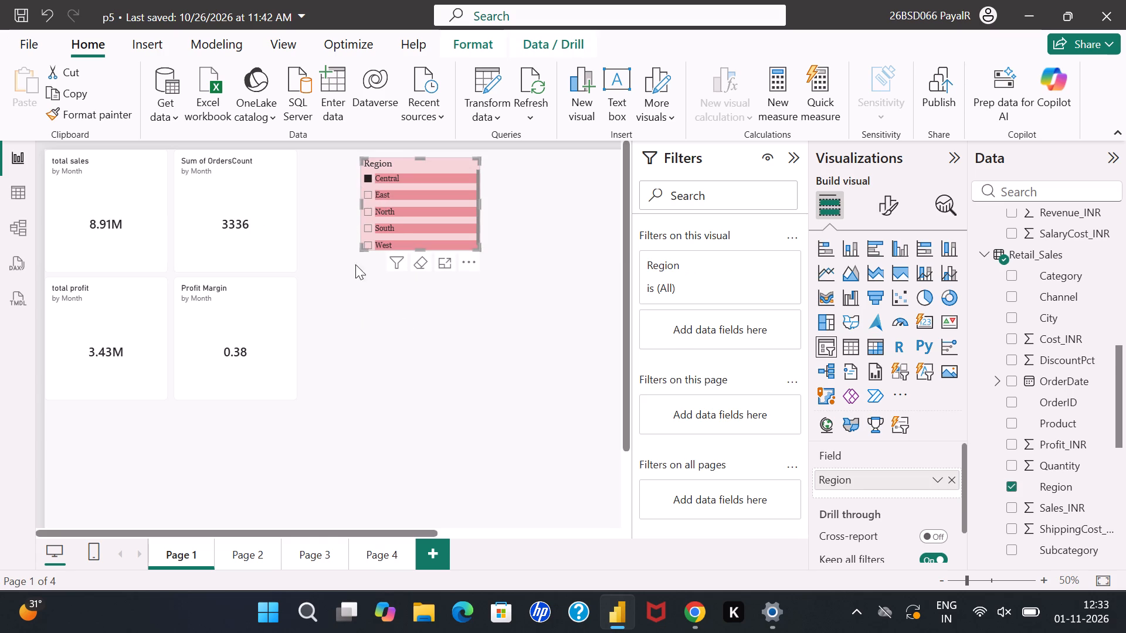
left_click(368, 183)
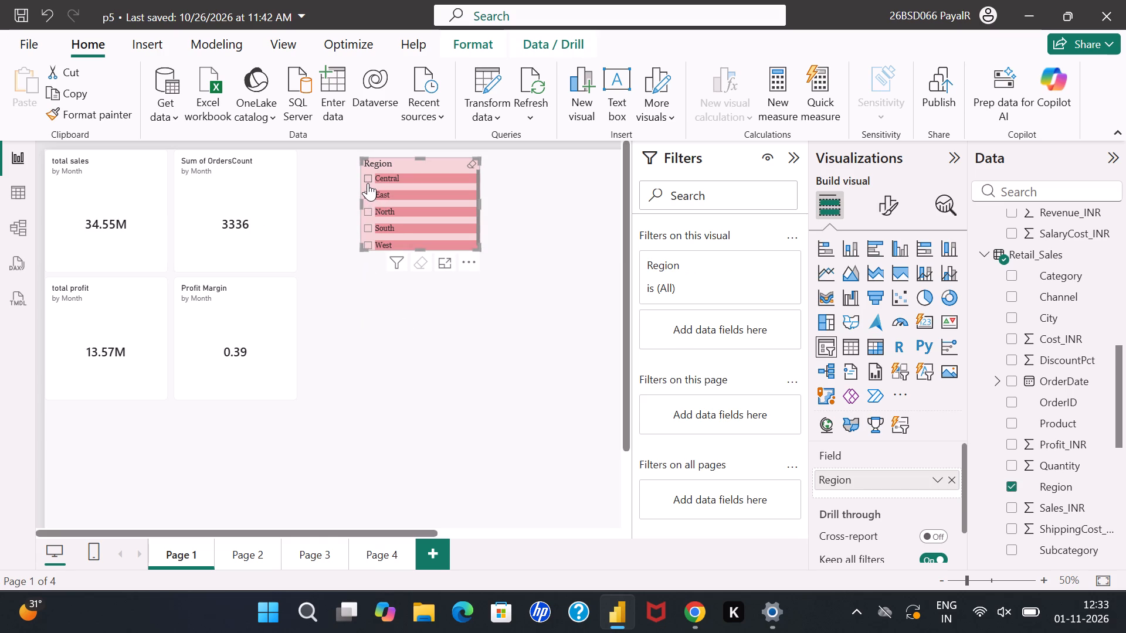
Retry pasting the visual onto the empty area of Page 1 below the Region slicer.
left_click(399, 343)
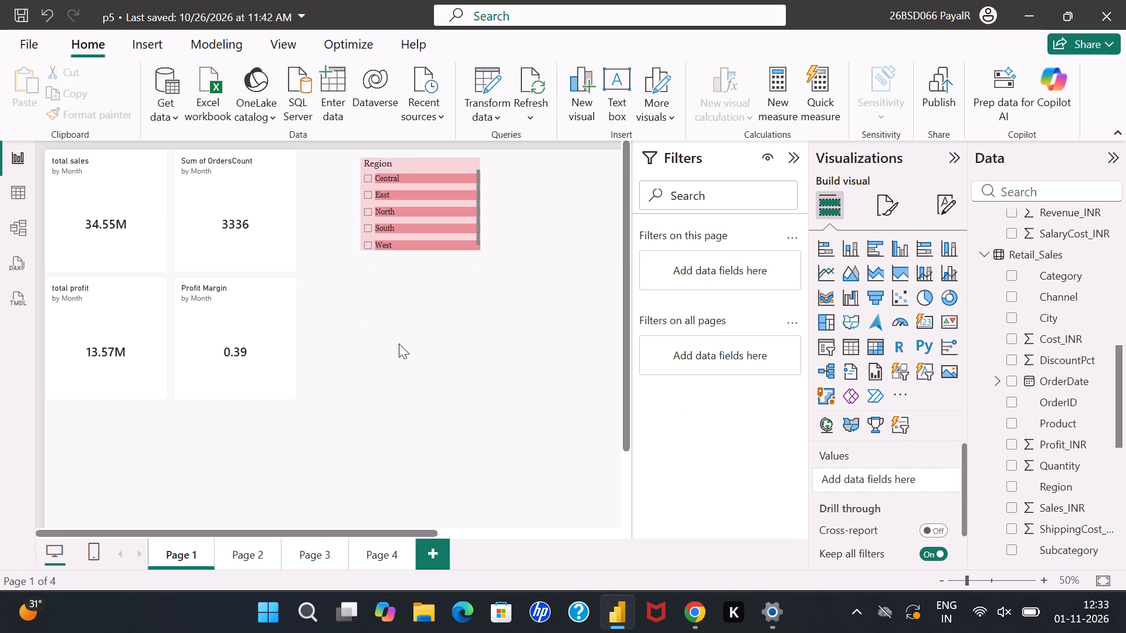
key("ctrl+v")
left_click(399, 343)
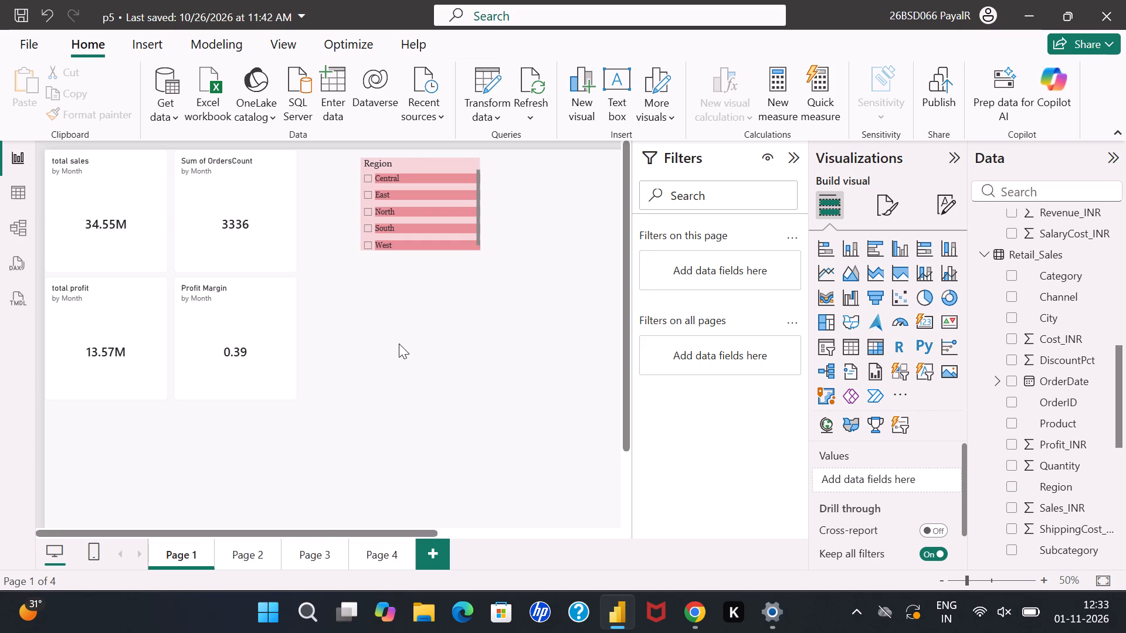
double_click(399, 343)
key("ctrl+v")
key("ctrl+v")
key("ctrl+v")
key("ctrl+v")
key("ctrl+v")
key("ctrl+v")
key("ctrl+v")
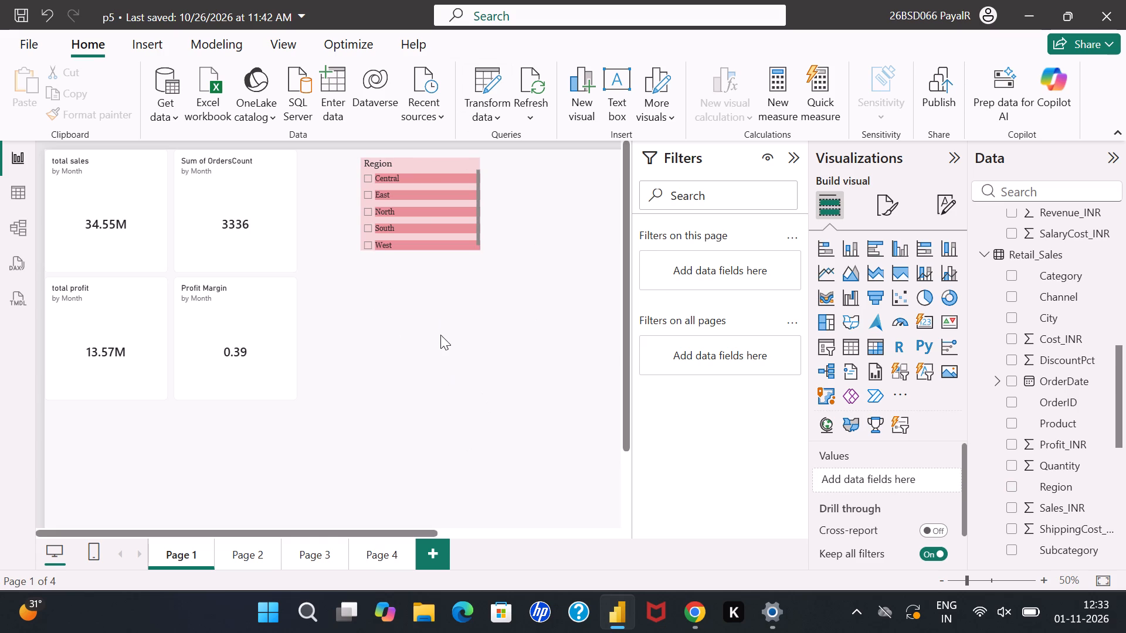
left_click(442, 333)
Move the Region slicer slightly to the left on Page 1, keeping it at the same height.
left_click_drag(449, 167, 432, 167)
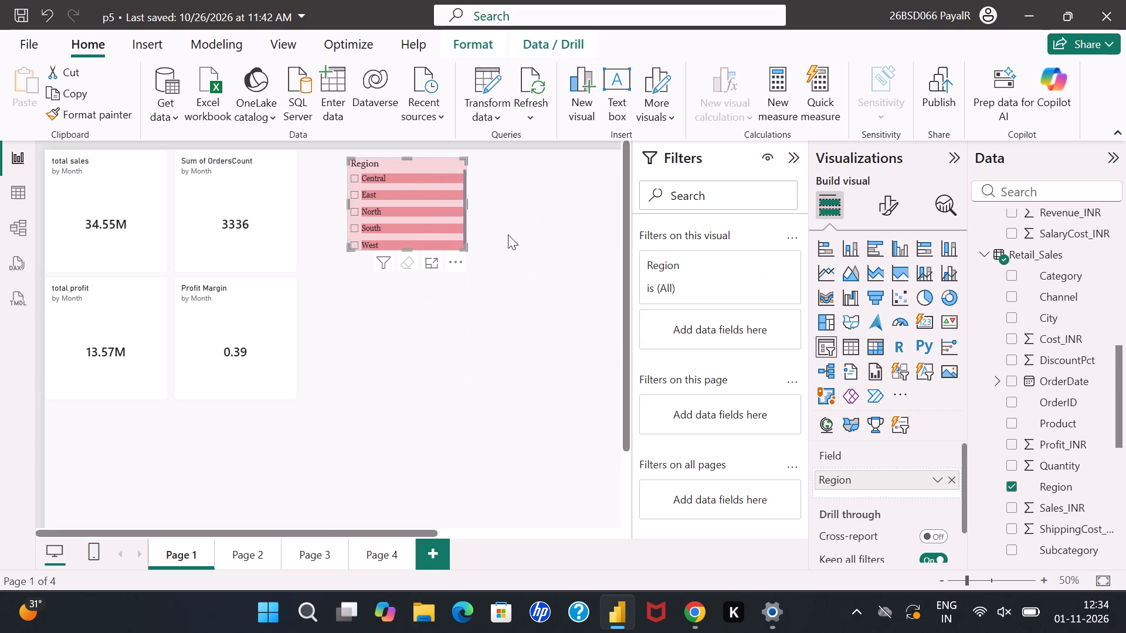
left_click(524, 289)
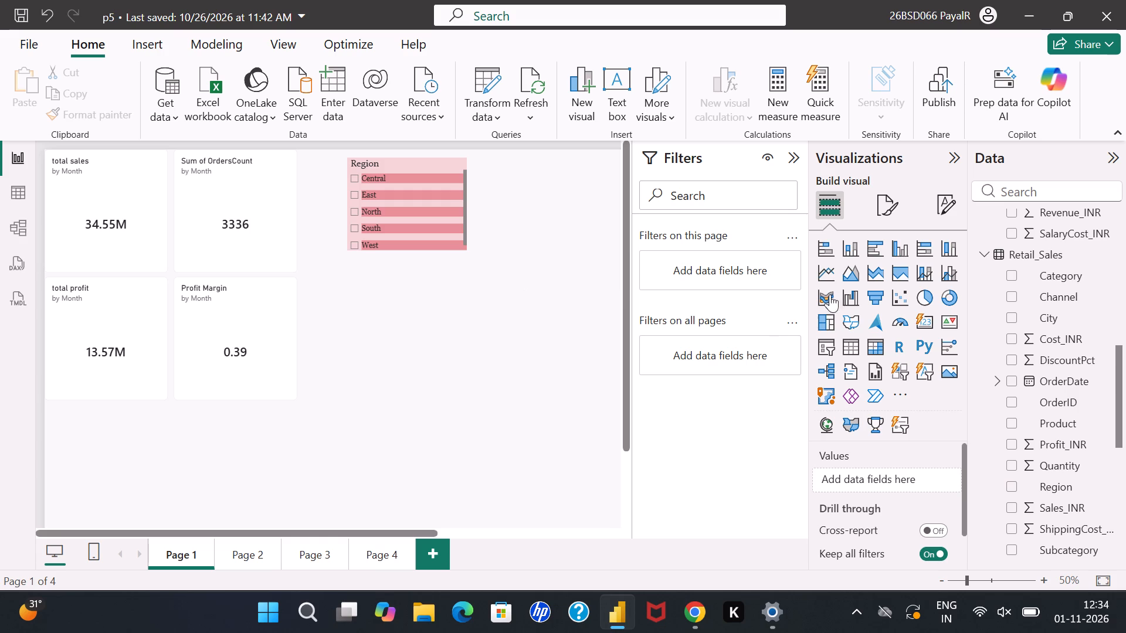
Add a blank slicer to Page 1, place it directly right of the Region slicer and resize it to about 246 wide by 212 high.
scroll(816, 343, "up", 1)
left_click(831, 346)
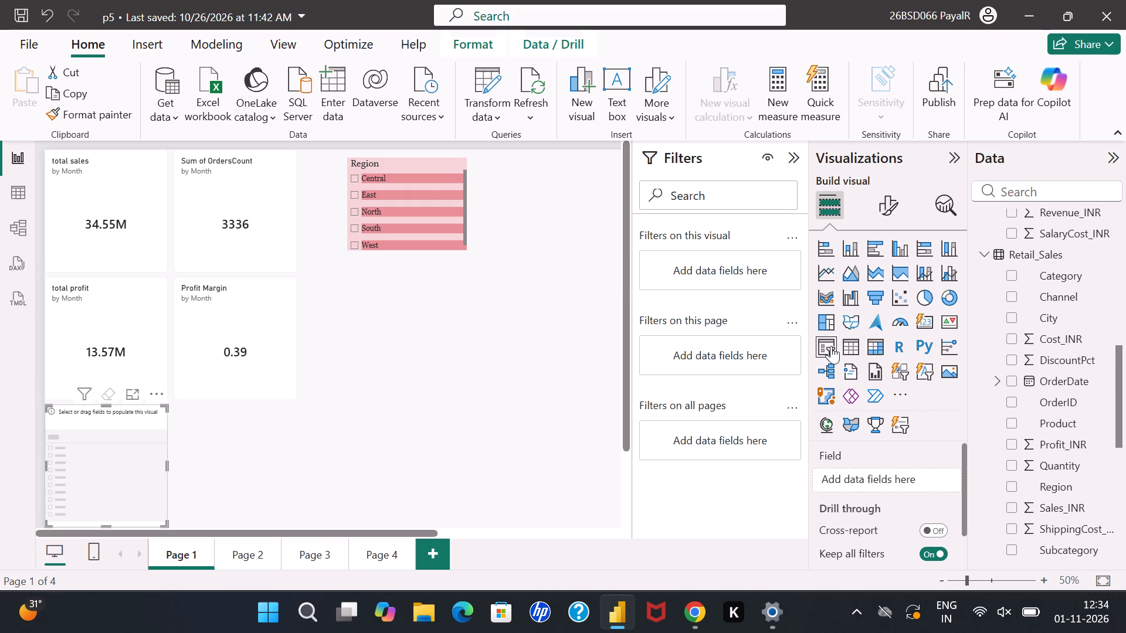
scroll(521, 329, "left", 3)
left_click_drag(131, 454, 214, 457)
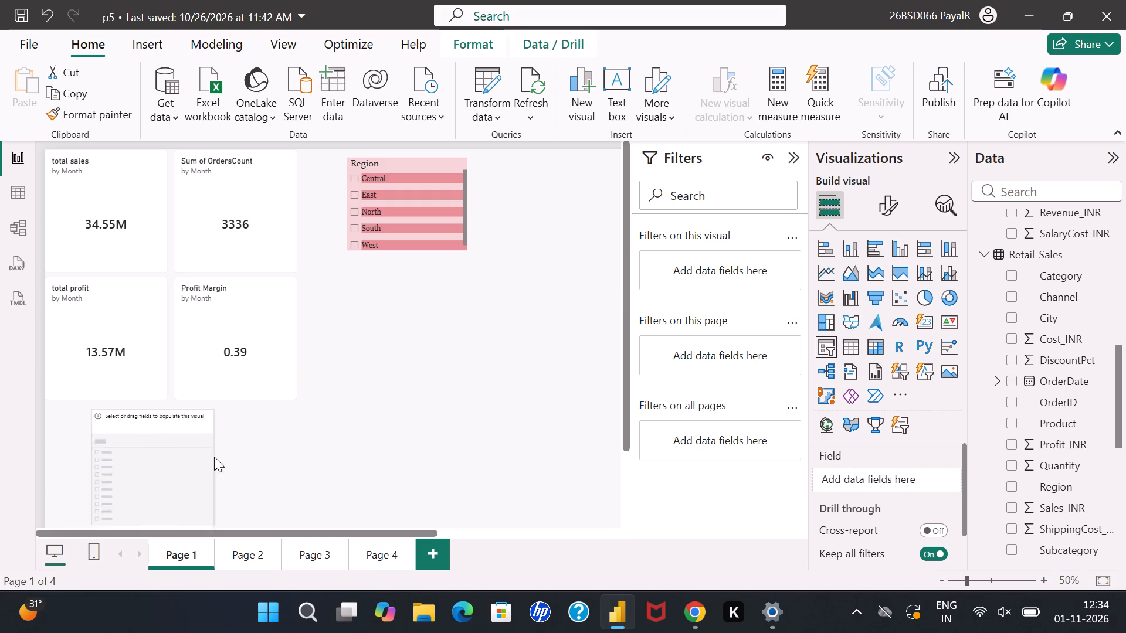
left_click_drag(214, 457, 537, 264)
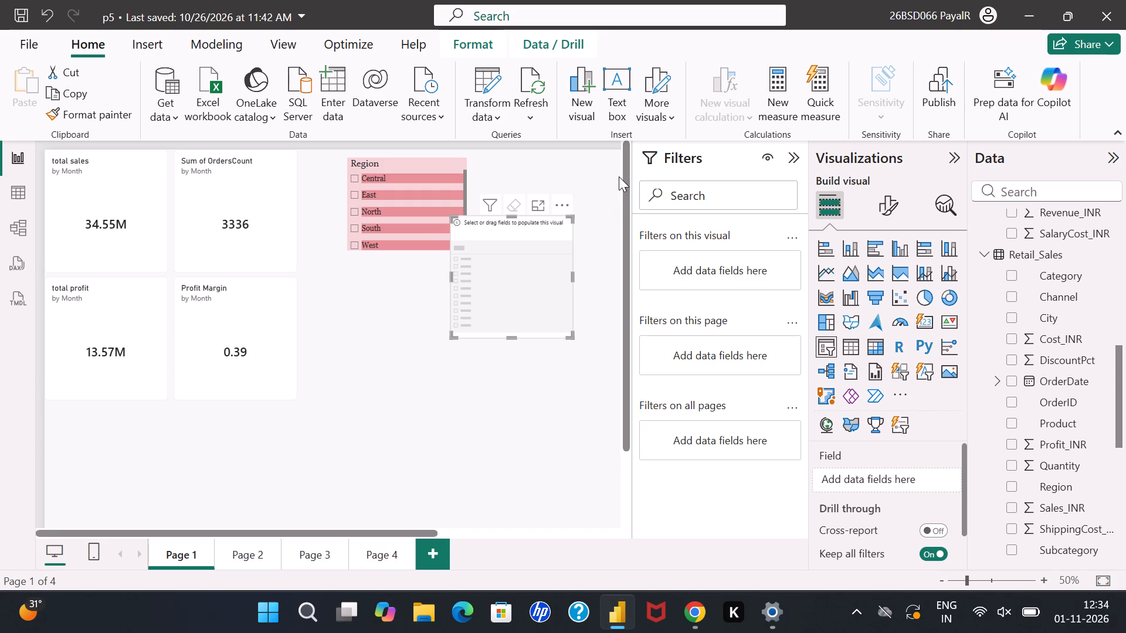
scroll(606, 185, "left", 1)
left_click_drag(539, 251, 557, 197)
left_click_drag(588, 275, 572, 241)
left_click(572, 241)
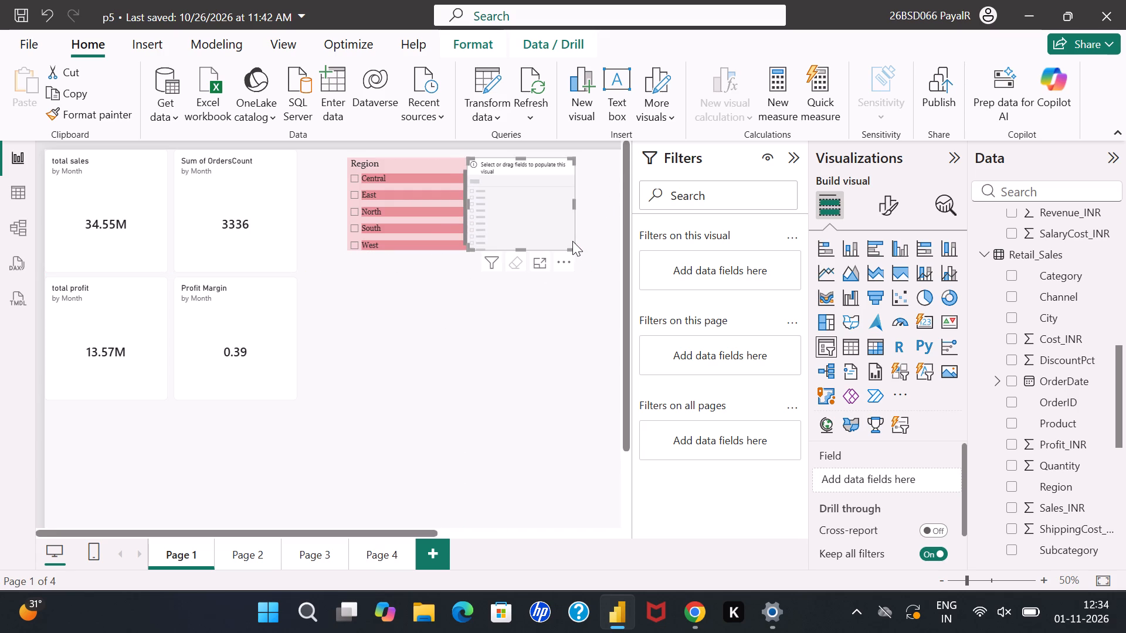
left_click(559, 322)
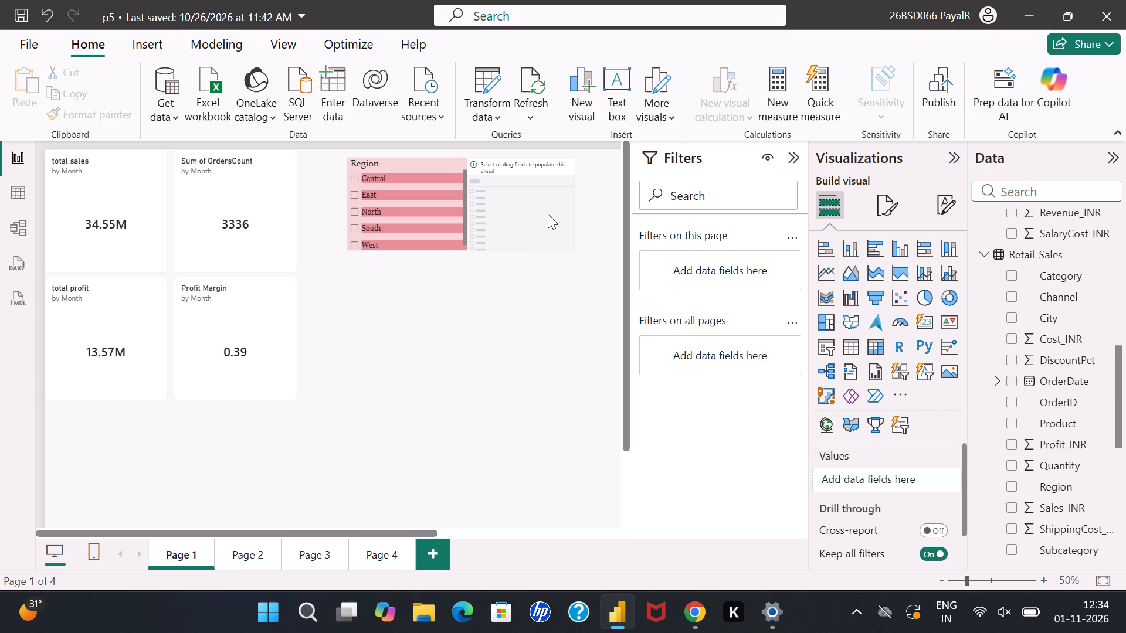
Check the slicer question in ChatGPT and assign the Category field from Retail_Sales to the new slicer in Power BI.
left_click(548, 214)
scroll(525, 383, "up", 1)
left_click(703, 606)
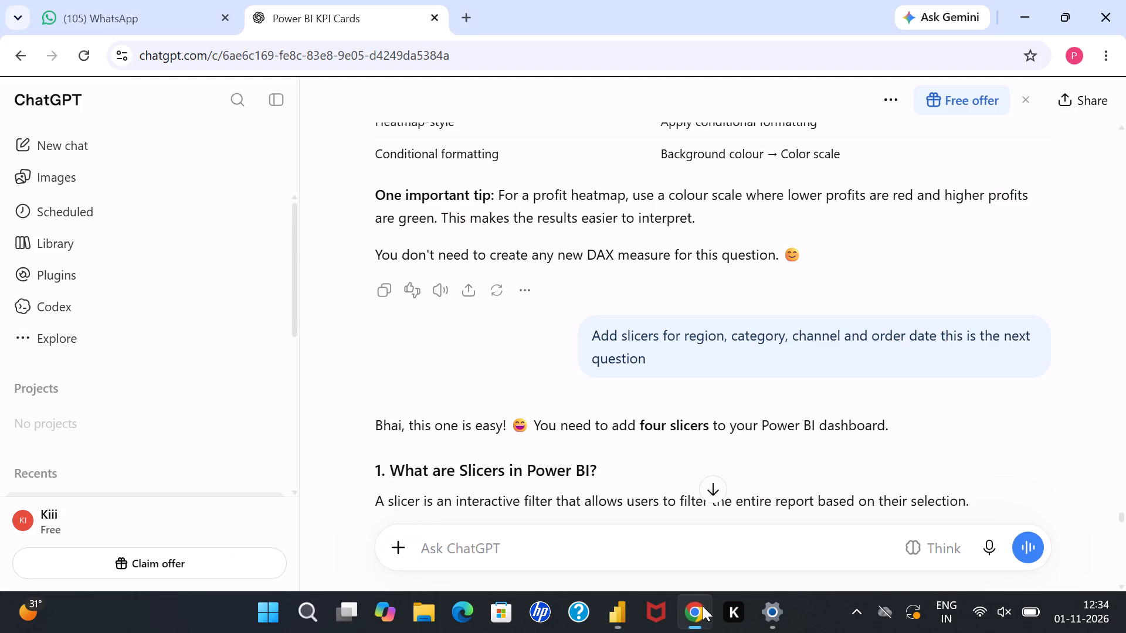
scroll(691, 601, "left", 1)
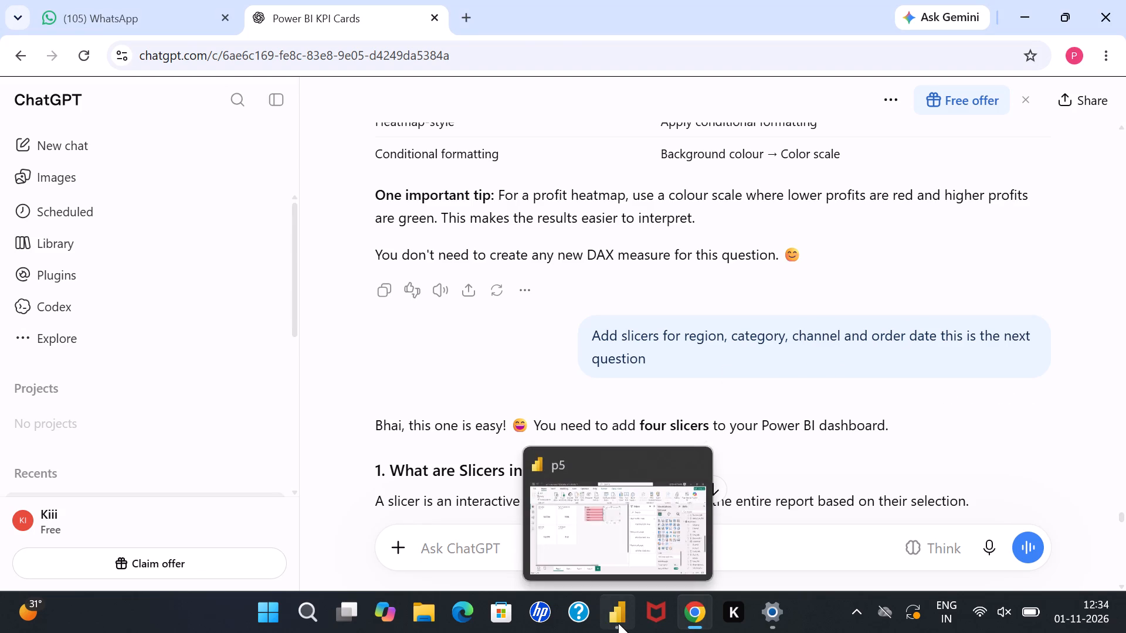
scroll(618, 623, "left", 1)
left_click(618, 623)
scroll(630, 622, "right", 2)
left_click_drag(1050, 271, 877, 482)
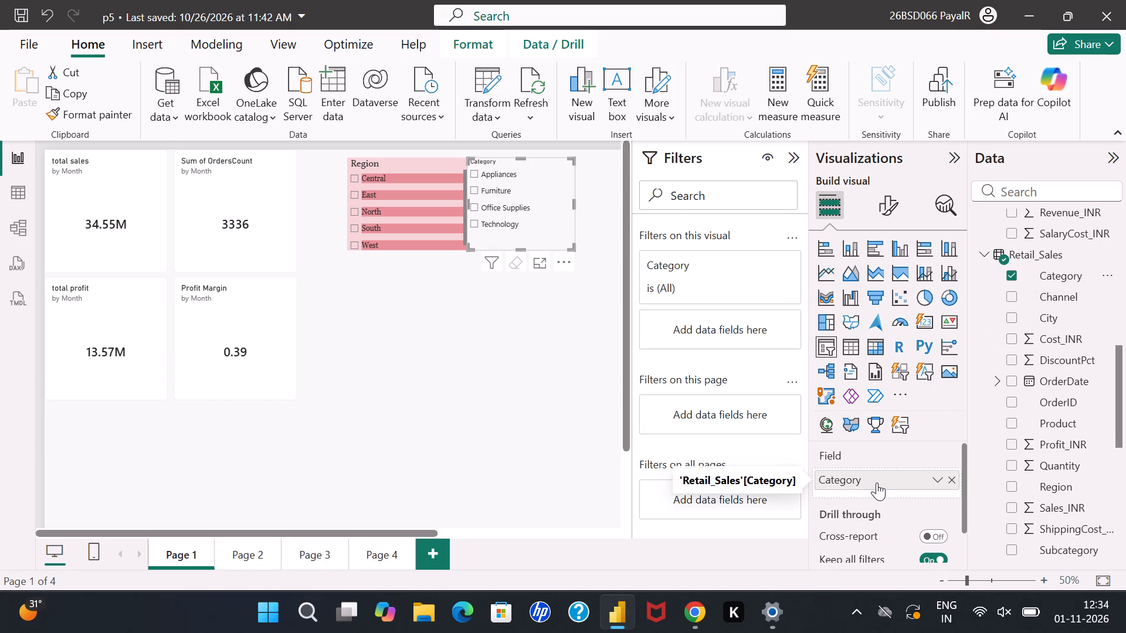
Turn on the Category slicer's background, colour it the lightest pink-red theme shade and set its transparency to 46%.
left_click(891, 205)
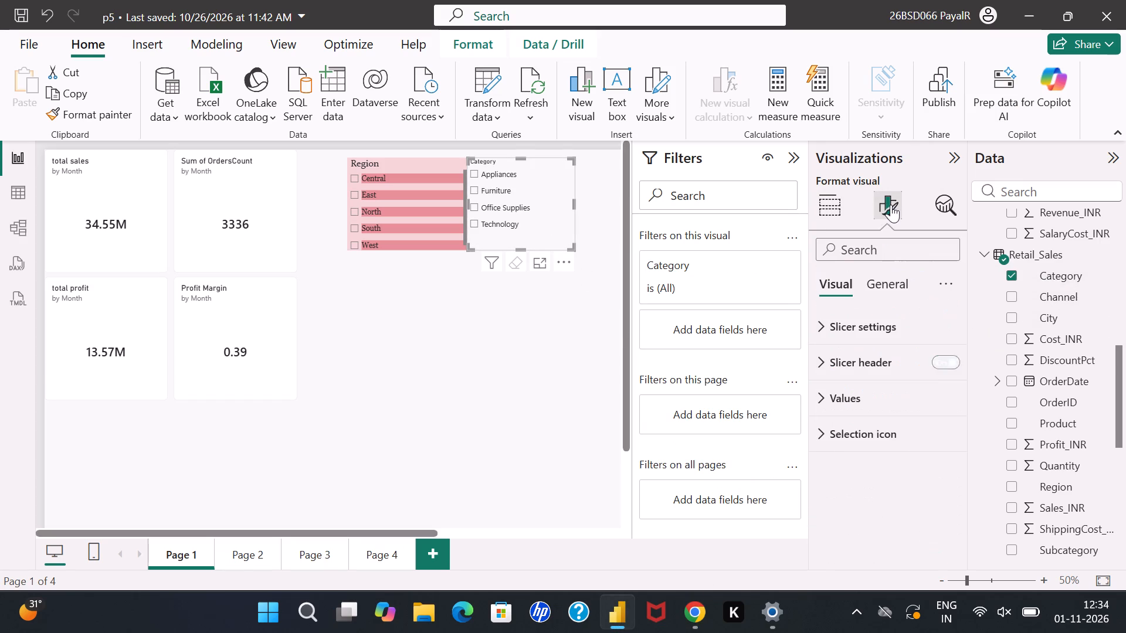
left_click(891, 205)
double_click(883, 283)
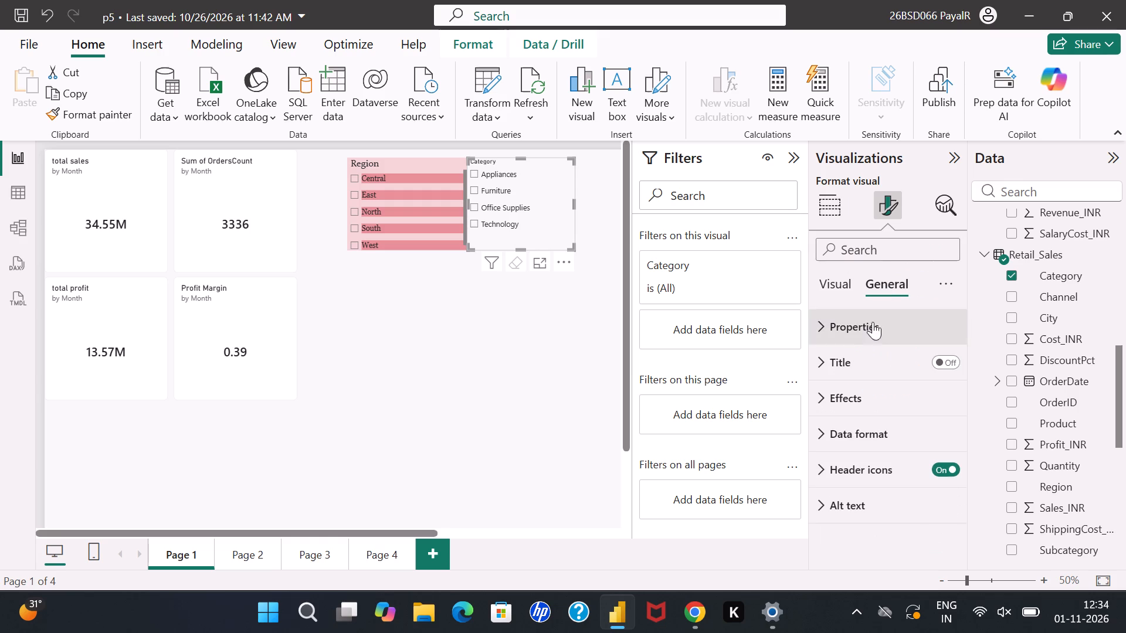
left_click(865, 339)
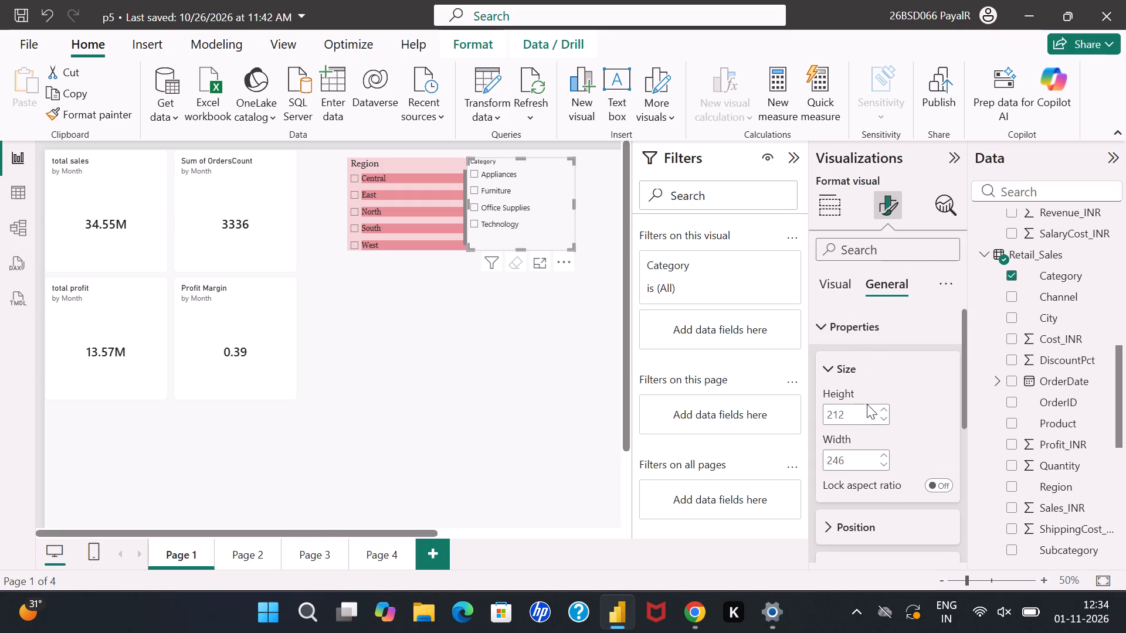
left_click(855, 326)
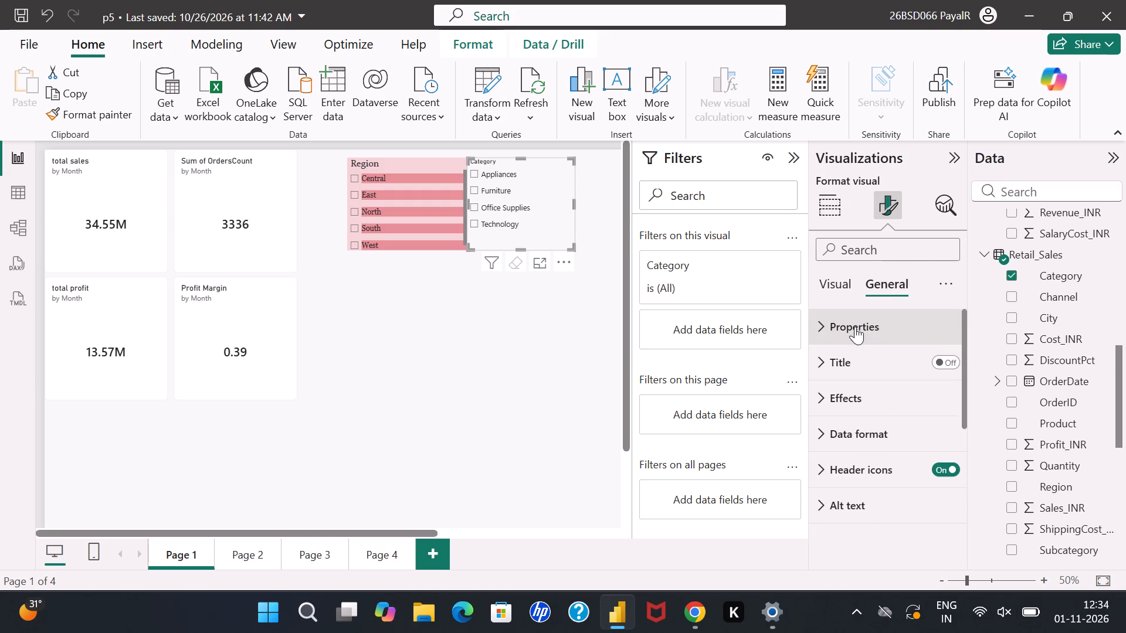
left_click(859, 347)
left_click(859, 347)
left_click(862, 397)
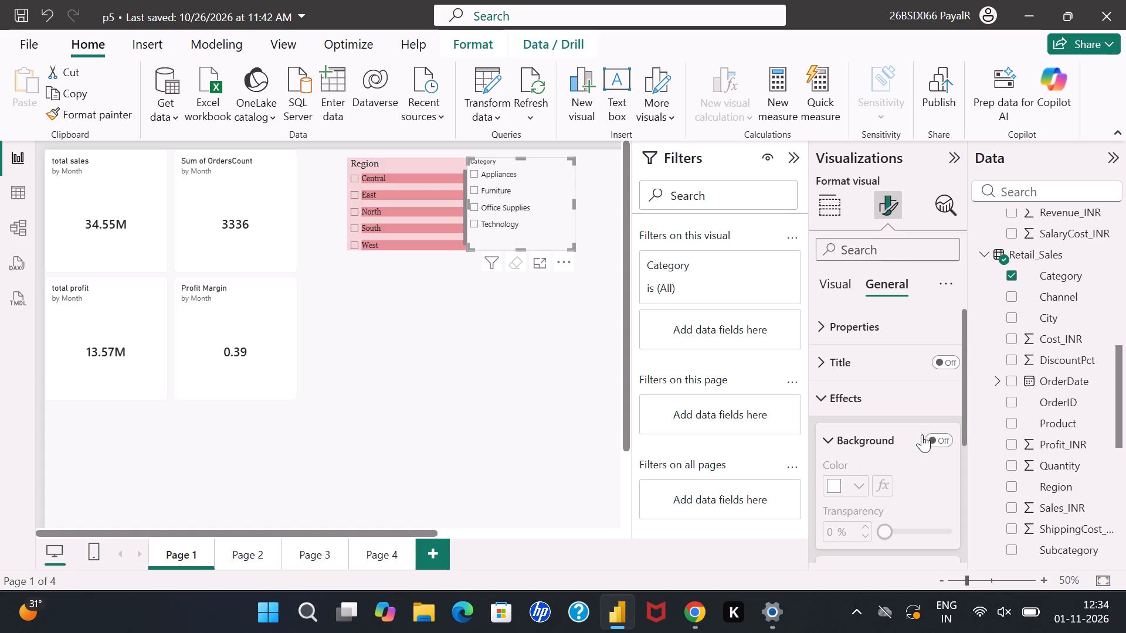
left_click(927, 435)
left_click(862, 488)
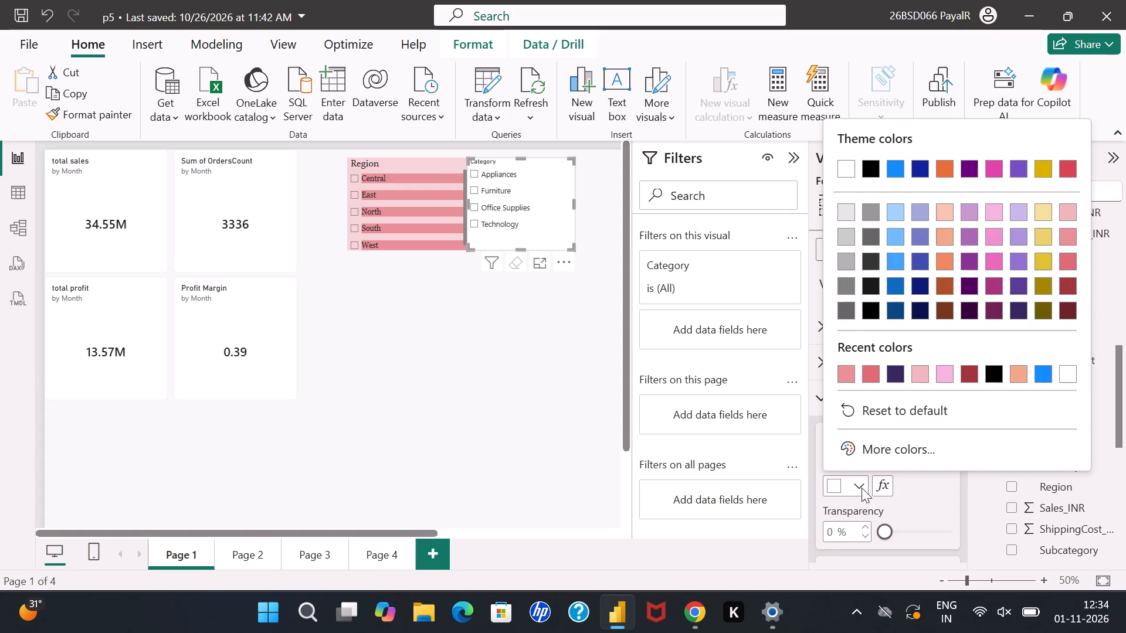
left_click(1066, 211)
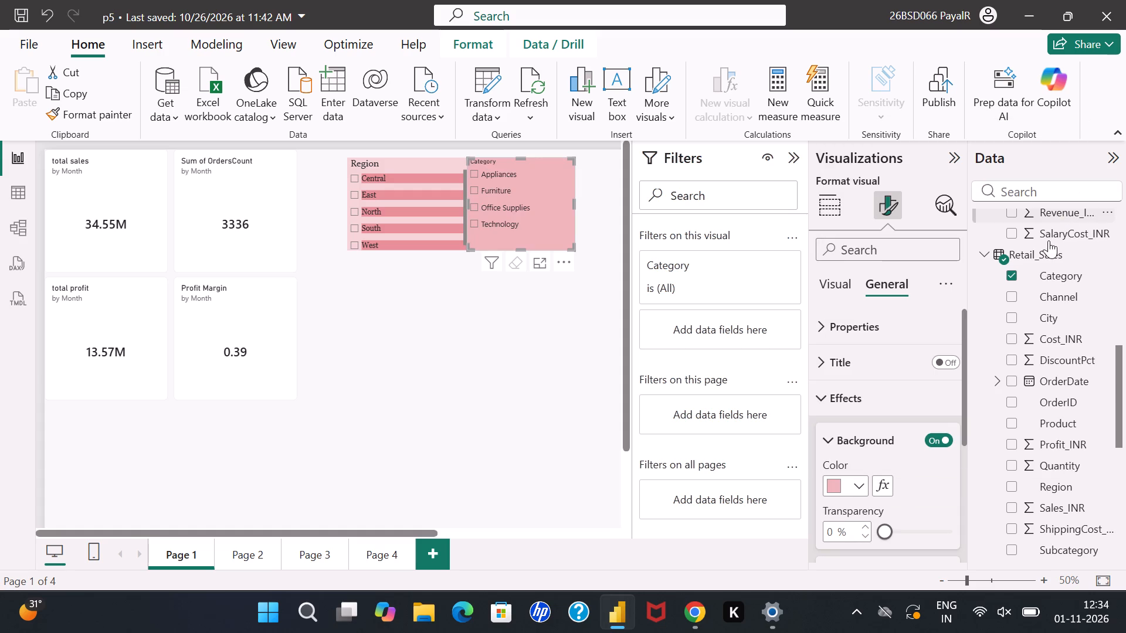
left_click(905, 527)
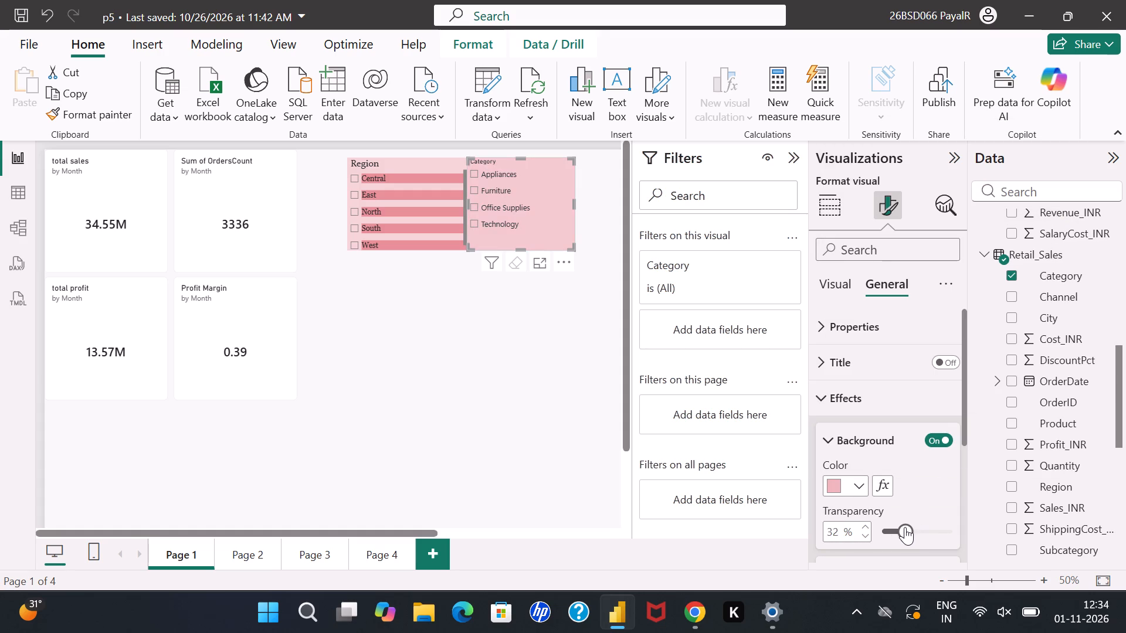
double_click(914, 535)
left_click(822, 405)
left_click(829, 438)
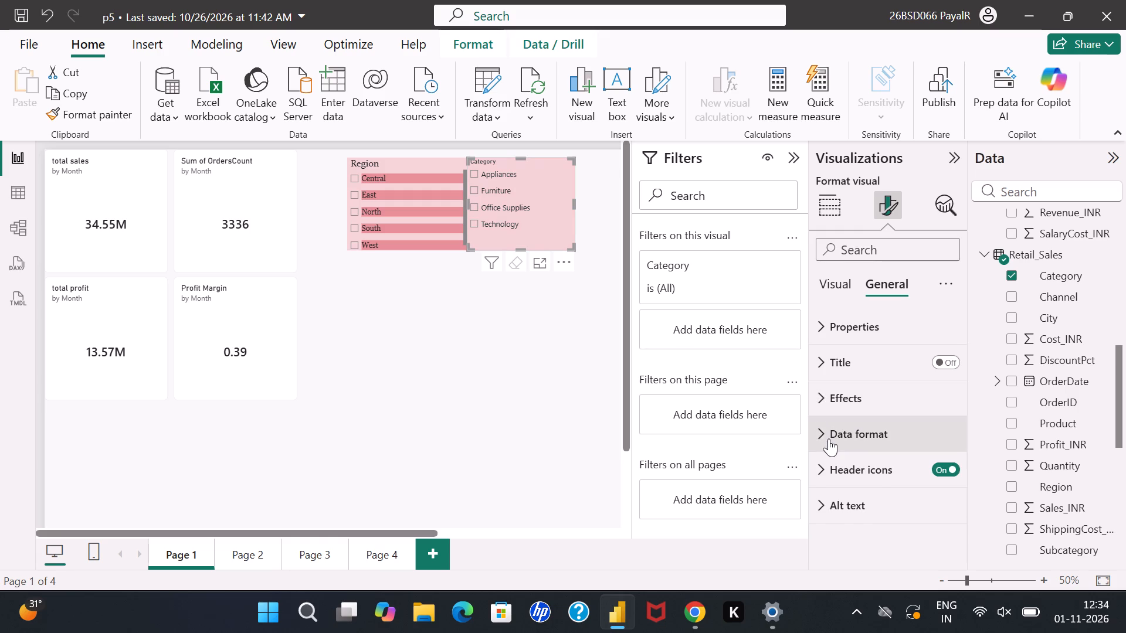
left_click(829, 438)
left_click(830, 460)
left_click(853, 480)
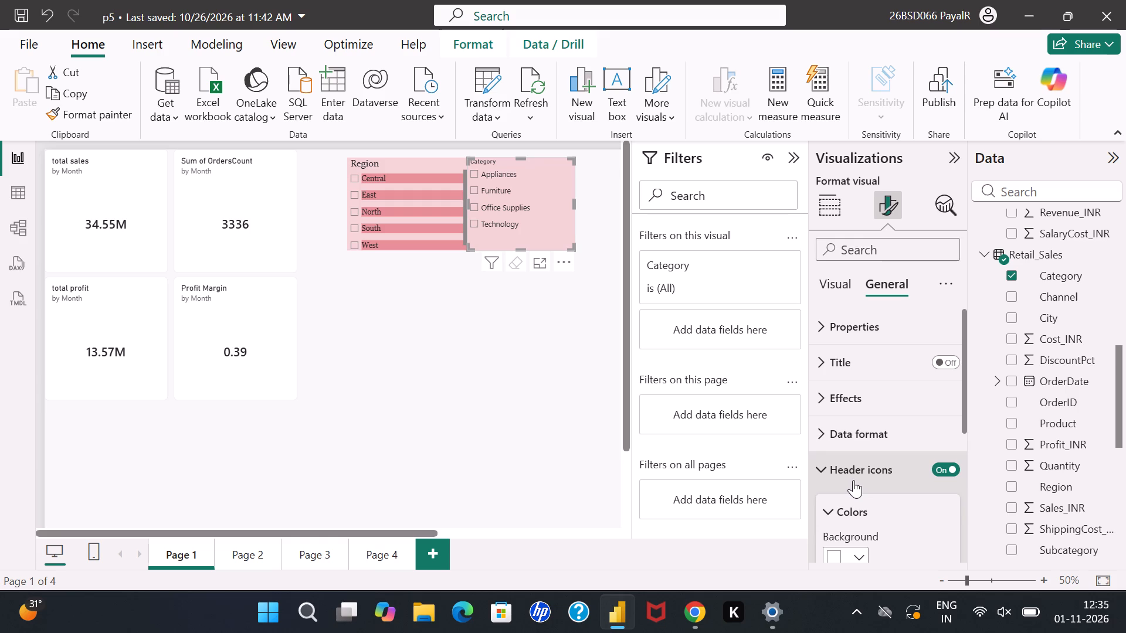
Set the Category slicer's header text to Constantia at size 16.
left_click(826, 294)
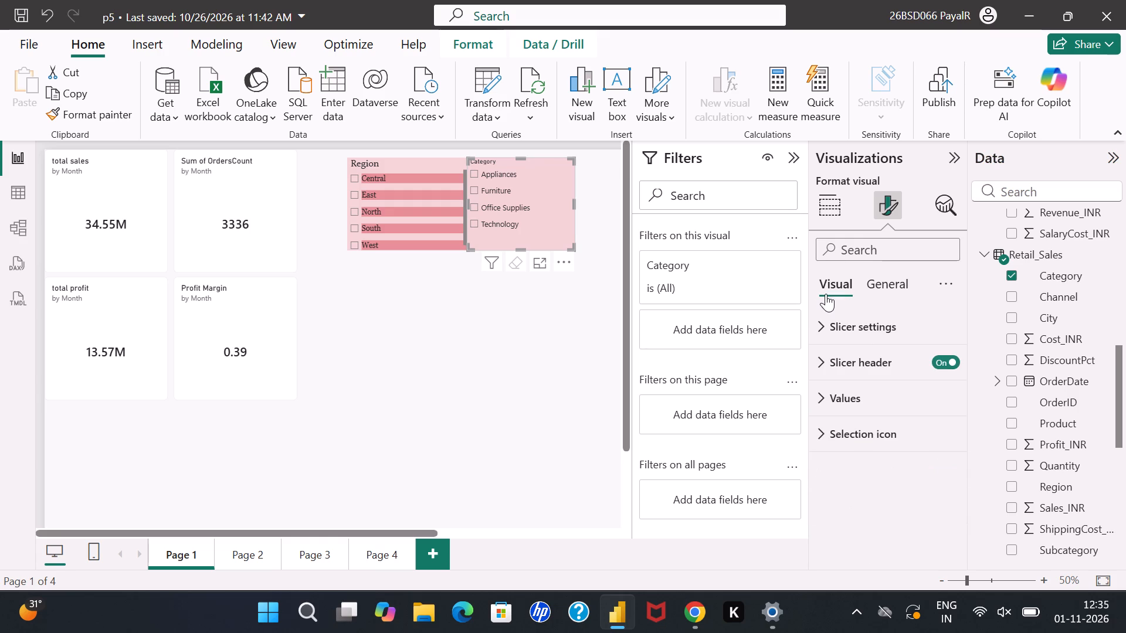
left_click(854, 312)
left_click(854, 312)
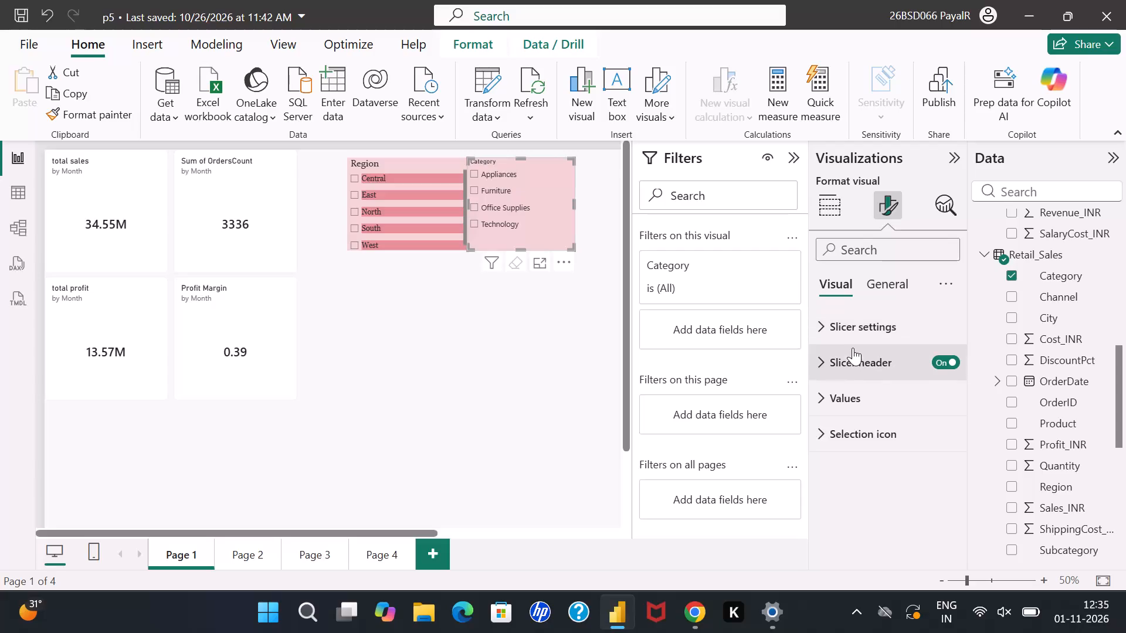
left_click(852, 352)
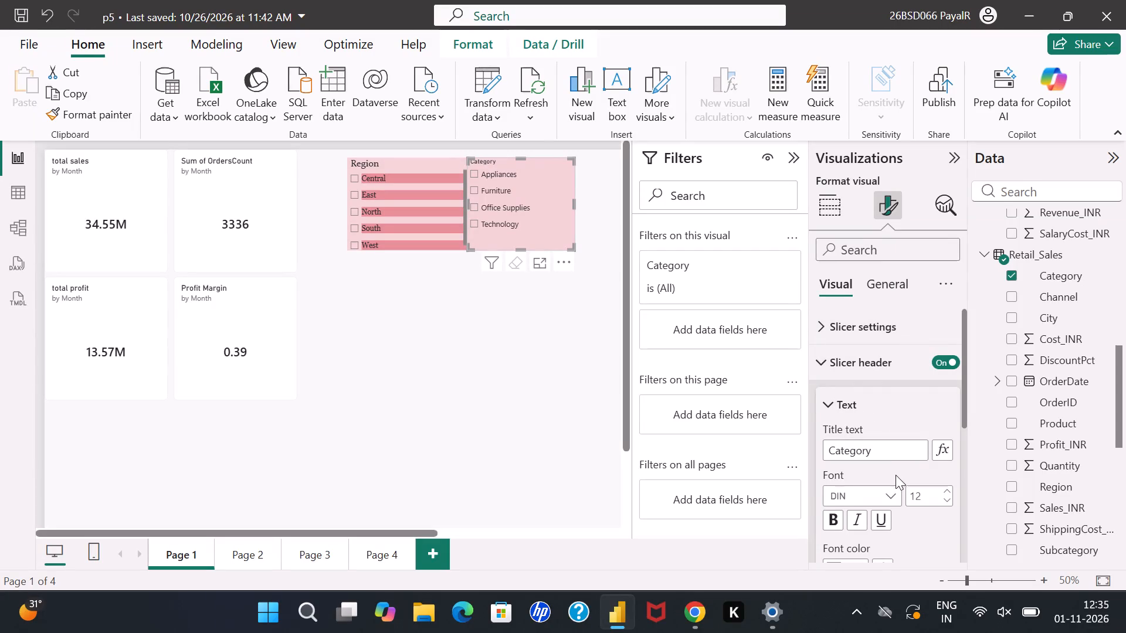
left_click(893, 487)
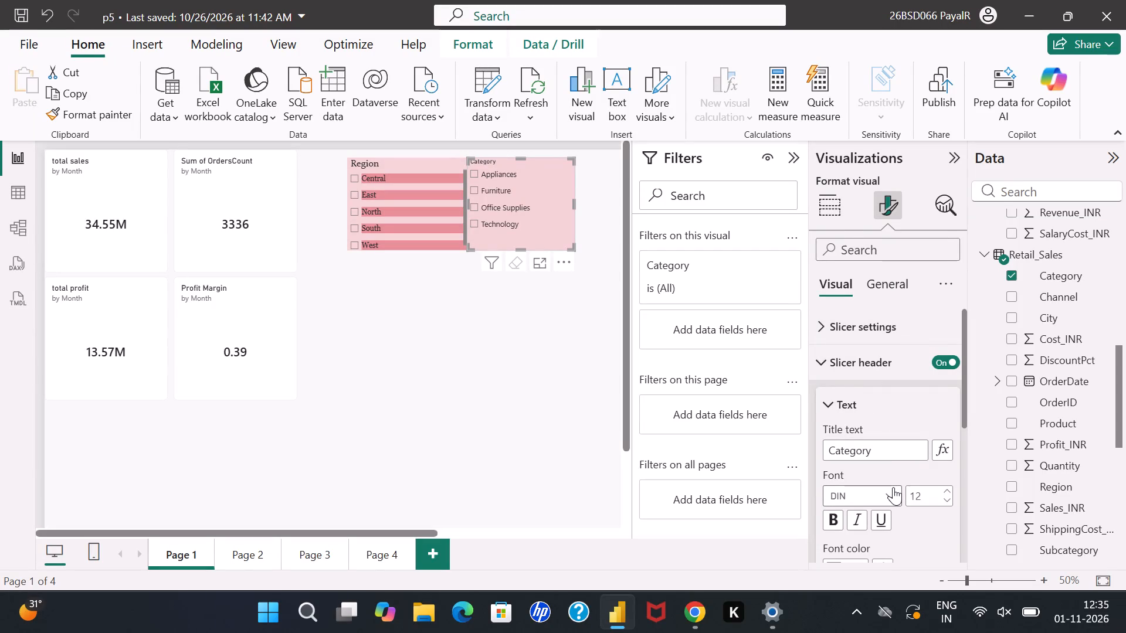
left_click(881, 296)
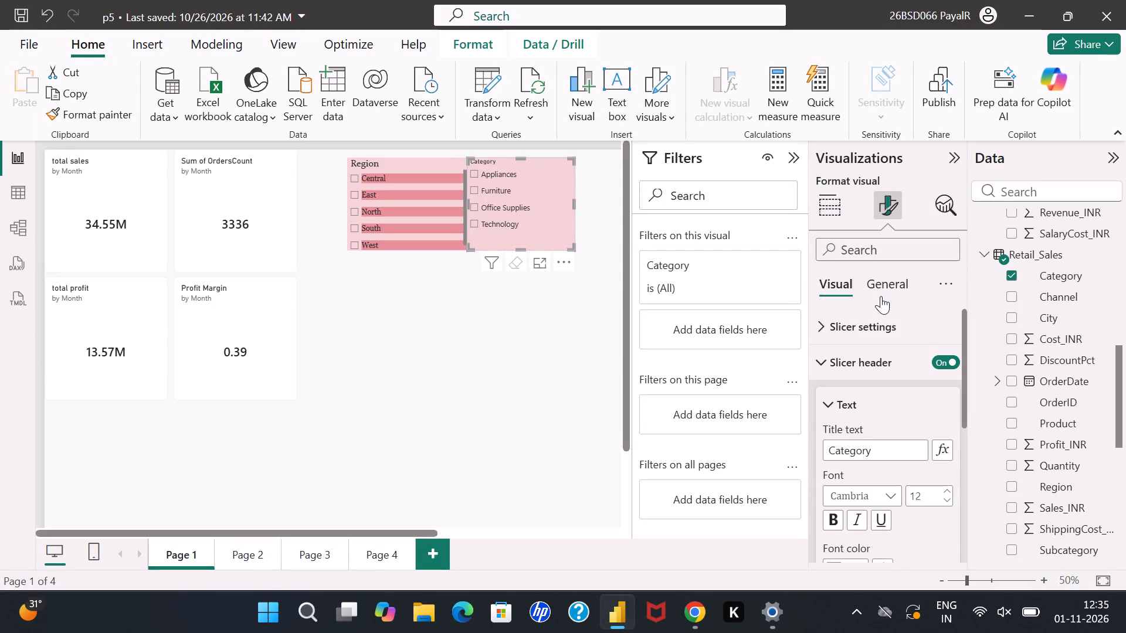
left_click(884, 489)
left_click(875, 408)
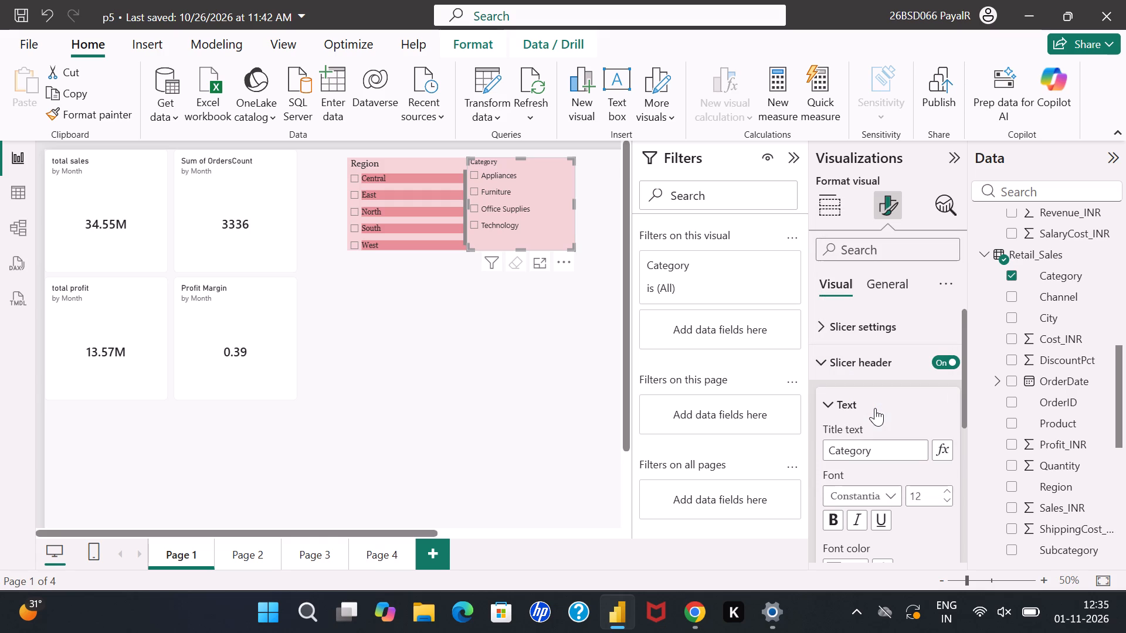
left_click(945, 494)
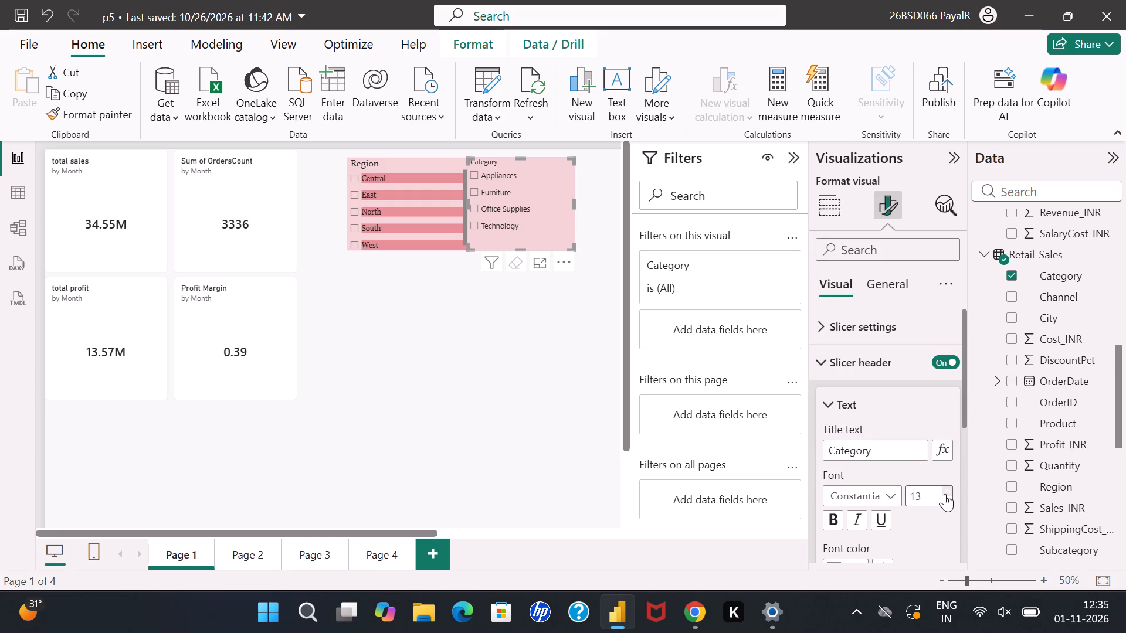
left_click(945, 494)
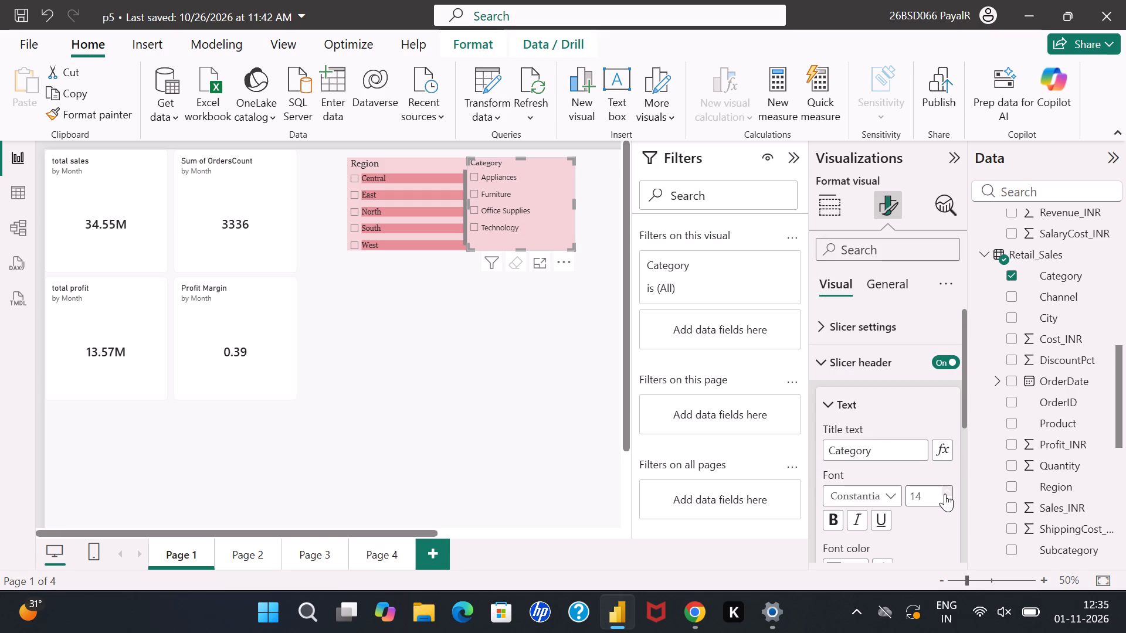
left_click(945, 494)
left_click(945, 494)
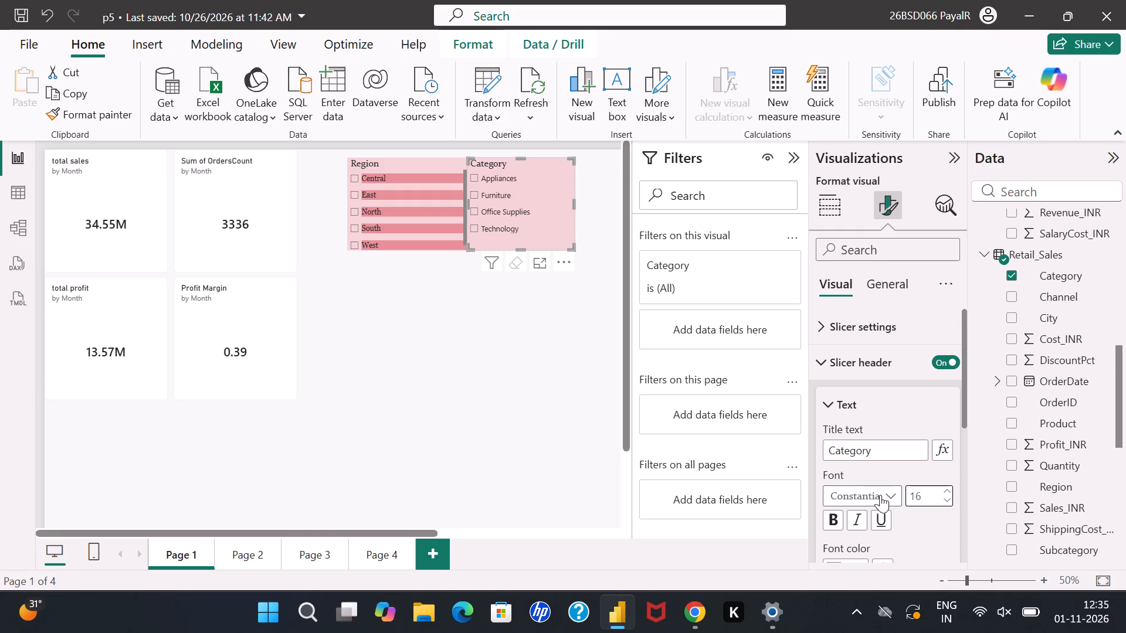
Add a black border to the Category slicer's header on the top, bottom, left and right sides.
scroll(880, 469, "down", 1)
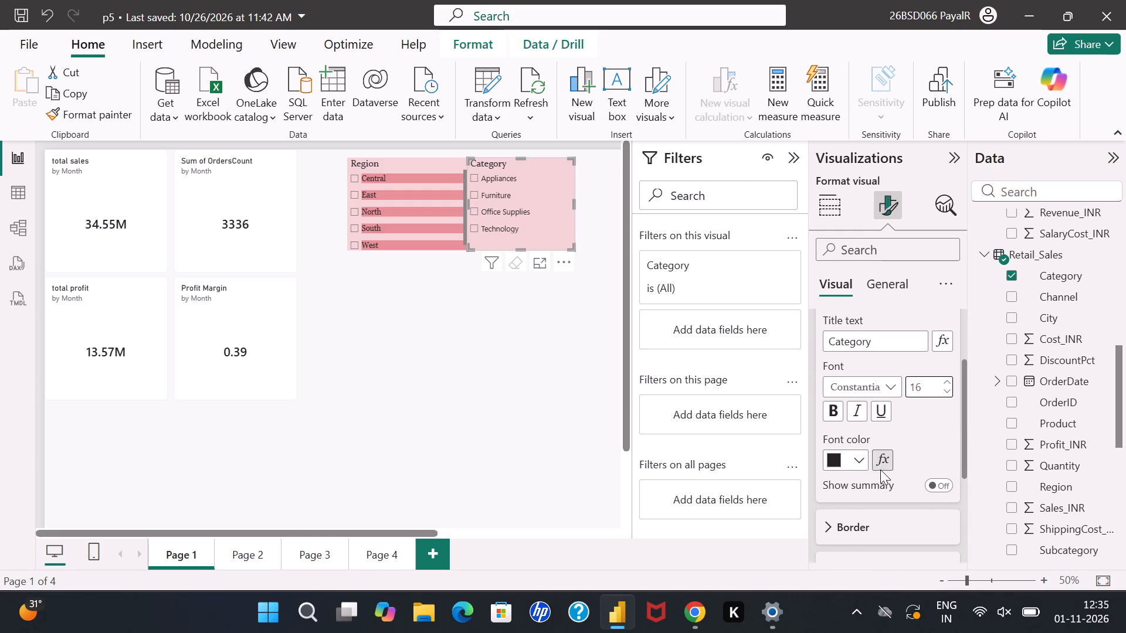
scroll(880, 469, "down", 3)
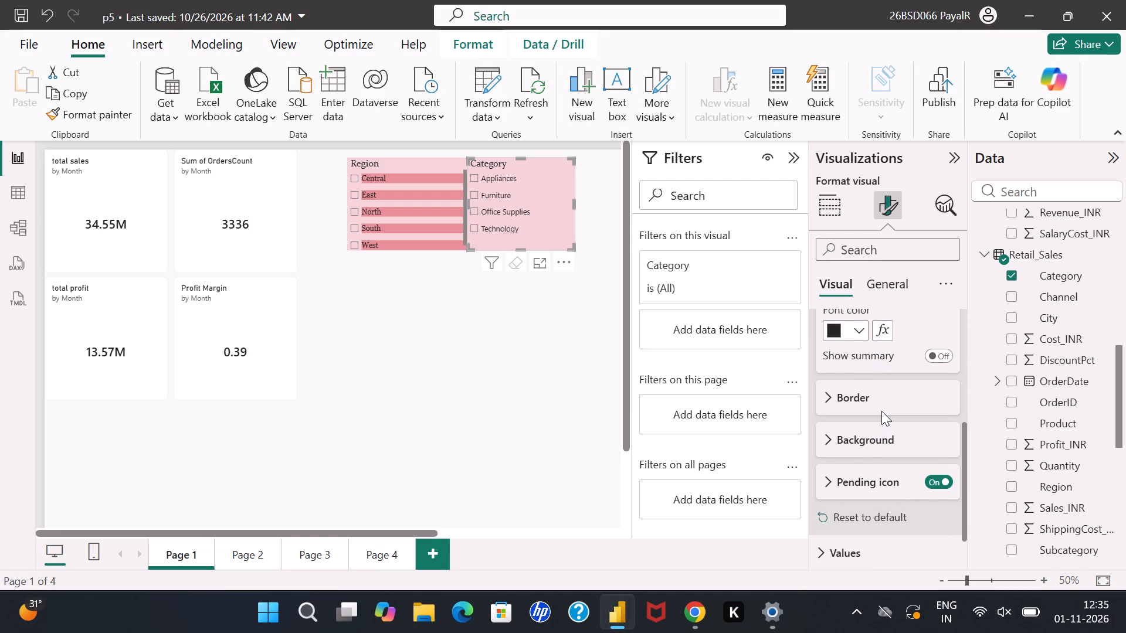
left_click(881, 409)
left_click(843, 398)
left_click(826, 440)
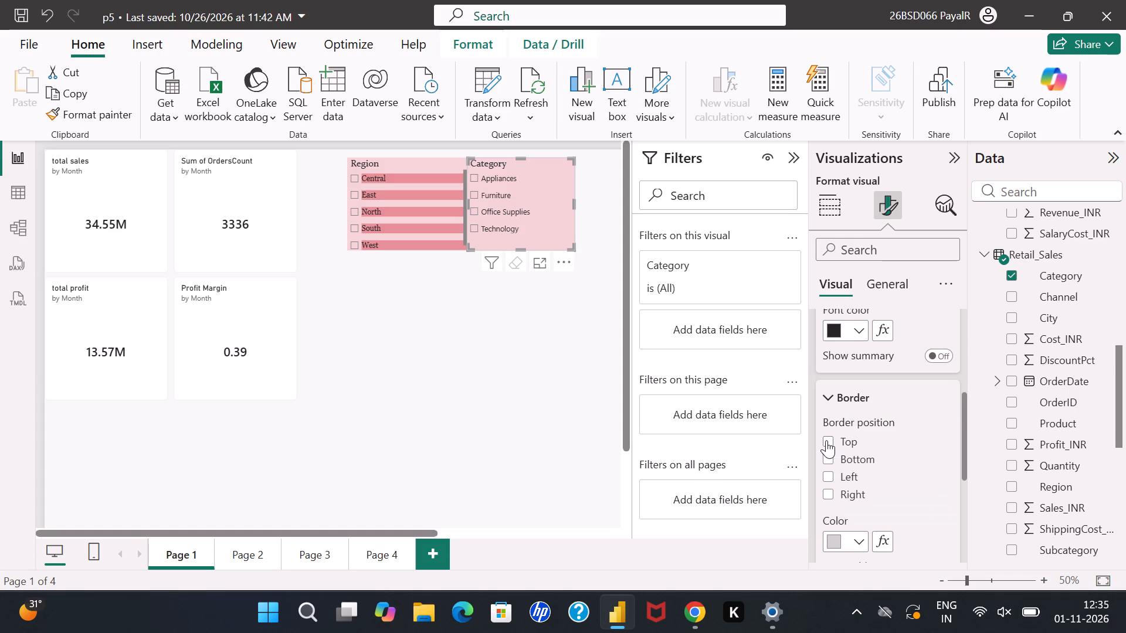
left_click(826, 440)
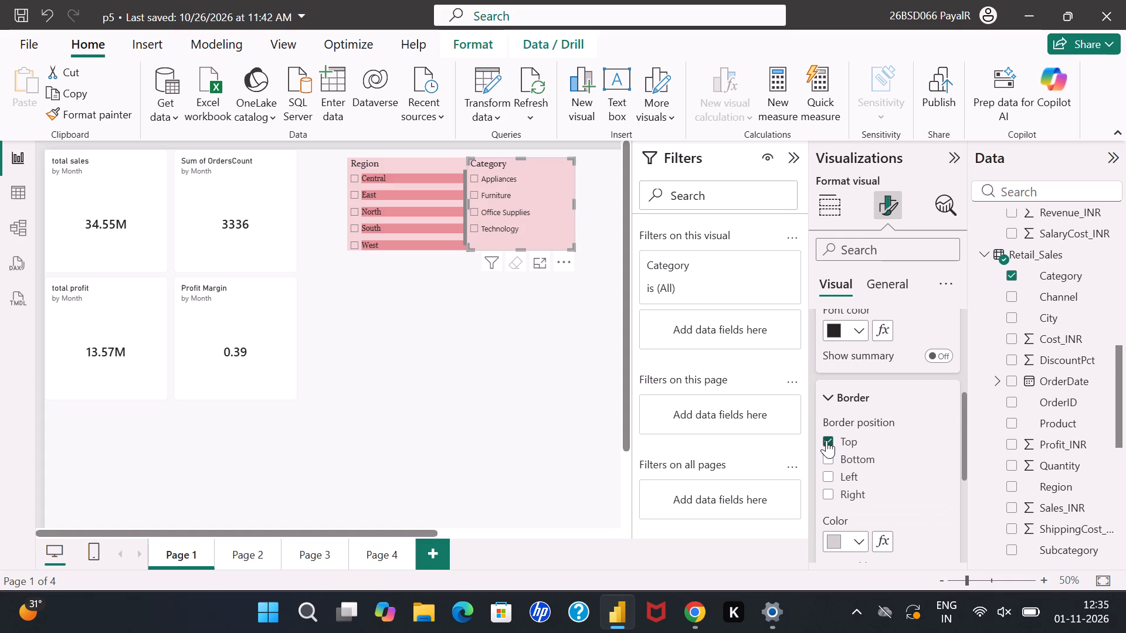
left_click(826, 440)
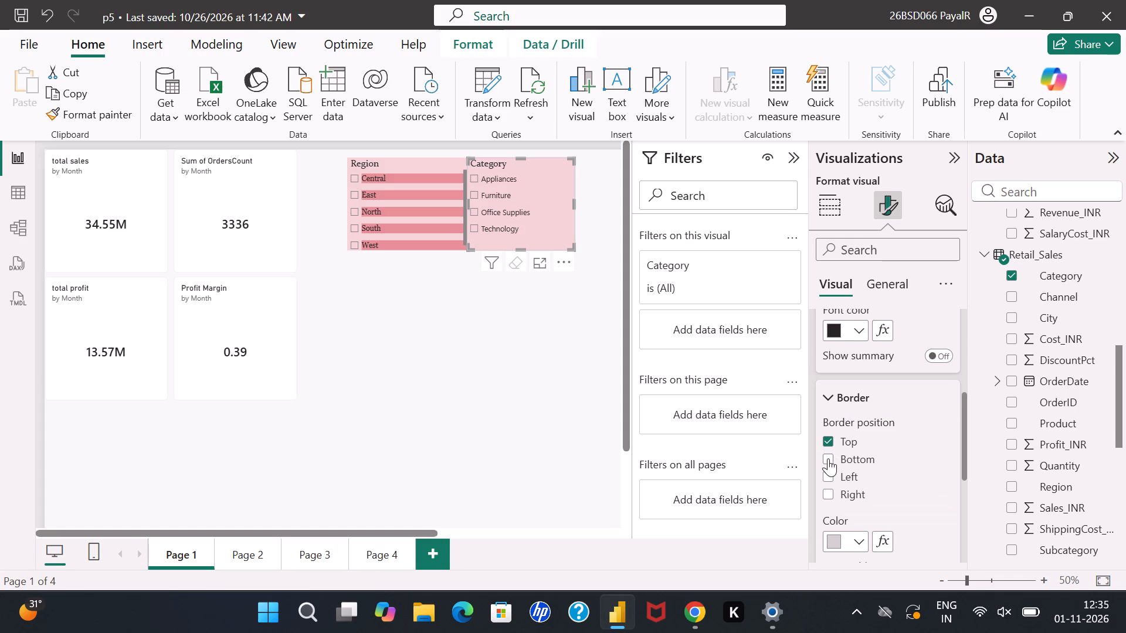
left_click(828, 458)
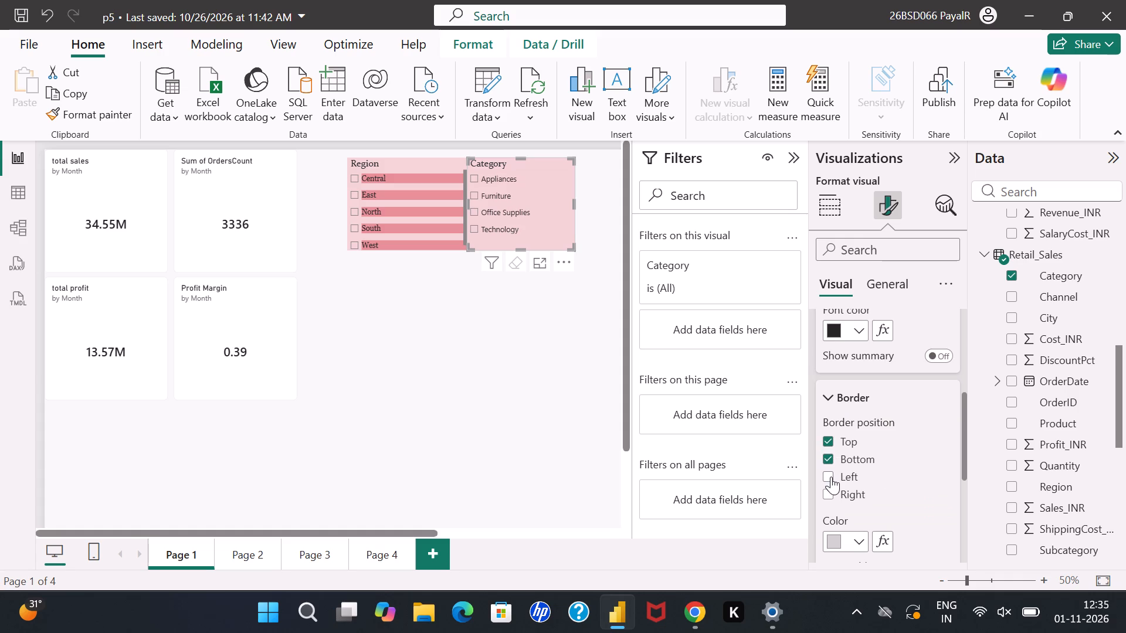
left_click(831, 477)
left_click(831, 491)
left_click(849, 537)
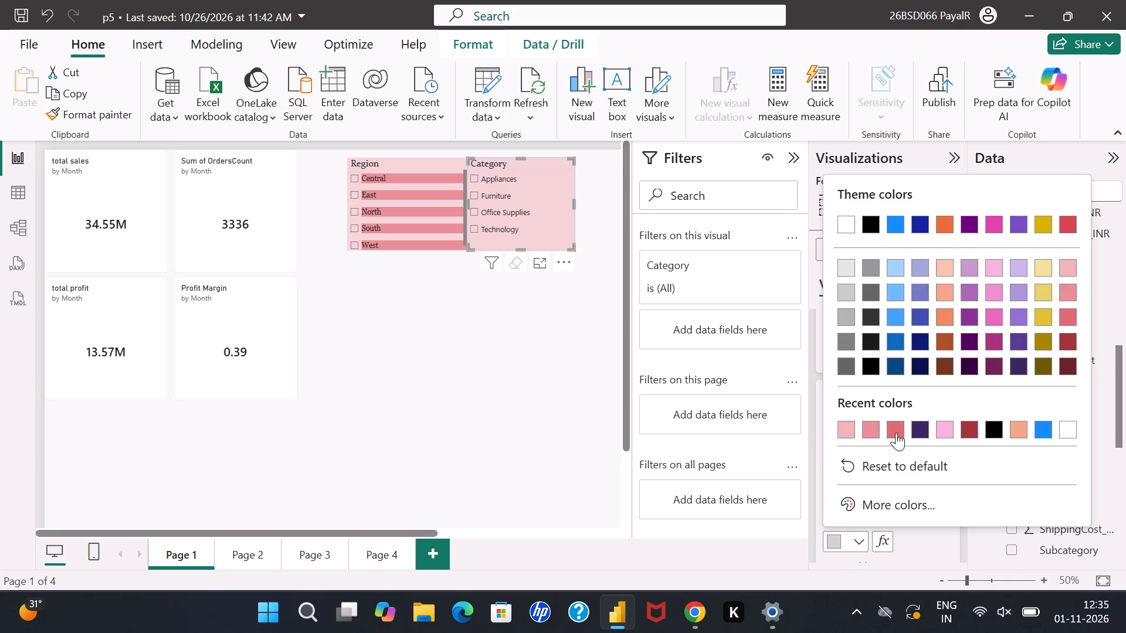
left_click(873, 233)
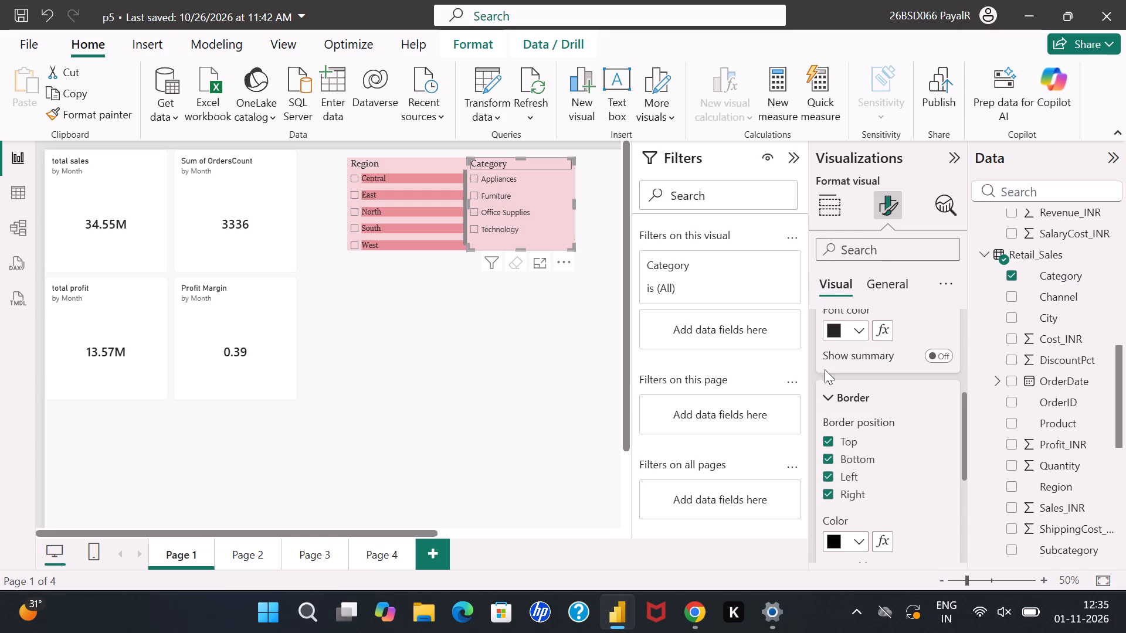
left_click(830, 408)
left_click(832, 393)
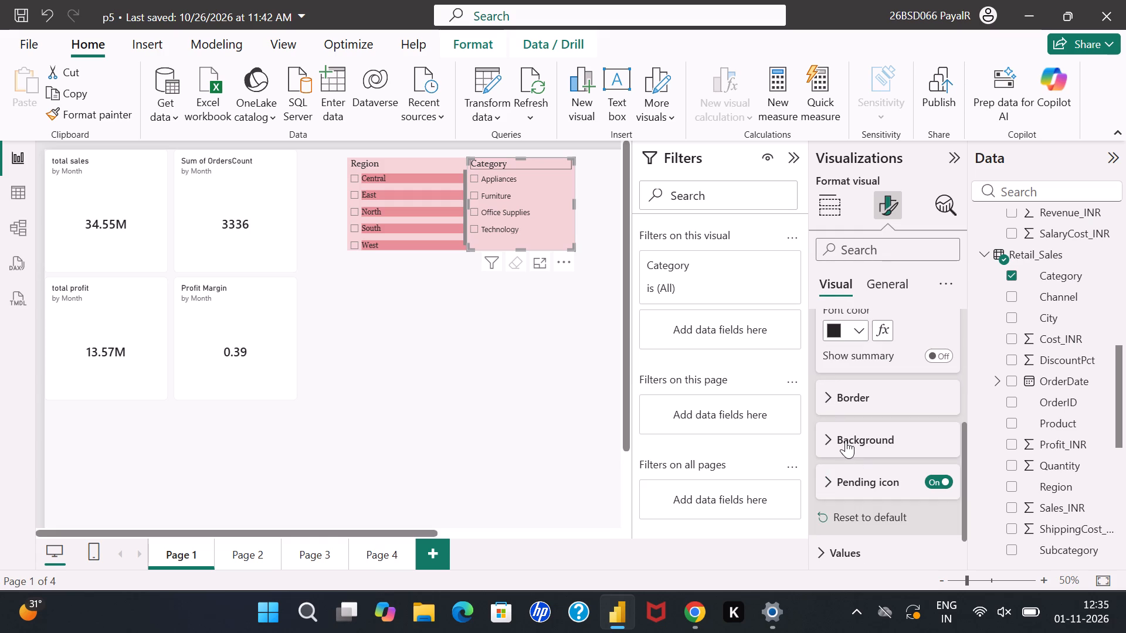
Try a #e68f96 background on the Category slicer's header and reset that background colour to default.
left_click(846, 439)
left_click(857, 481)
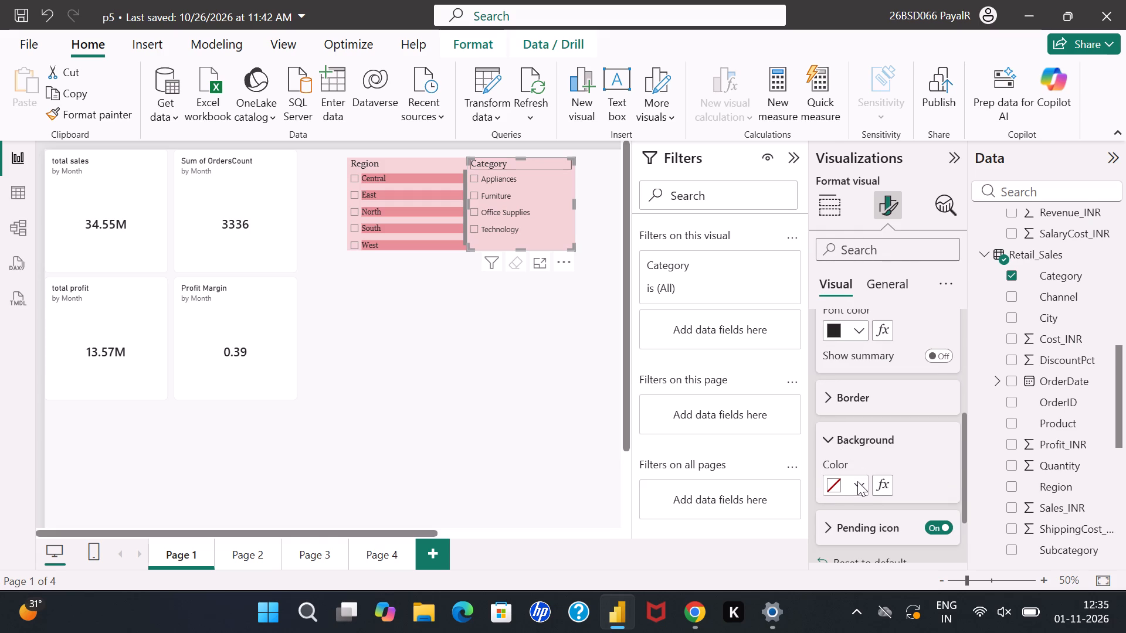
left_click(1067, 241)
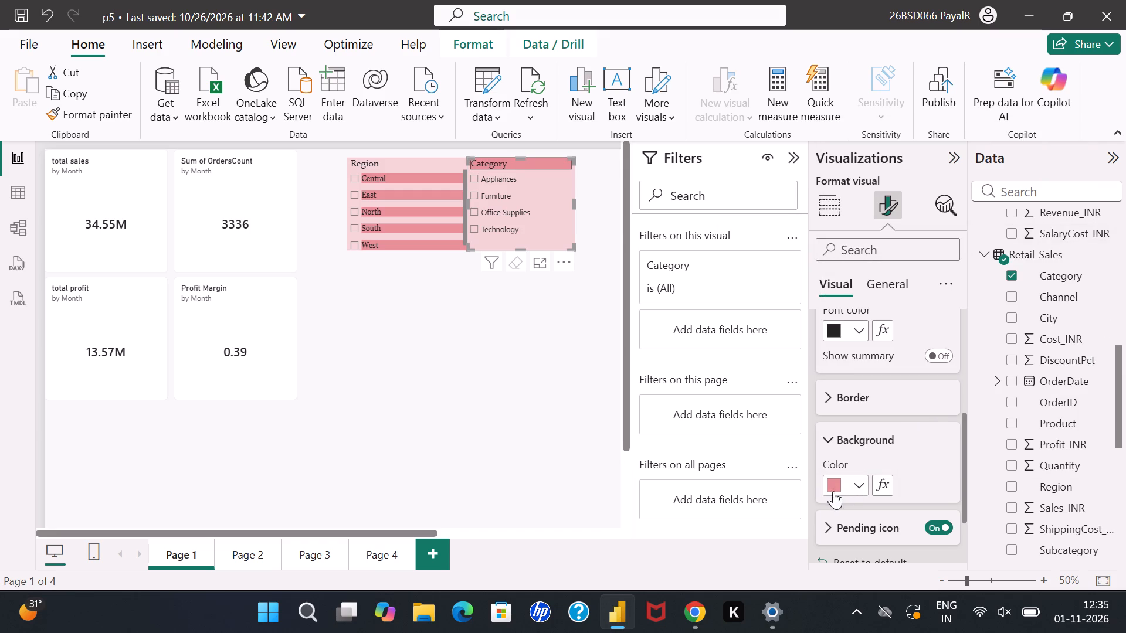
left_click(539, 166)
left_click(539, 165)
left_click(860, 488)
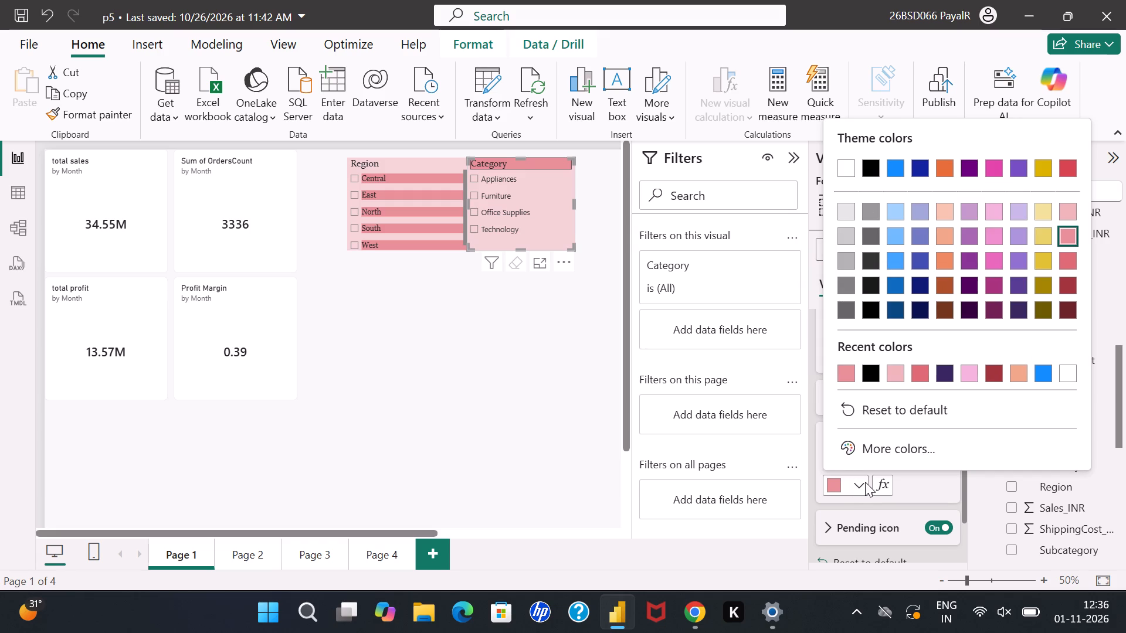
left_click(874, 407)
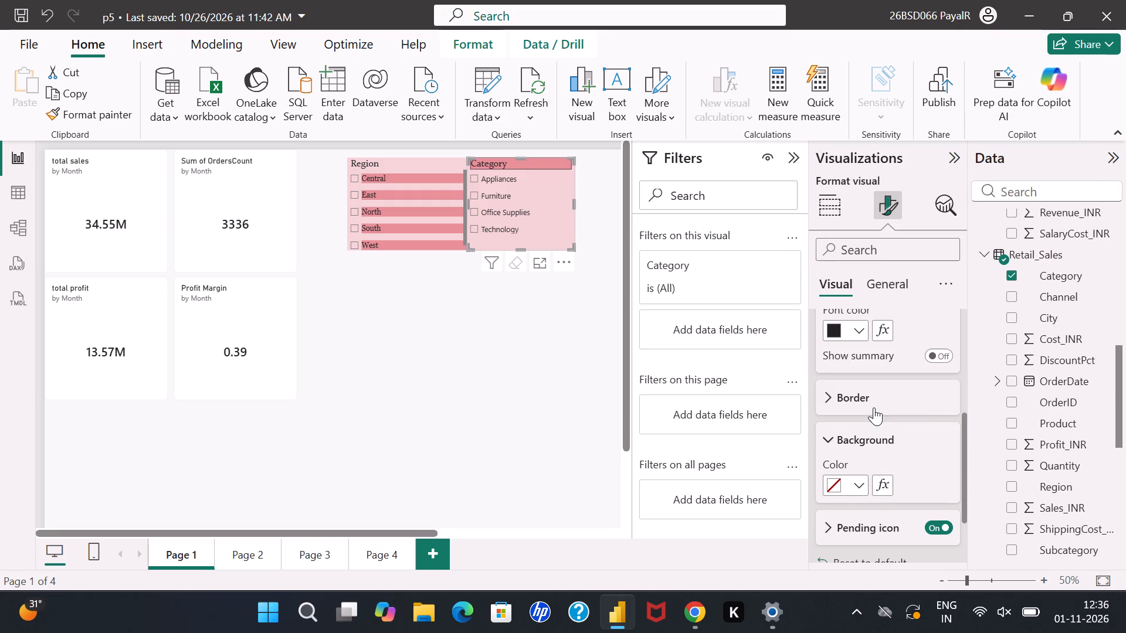
Remove the bottom border from the Category slicer's header, keeping the top, left and right borders.
left_click(828, 401)
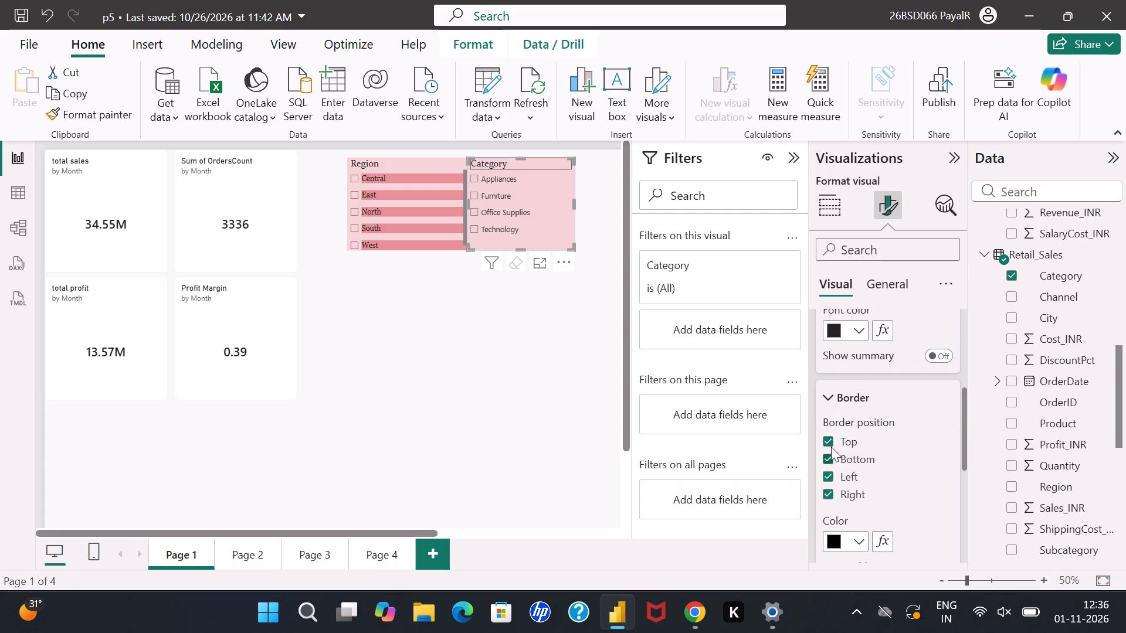
left_click(825, 440)
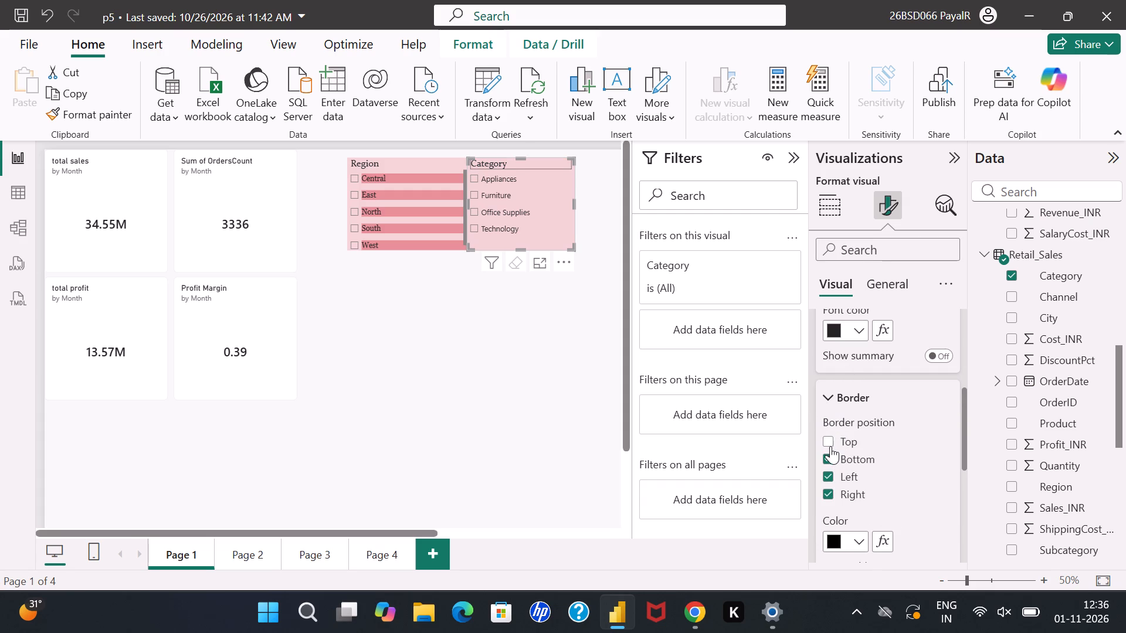
left_click(829, 441)
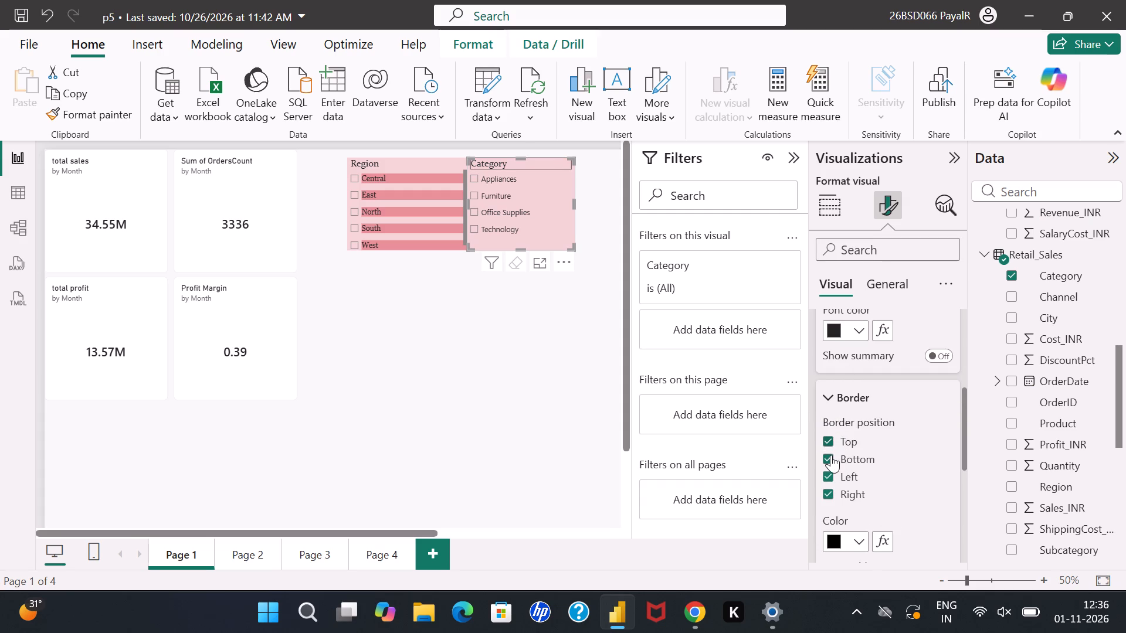
left_click(831, 455)
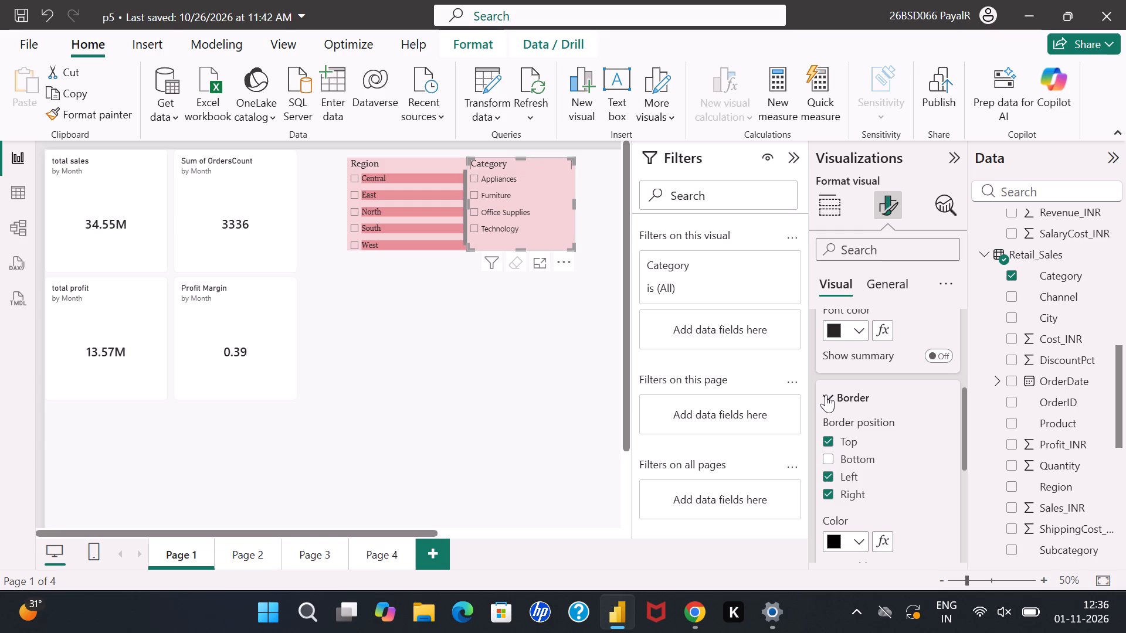
left_click(826, 394)
Set the Category slicer's header background to #e68f96 (Theme color 8, 40% lighter) and deselect the slicer.
scroll(852, 464, "down", 1)
left_click(860, 437)
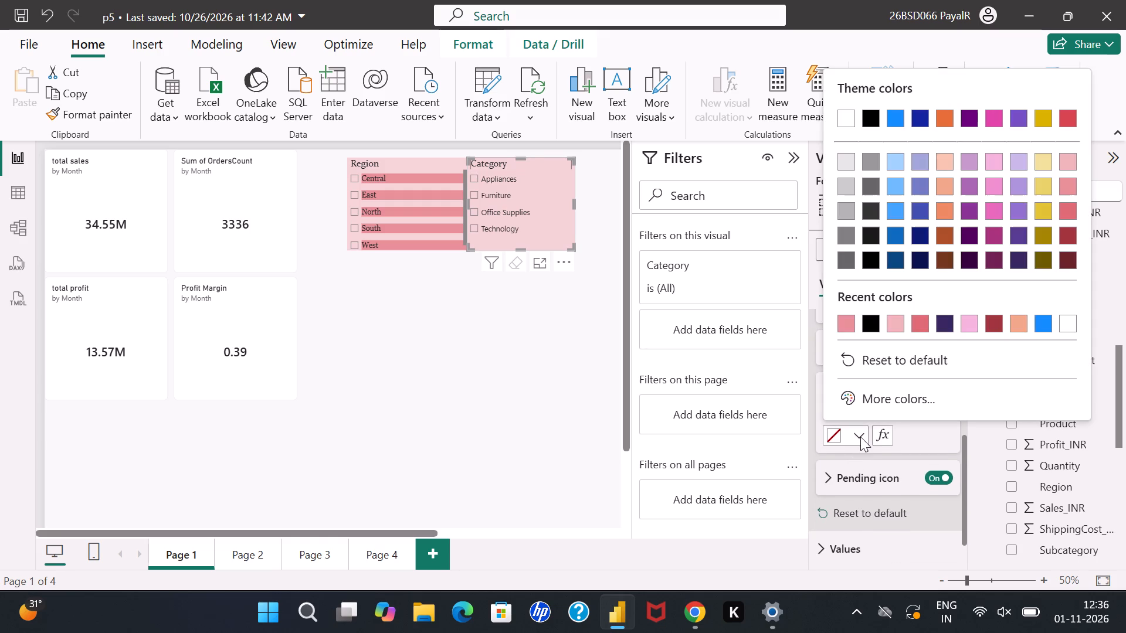
left_click(1074, 178)
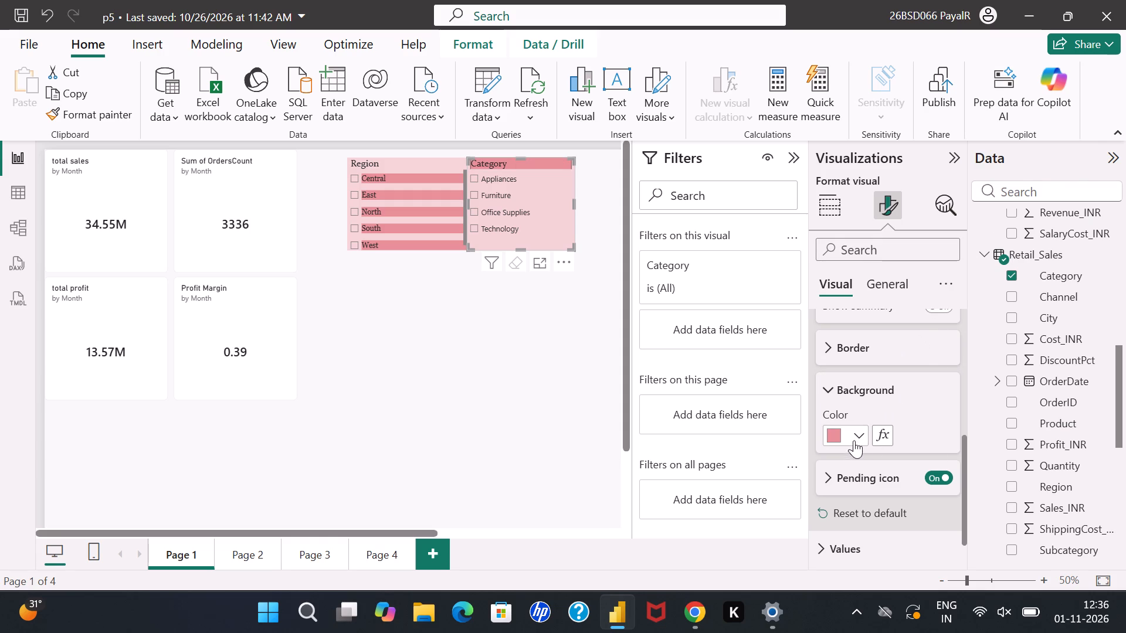
left_click(829, 399)
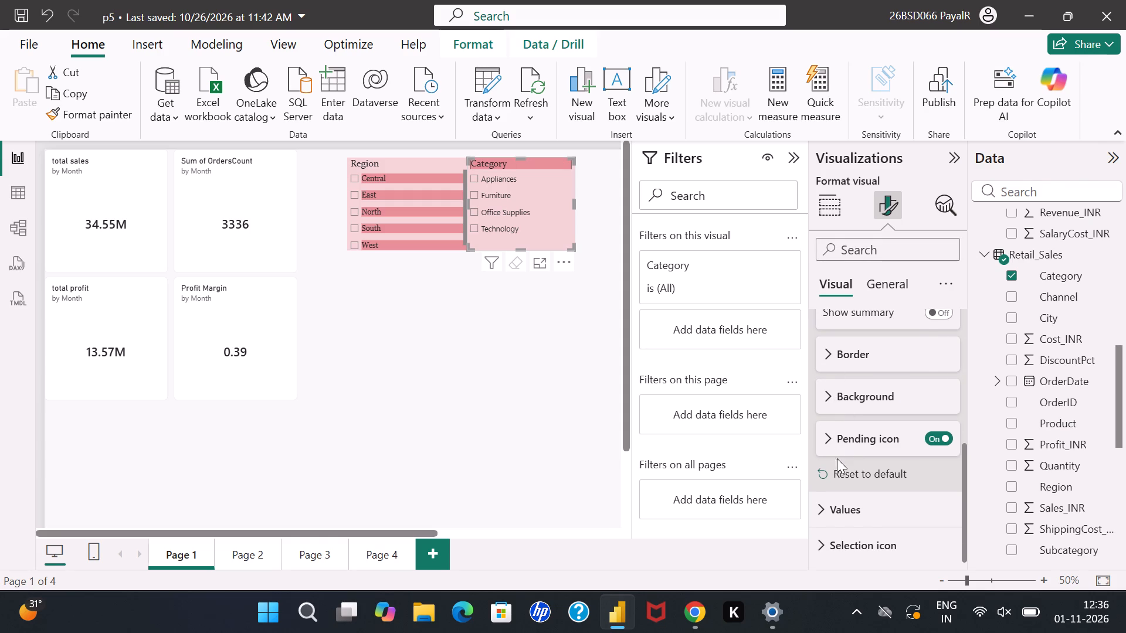
scroll(837, 458, "down", 2)
left_click(894, 290)
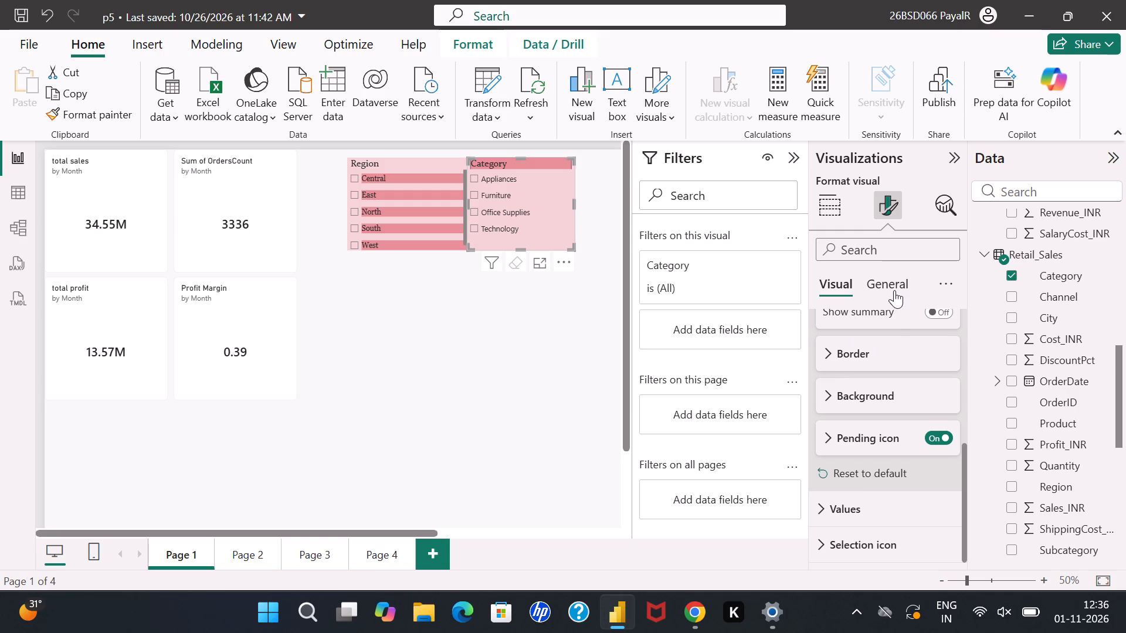
left_click(475, 367)
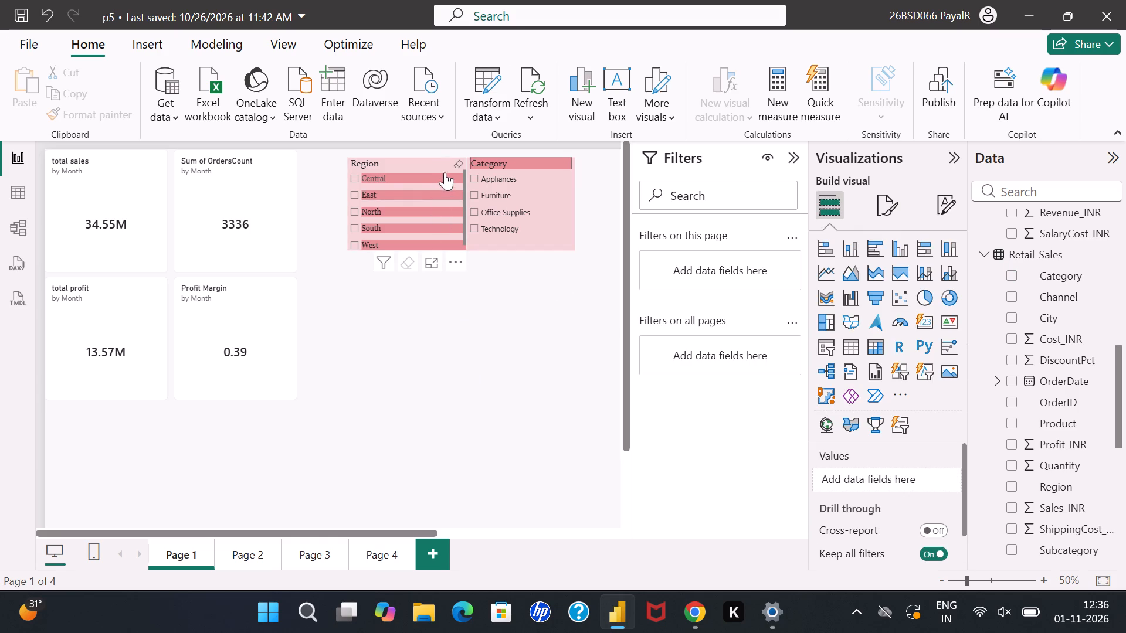
Add top, left and right borders to the Region slicer's values.
left_click(433, 164)
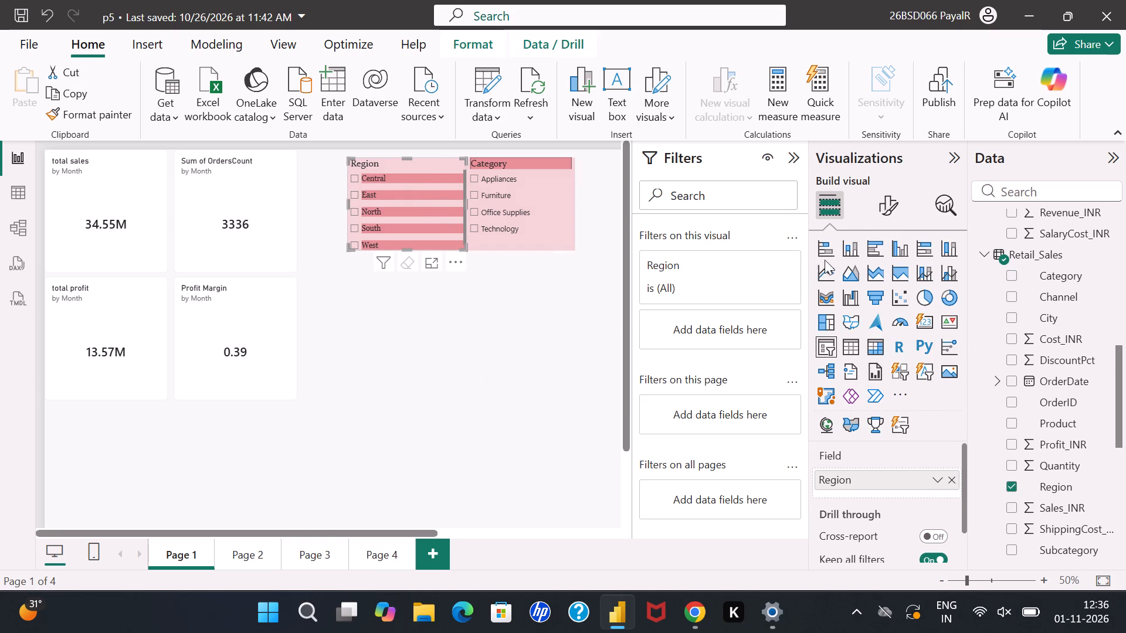
left_click(877, 204)
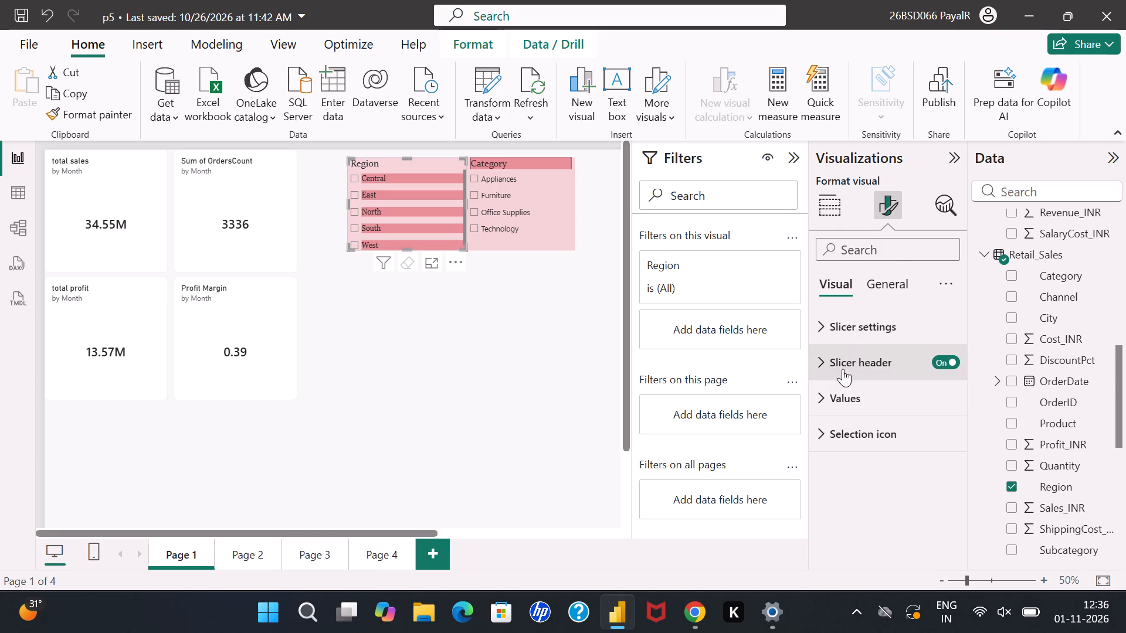
left_click(840, 406)
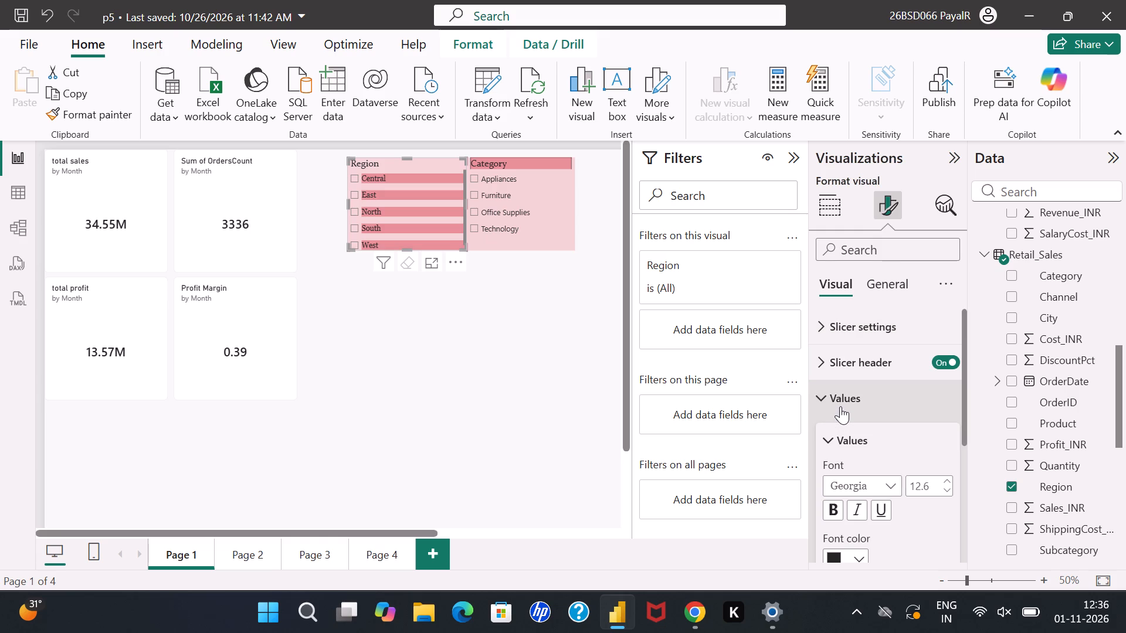
left_click(840, 406)
left_click(884, 278)
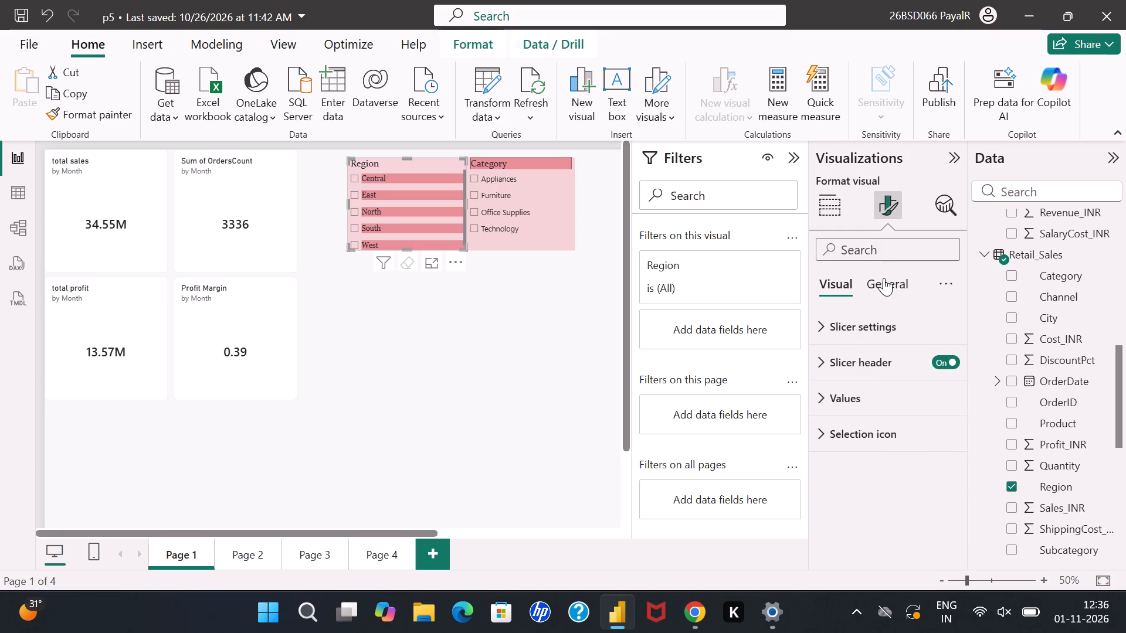
left_click(839, 277)
left_click(846, 438)
left_click(846, 438)
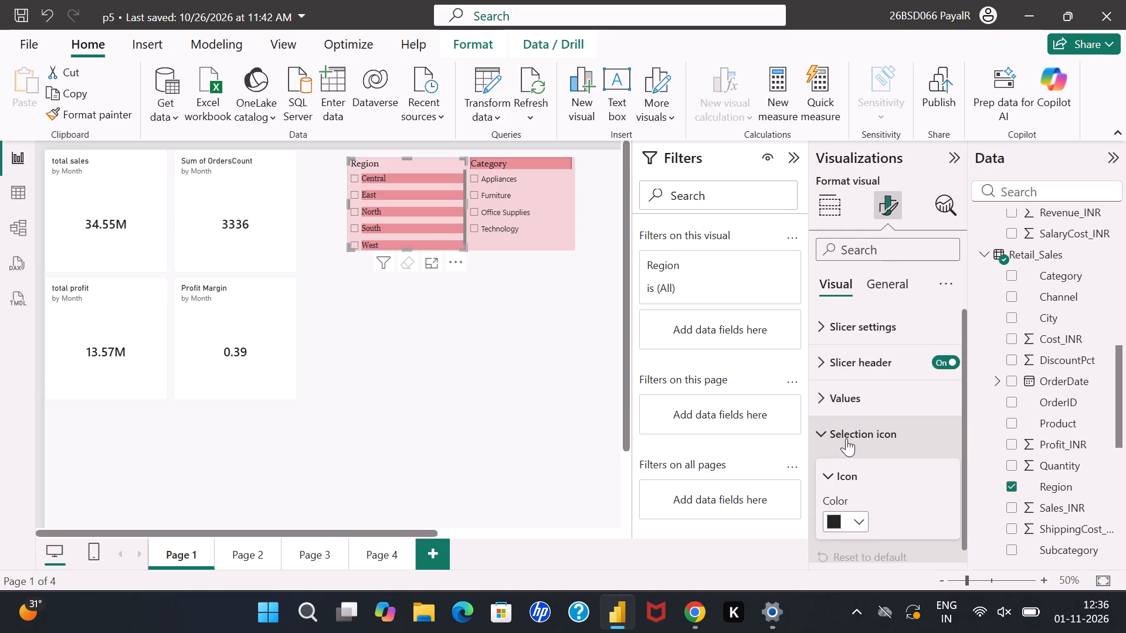
left_click(852, 404)
scroll(852, 404, "down", 3)
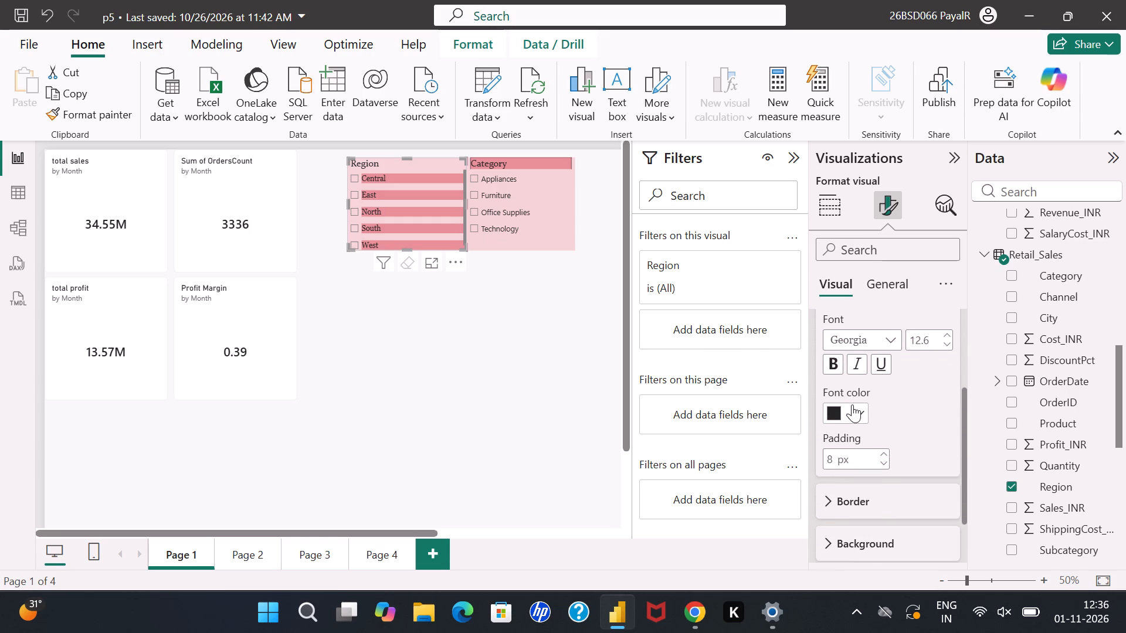
scroll(852, 404, "down", 1)
left_click(846, 444)
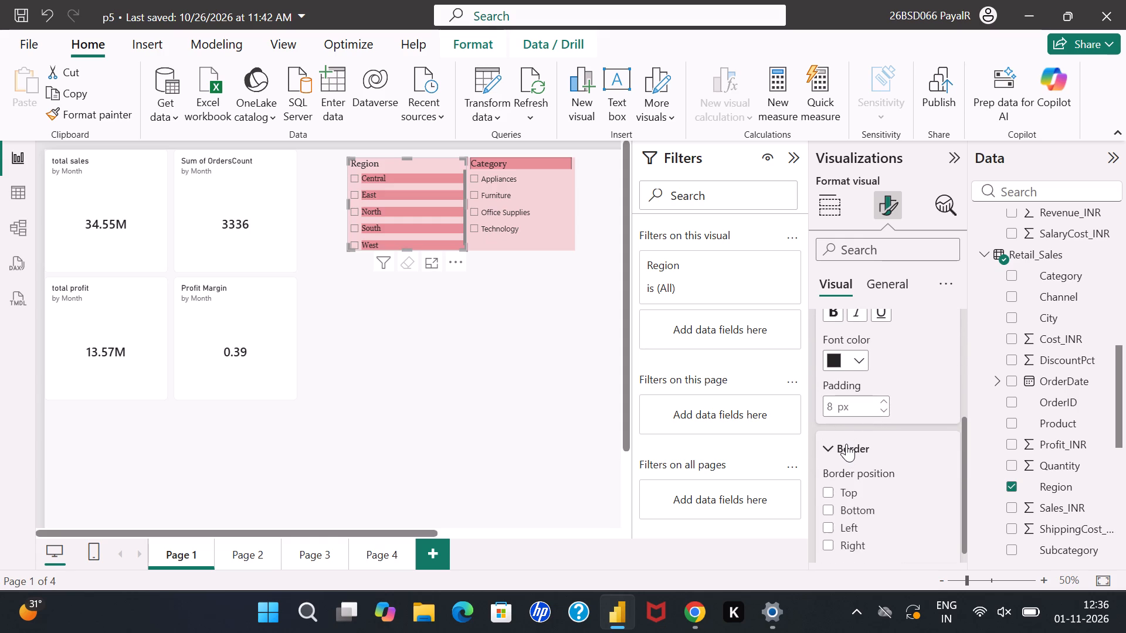
left_click(825, 495)
left_click(830, 526)
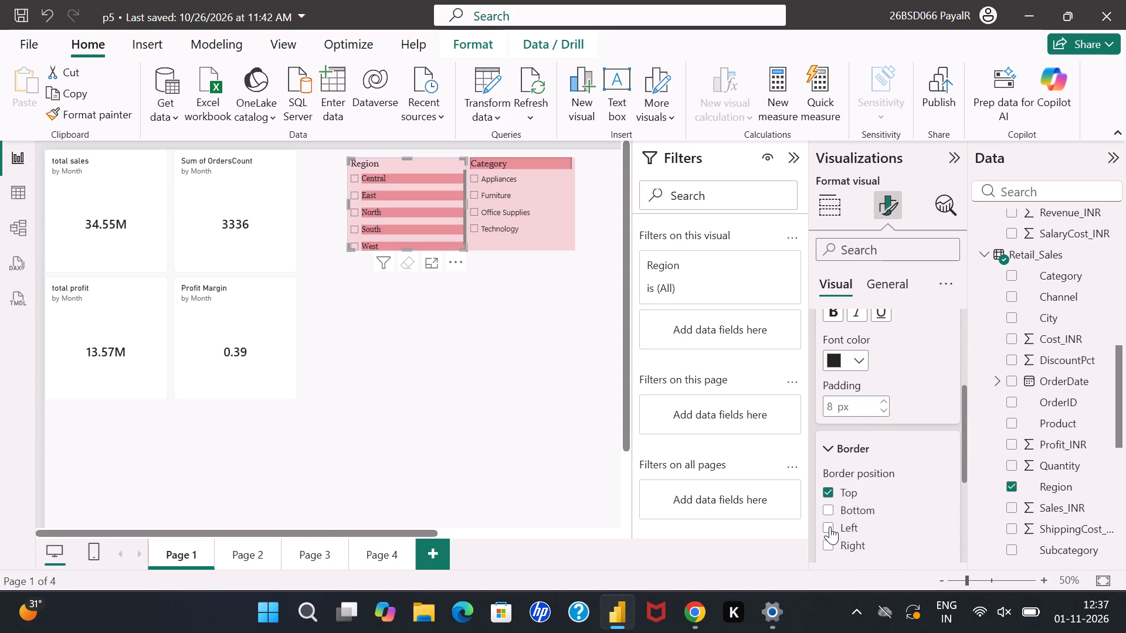
left_click(830, 540)
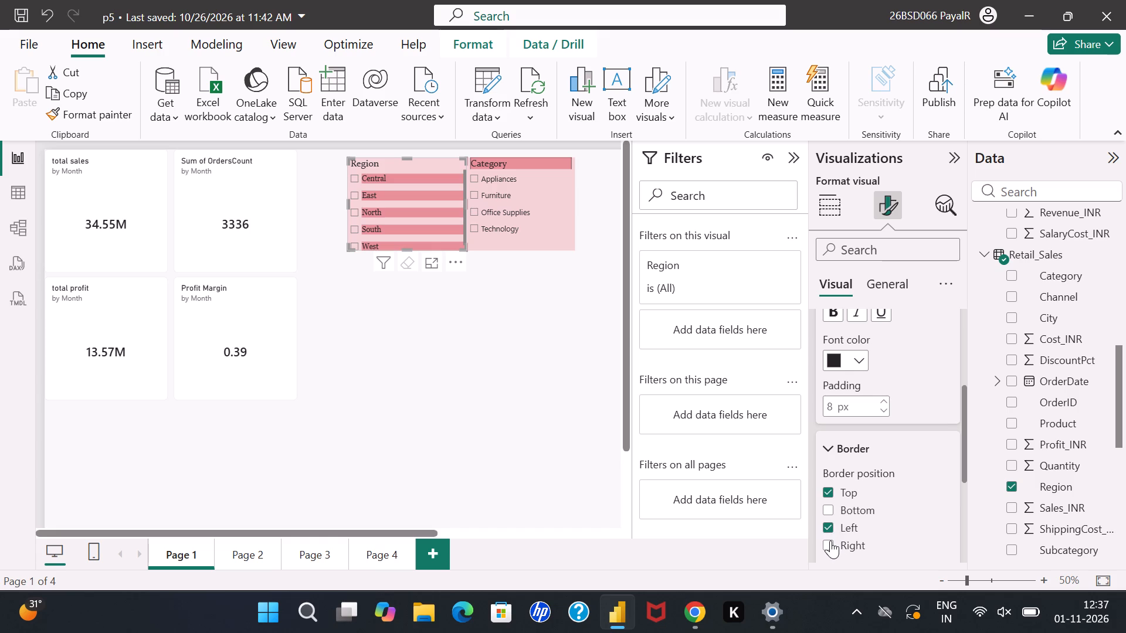
left_click(826, 458)
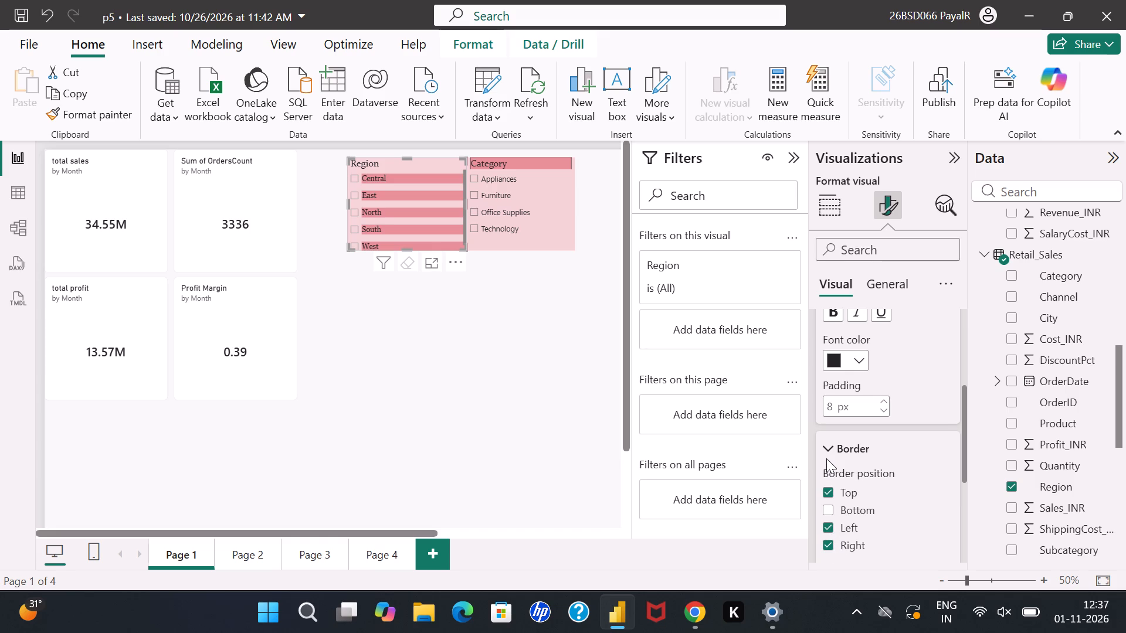
left_click(829, 455)
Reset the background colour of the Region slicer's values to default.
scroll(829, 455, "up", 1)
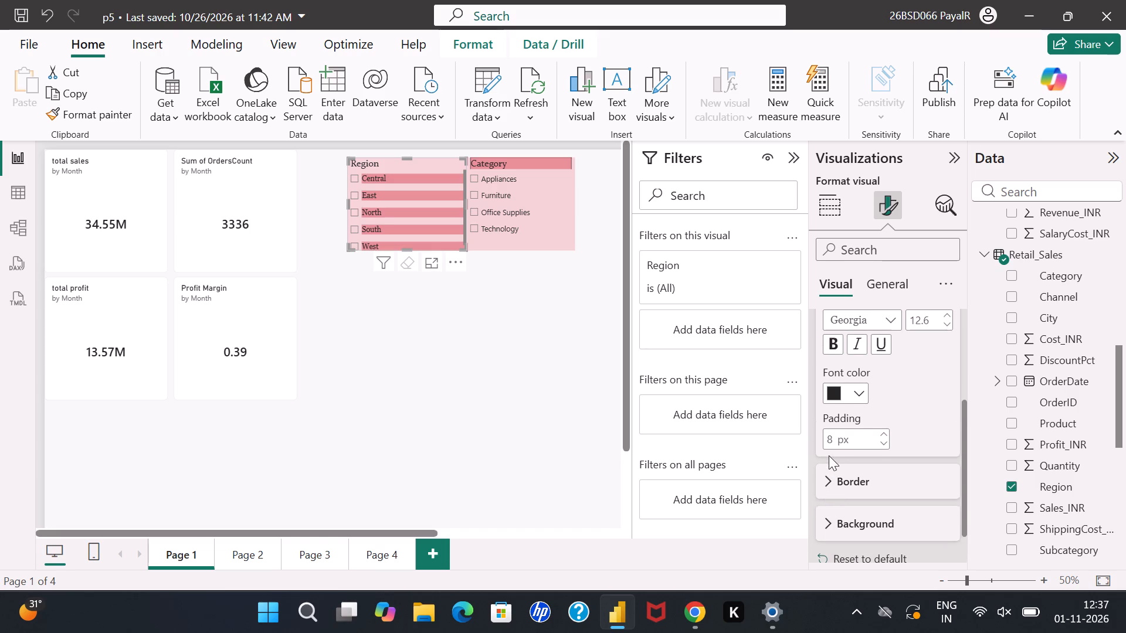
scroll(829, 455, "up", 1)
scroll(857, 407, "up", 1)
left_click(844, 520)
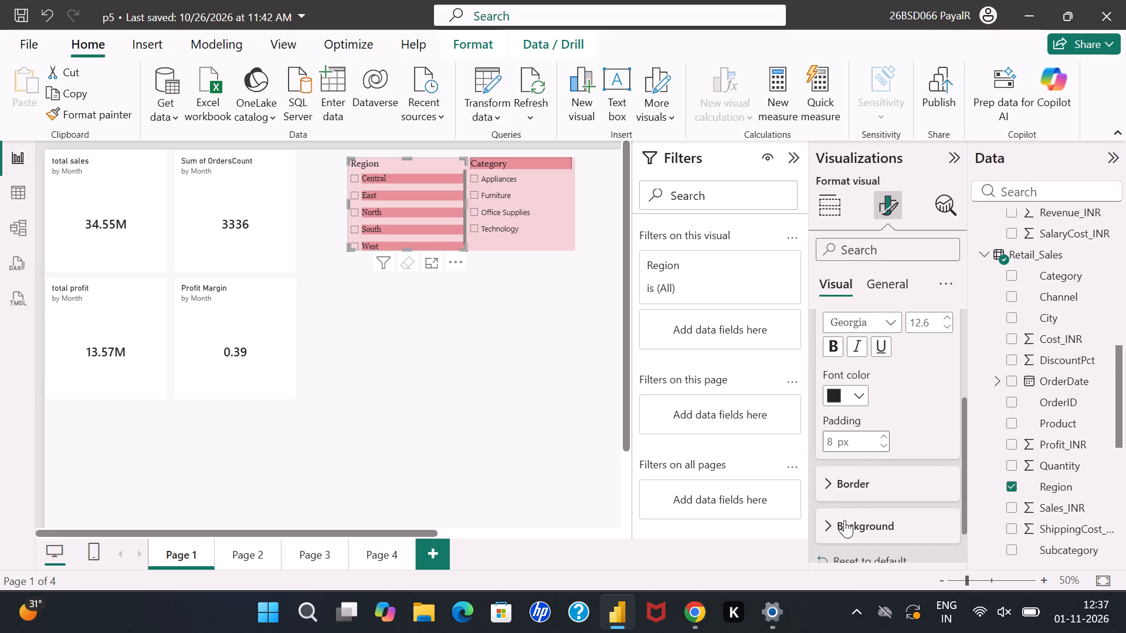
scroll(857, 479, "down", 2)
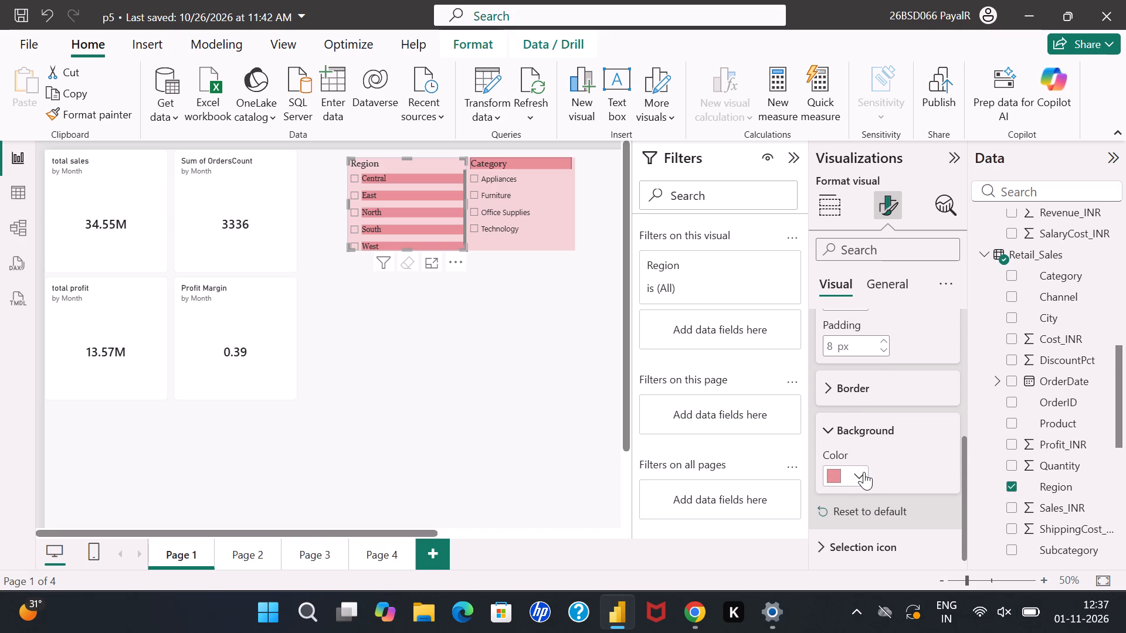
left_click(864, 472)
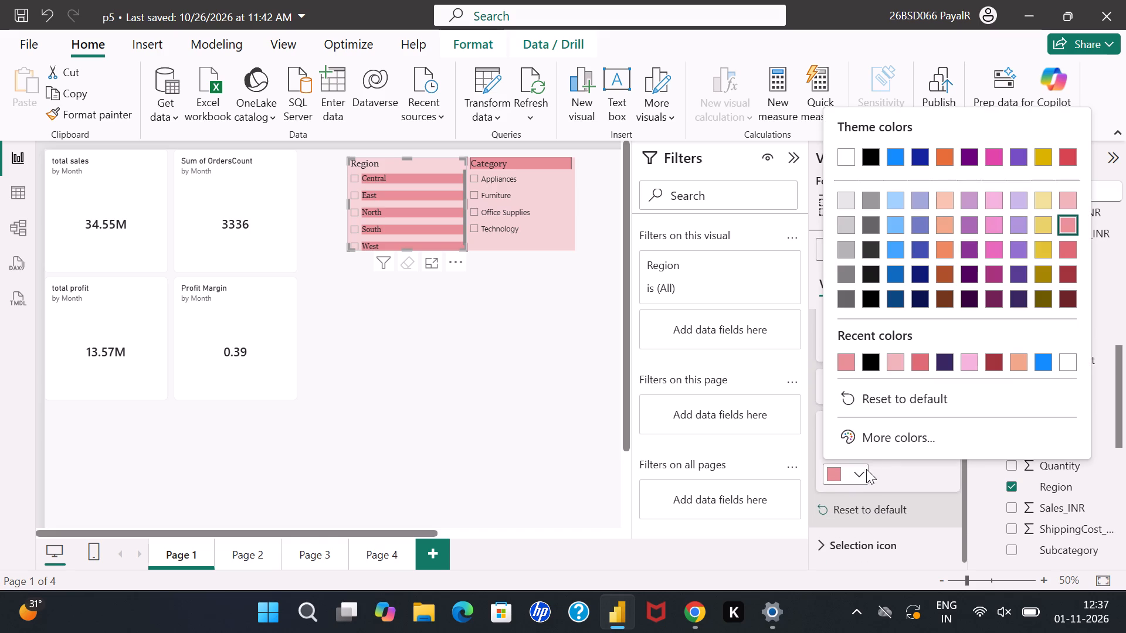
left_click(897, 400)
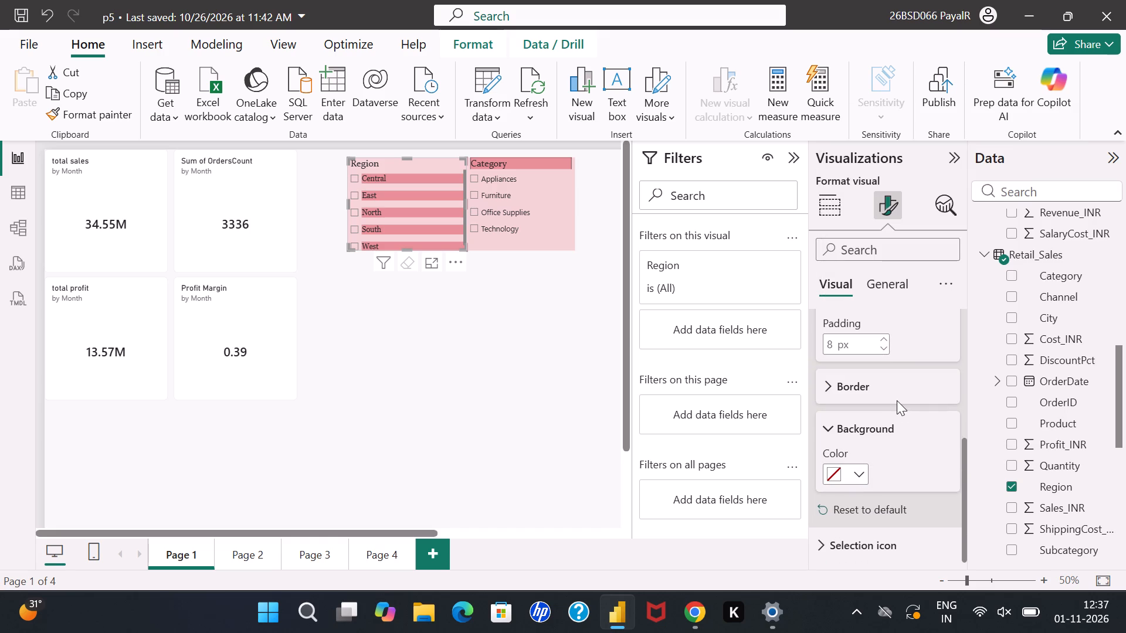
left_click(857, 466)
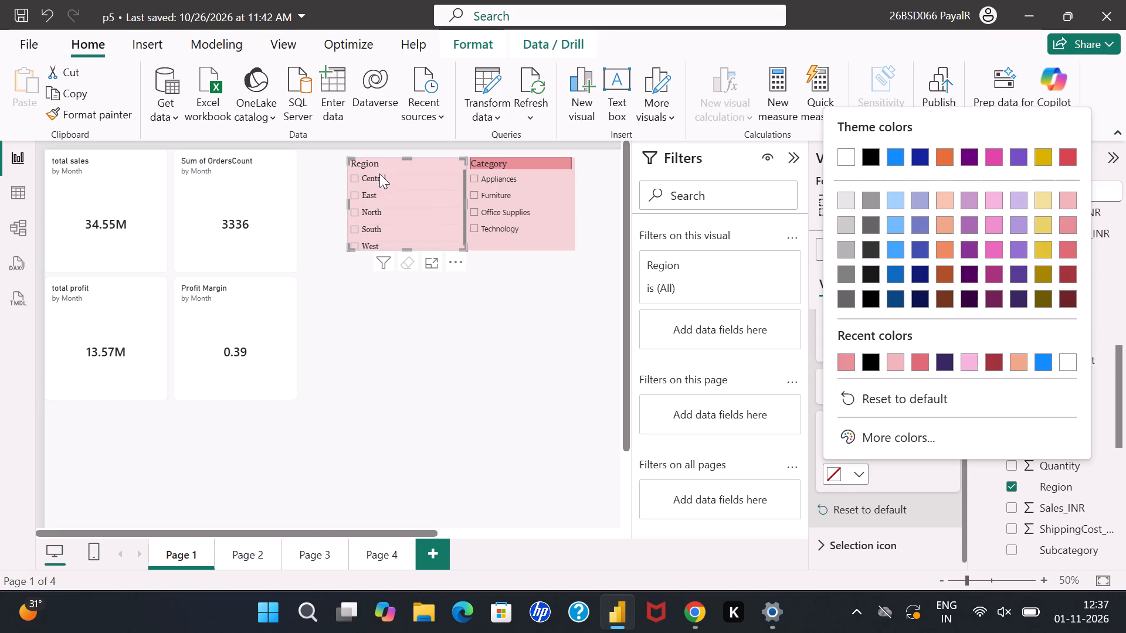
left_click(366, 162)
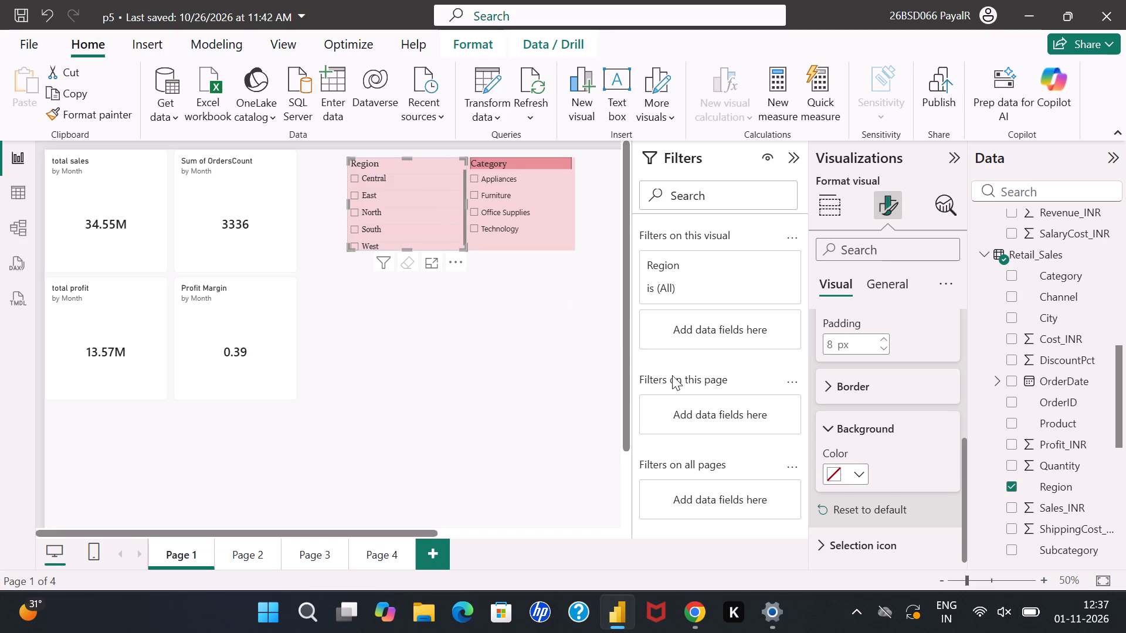
Set the background of the Region slicer's values to the recent pink-red shade one step darker than #e68f96.
left_click(857, 468)
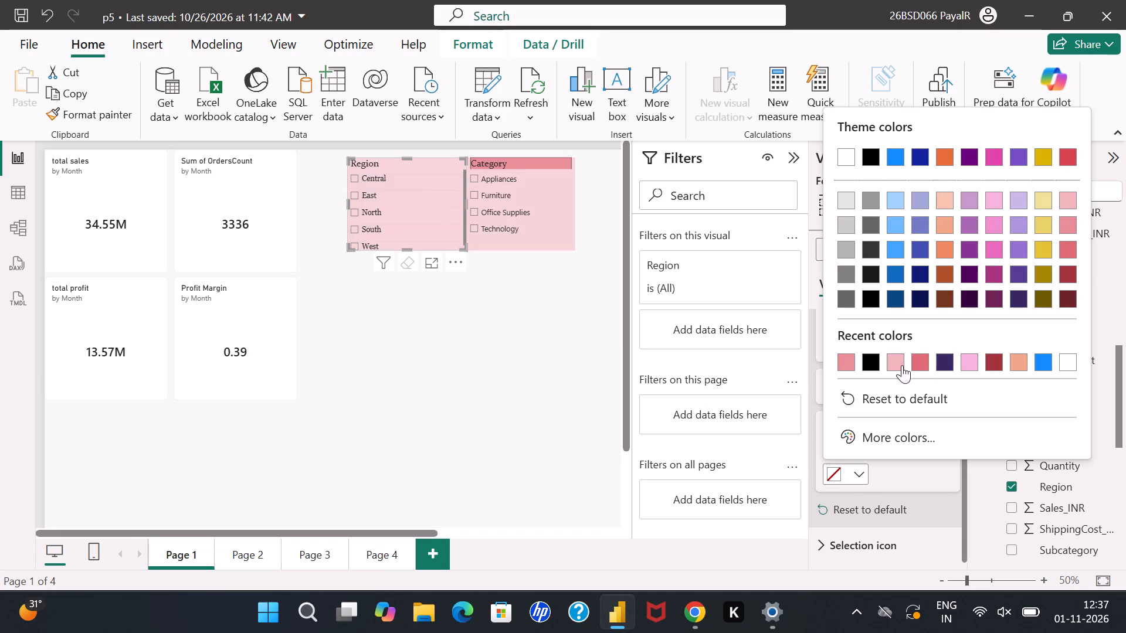
left_click(922, 361)
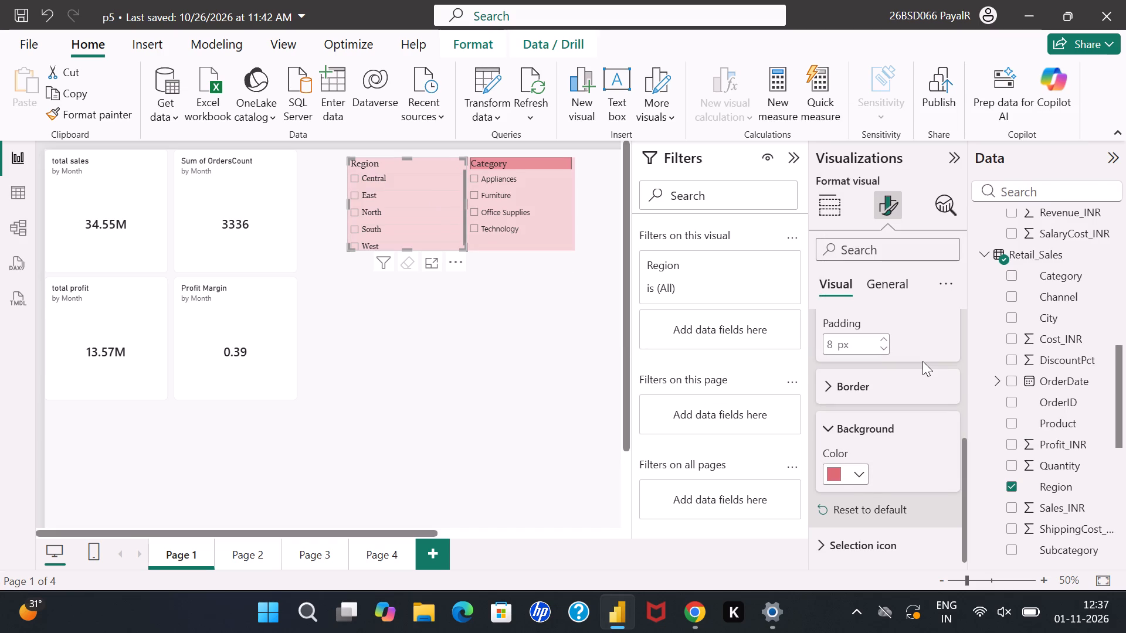
Set the background of the Region slicer's values to #e68f96 (Theme color 8, 40% lighter).
left_click(852, 472)
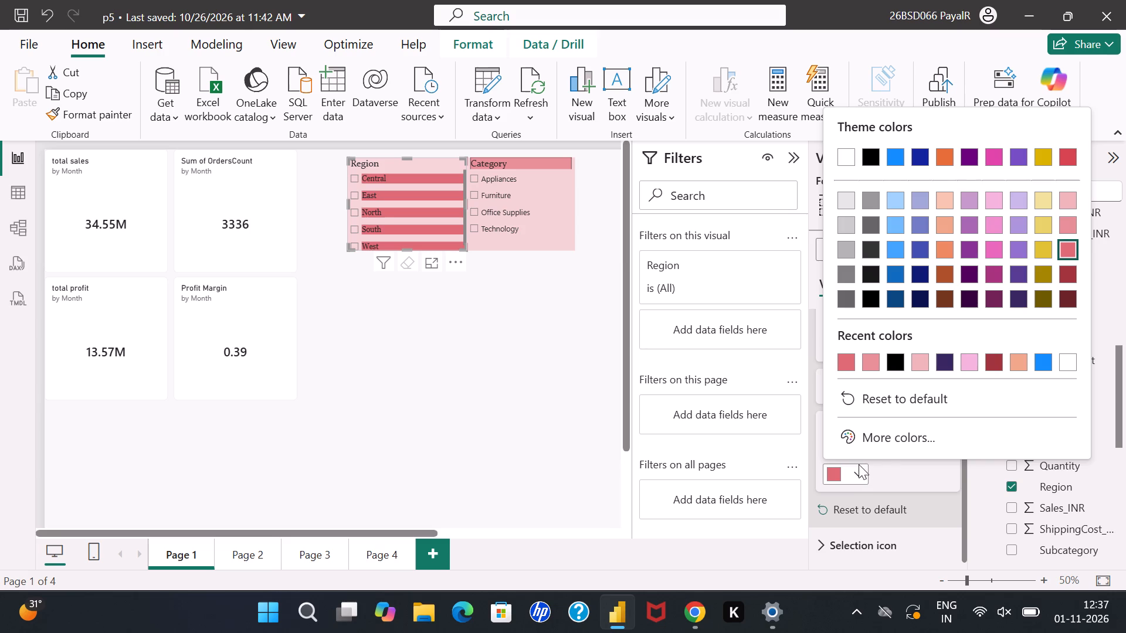
left_click(1067, 223)
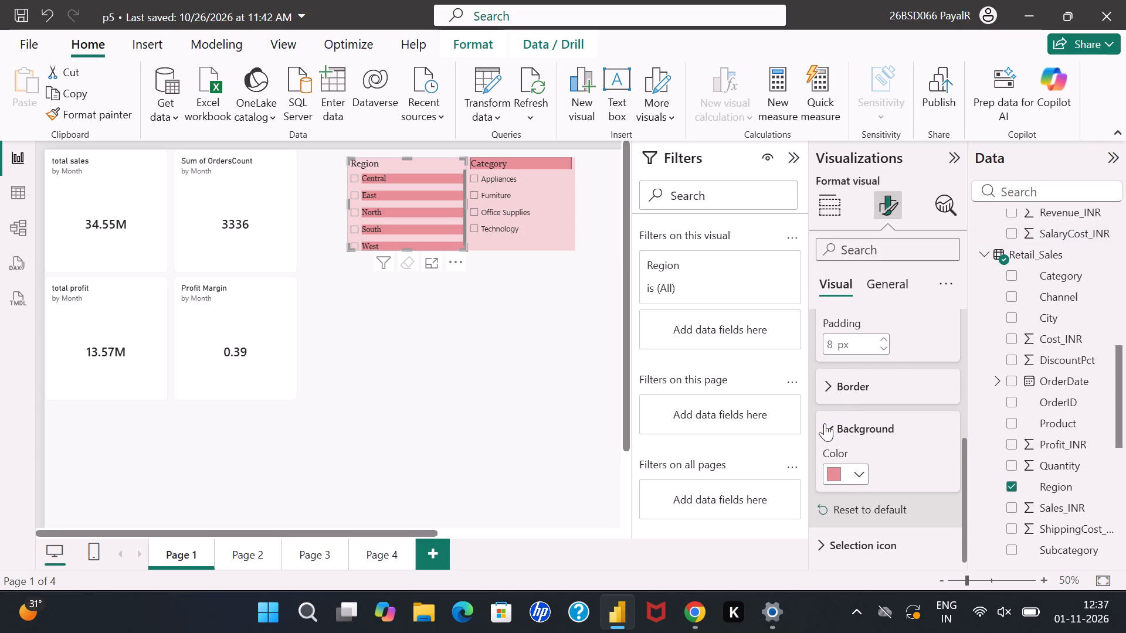
left_click(825, 423)
Review the Region slicer's remaining values settings and its general effects settings, leaving the slicer deselected.
scroll(882, 406, "down", 1)
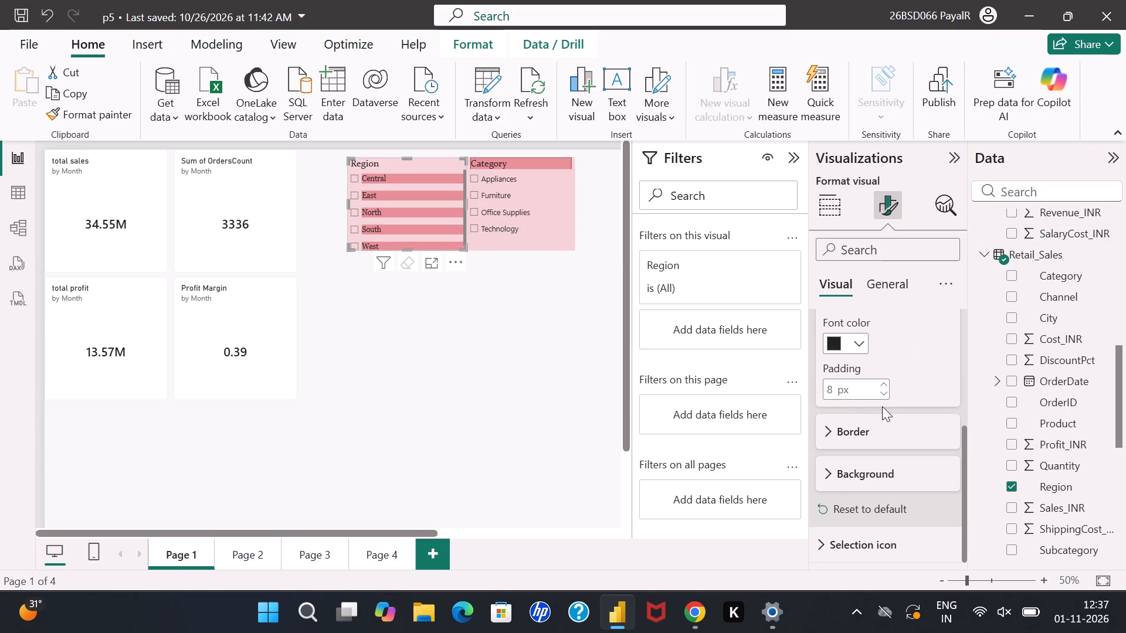
scroll(882, 406, "down", 2)
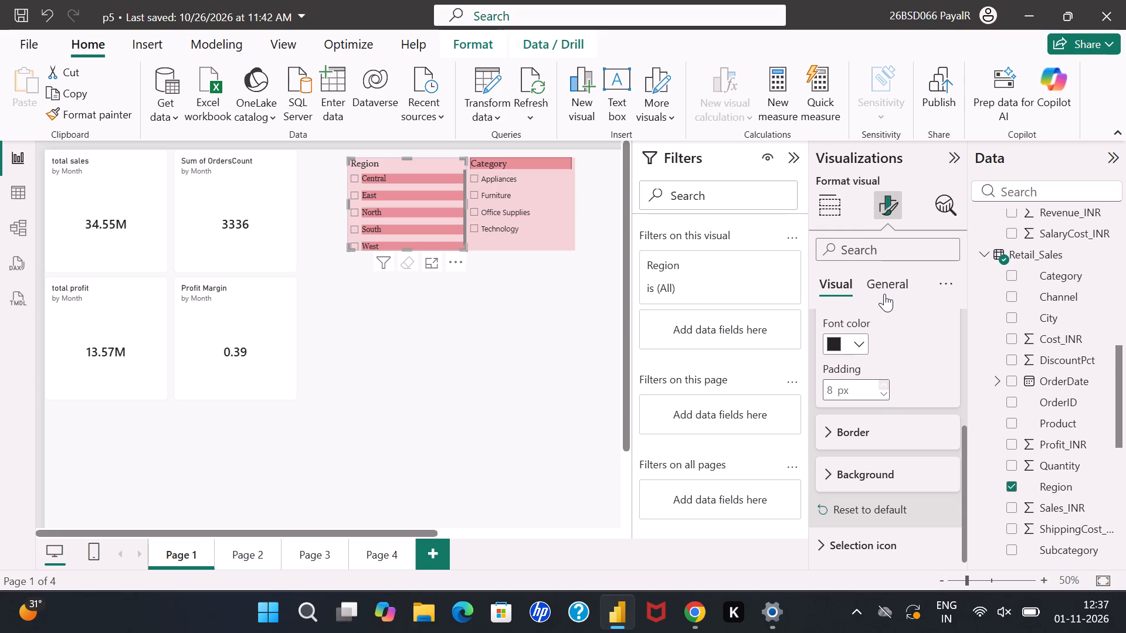
left_click(884, 294)
left_click(845, 392)
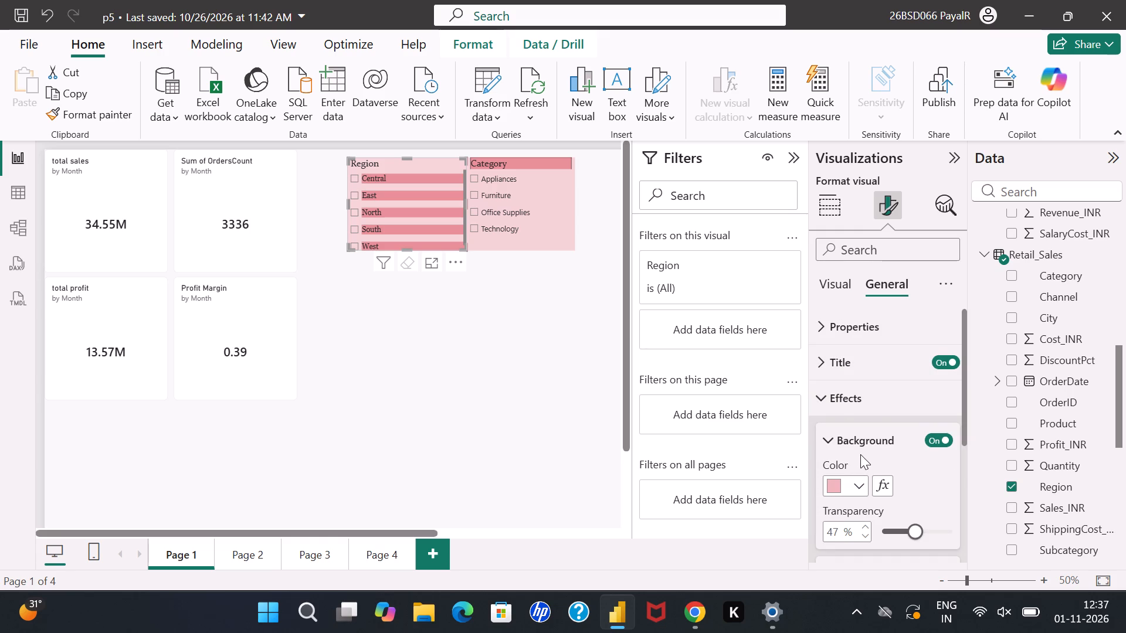
scroll(860, 454, "down", 3)
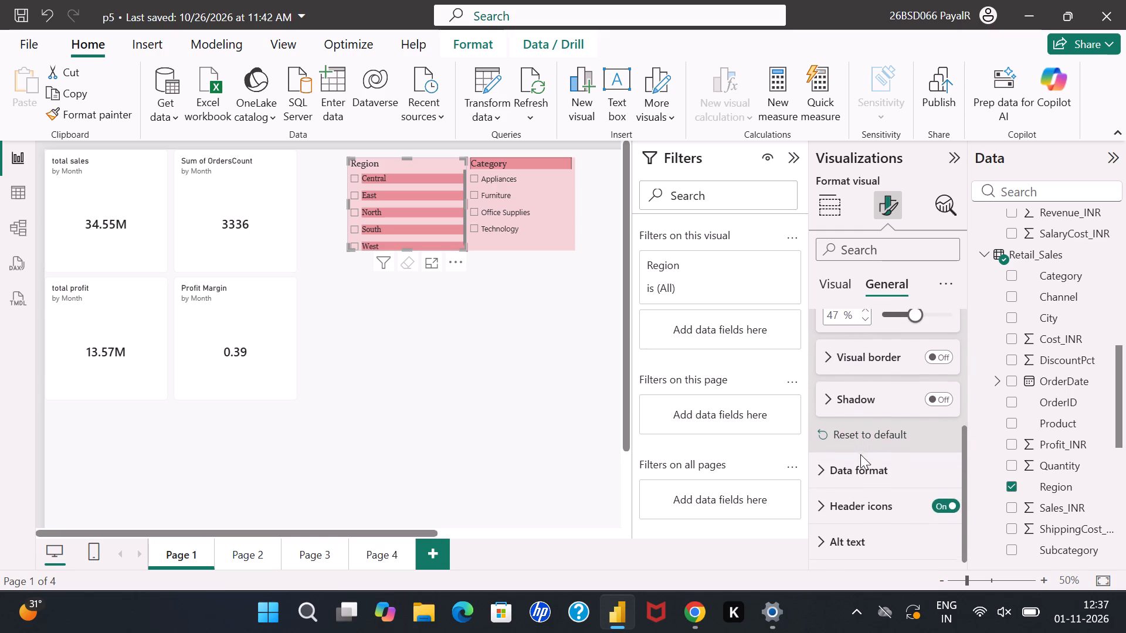
scroll(860, 454, "down", 1)
left_click(465, 398)
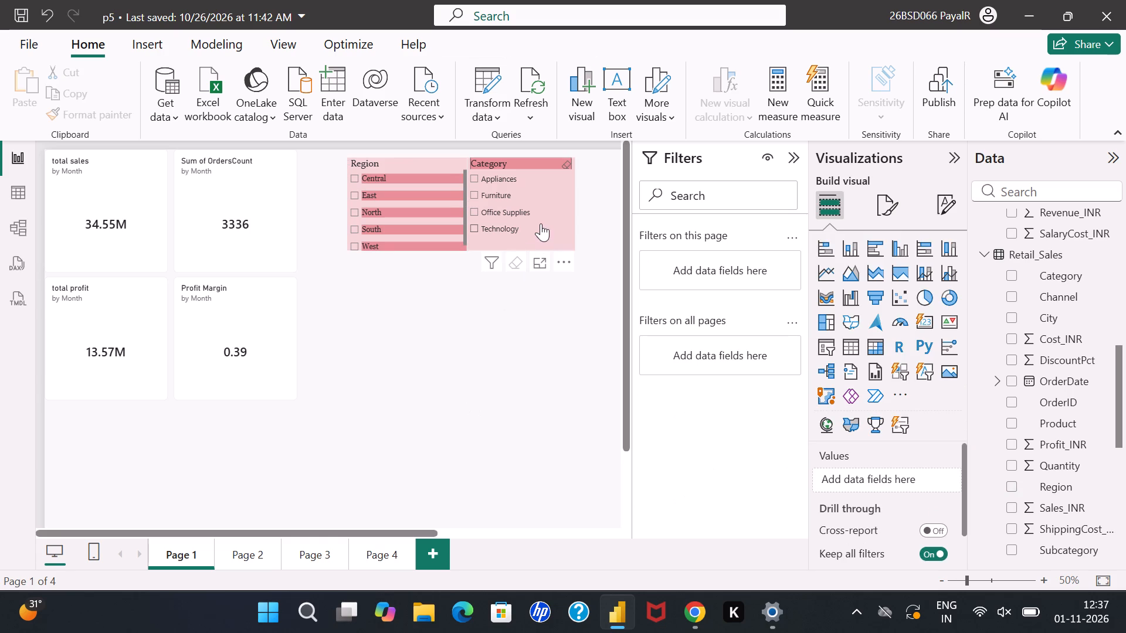
Set the background of the Category slicer's values to #e68f96 (Theme color 8, 40% lighter), matching the Region slicer's values.
left_click(545, 221)
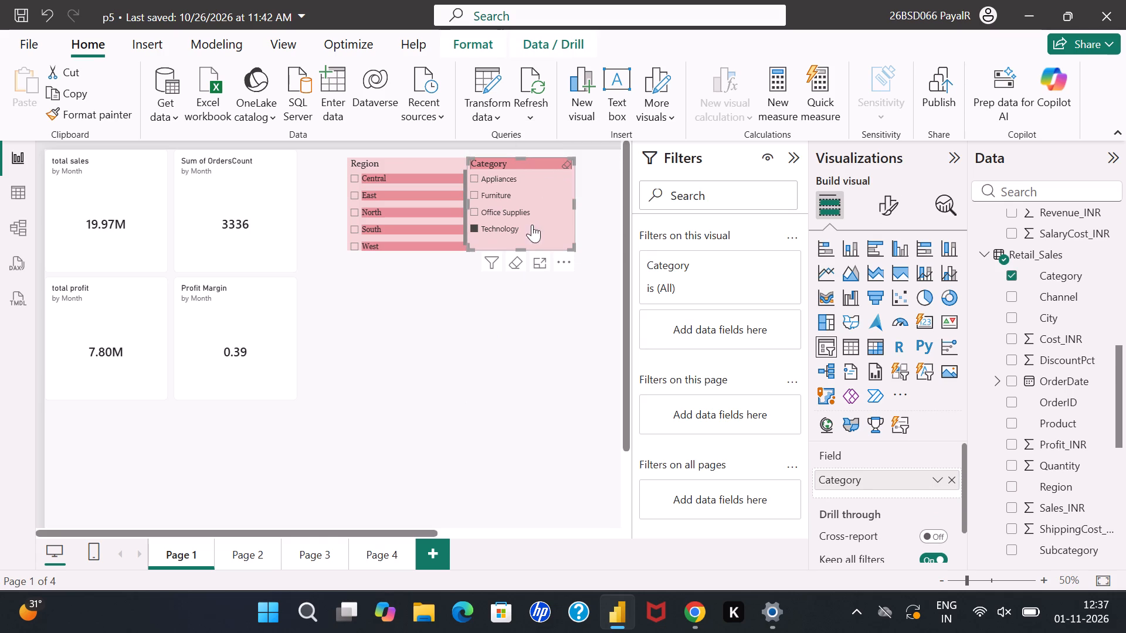
left_click(898, 201)
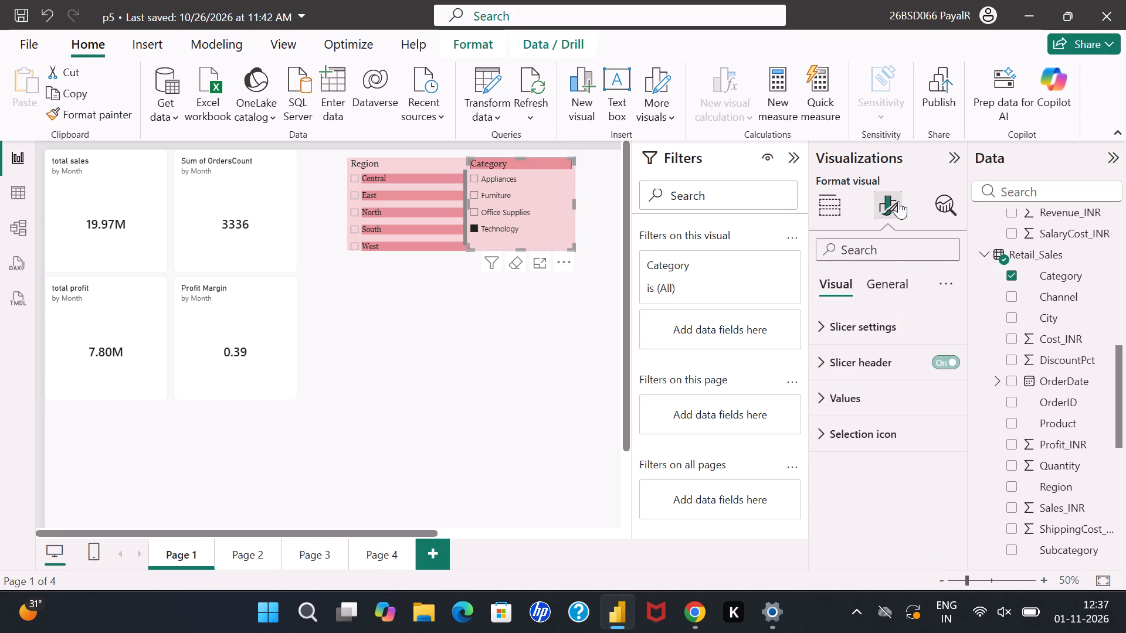
left_click(836, 399)
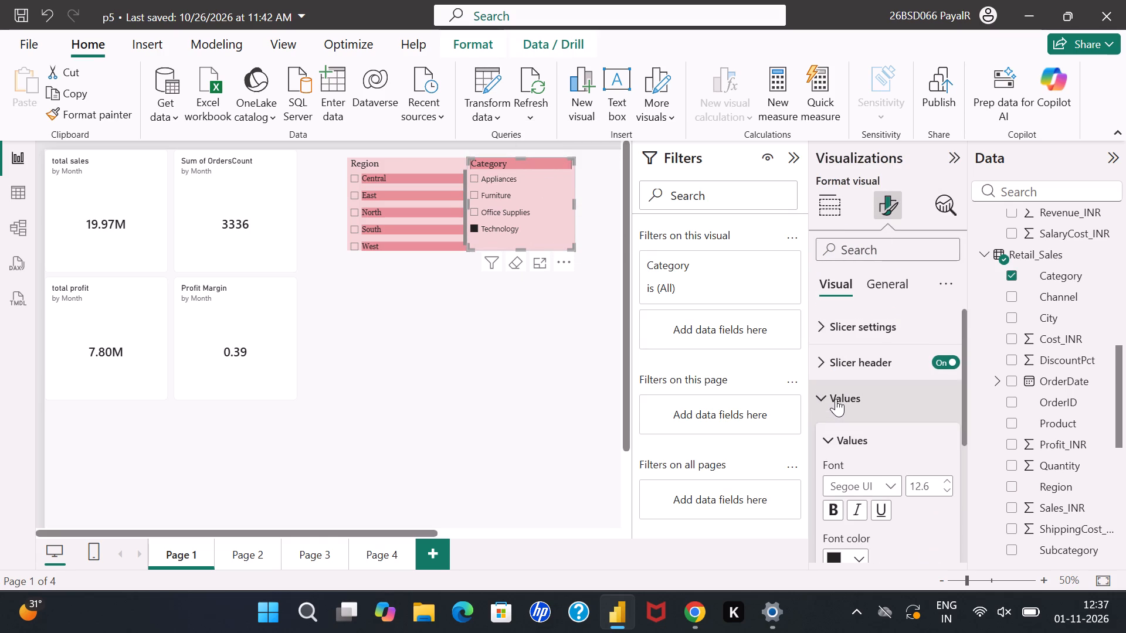
scroll(836, 399, "down", 4)
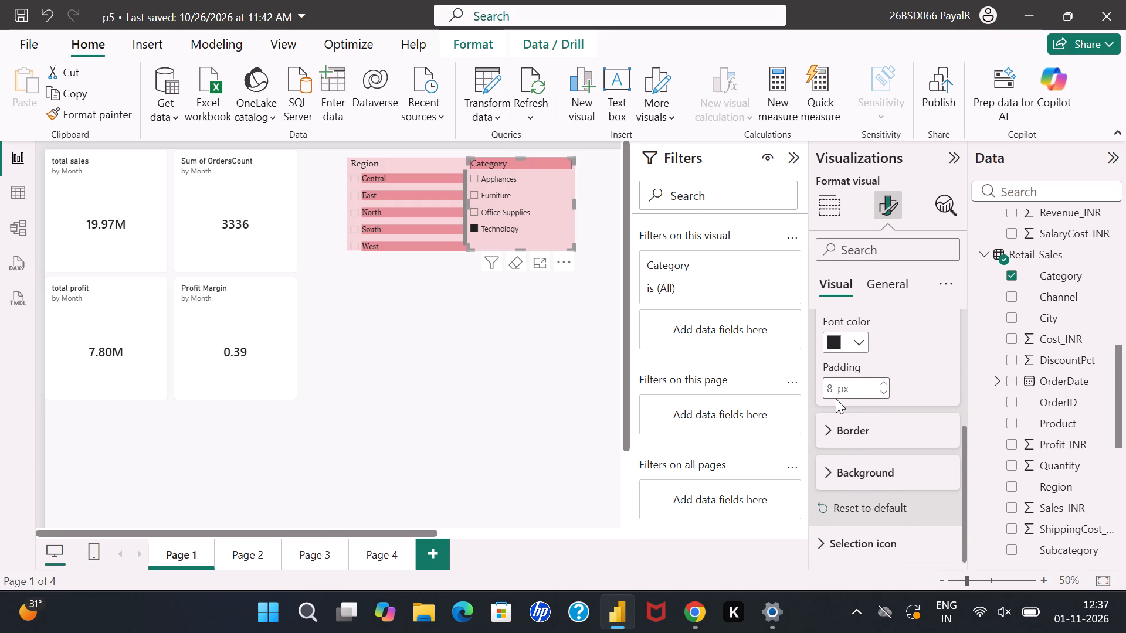
scroll(836, 399, "down", 1)
left_click(839, 498)
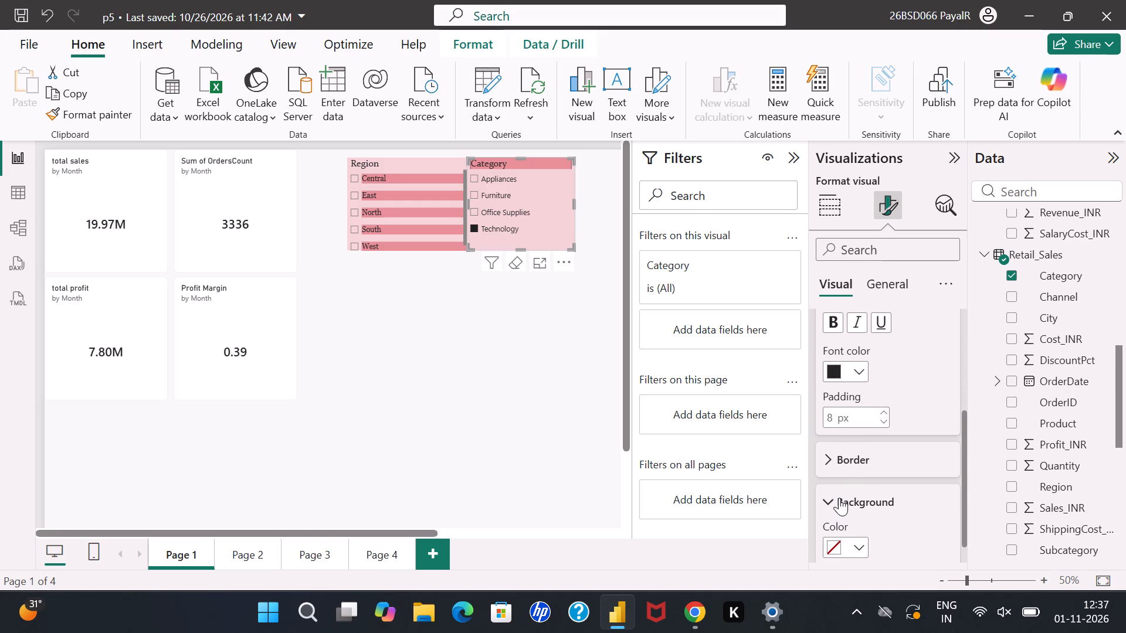
left_click(860, 548)
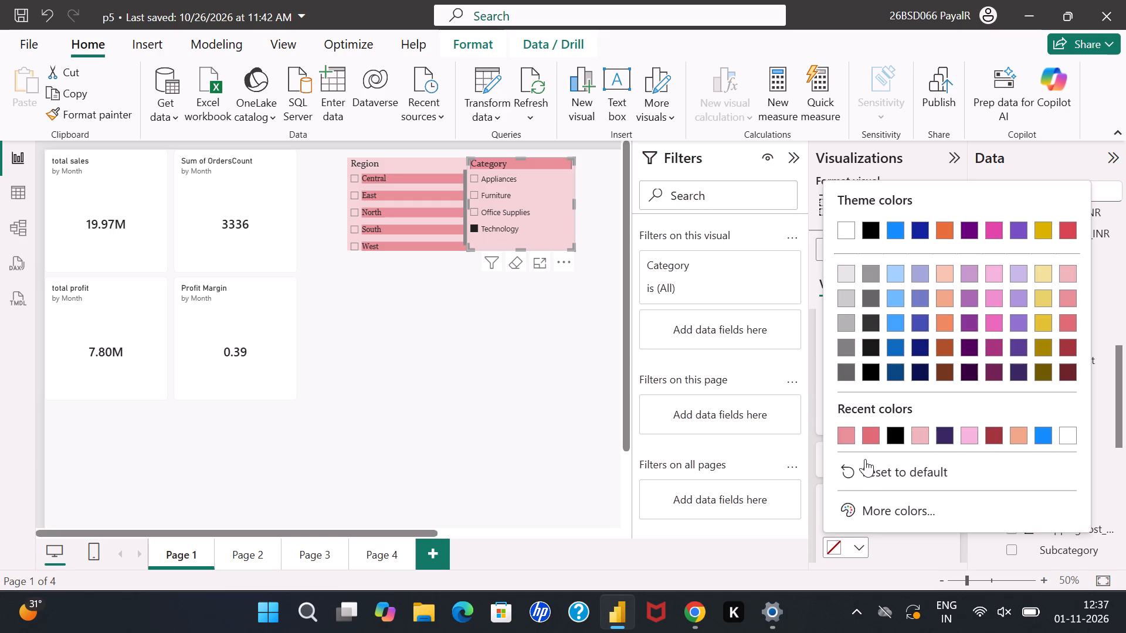
left_click(870, 442)
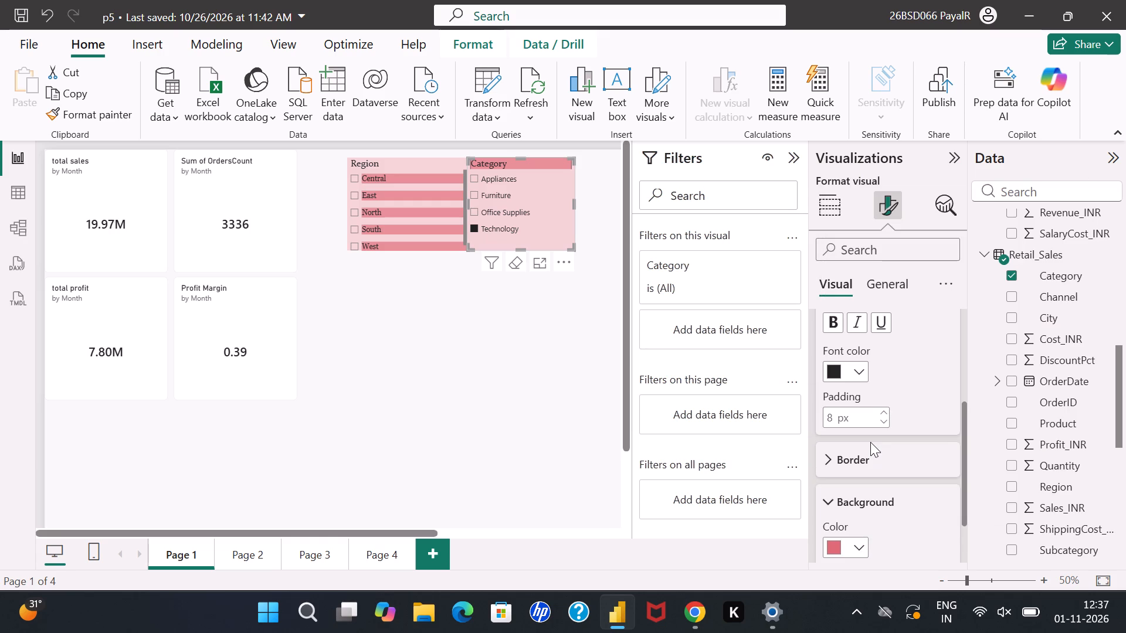
left_click(854, 538)
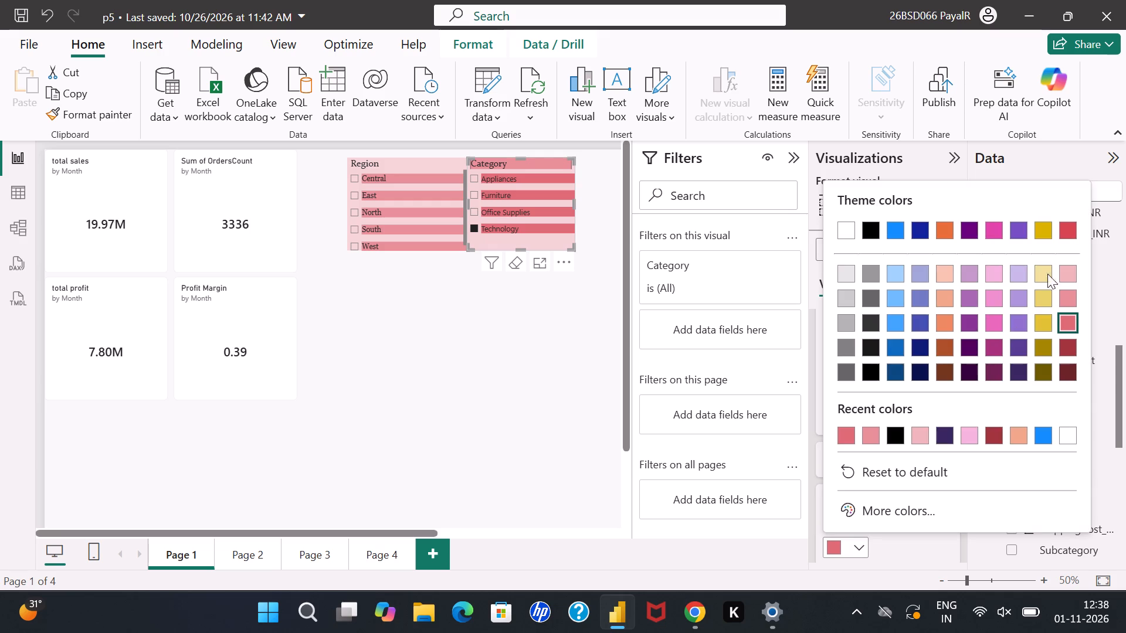
left_click(1066, 292)
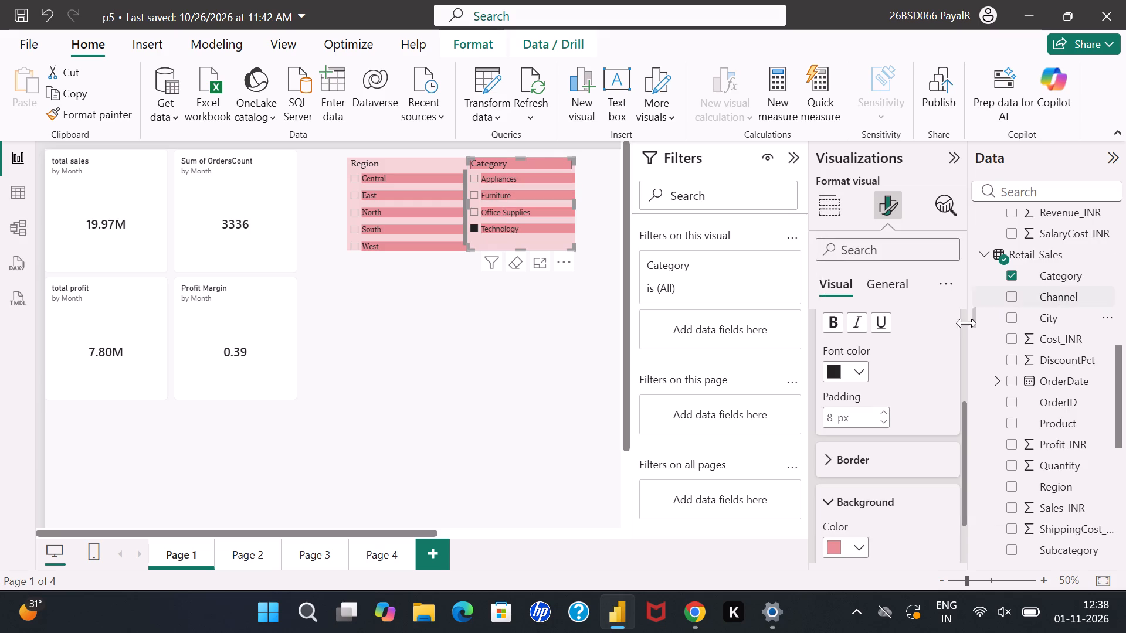
left_click(826, 502)
Examine the border and background settings of the Category slicer's values and check its header, leaving the slicer deselected.
scroll(826, 502, "down", 1)
left_click(860, 438)
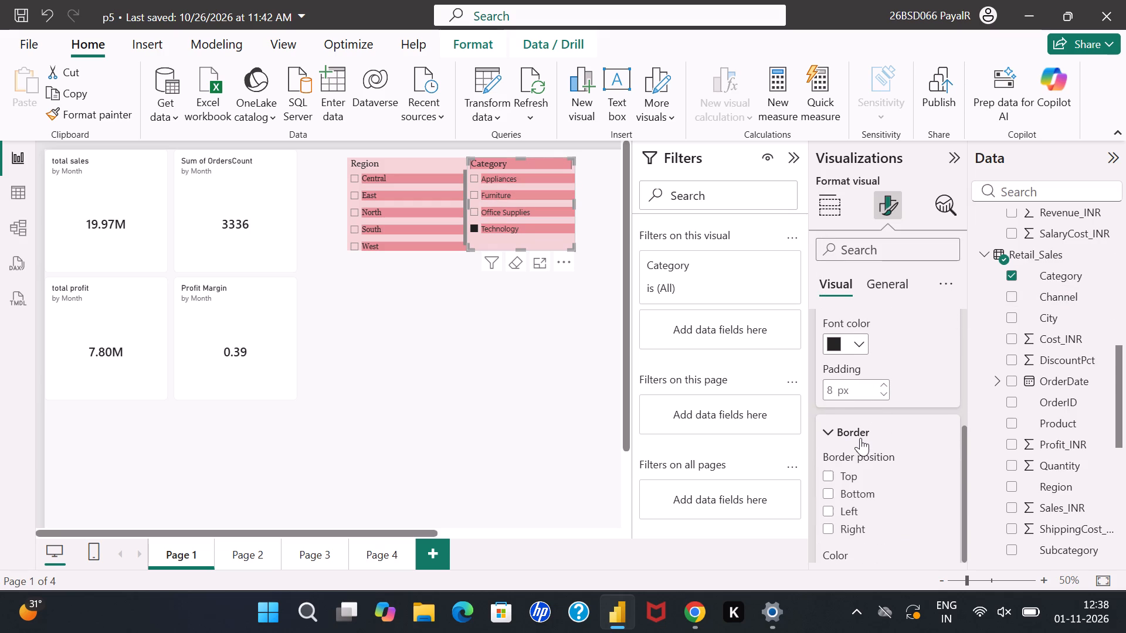
scroll(860, 471, "down", 1)
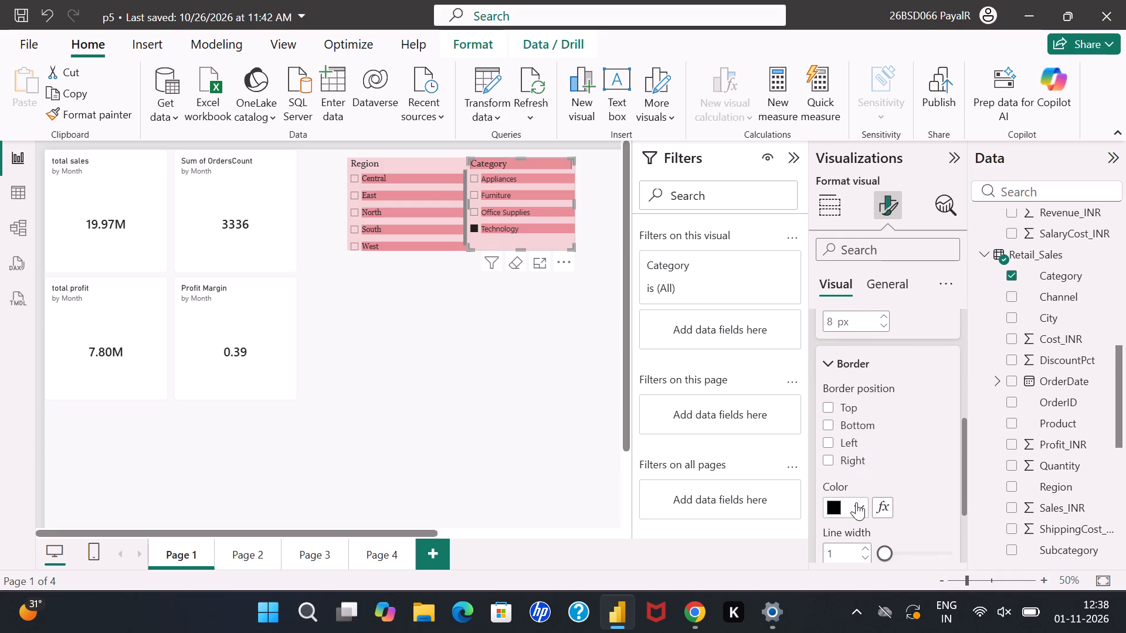
scroll(856, 502, "down", 3)
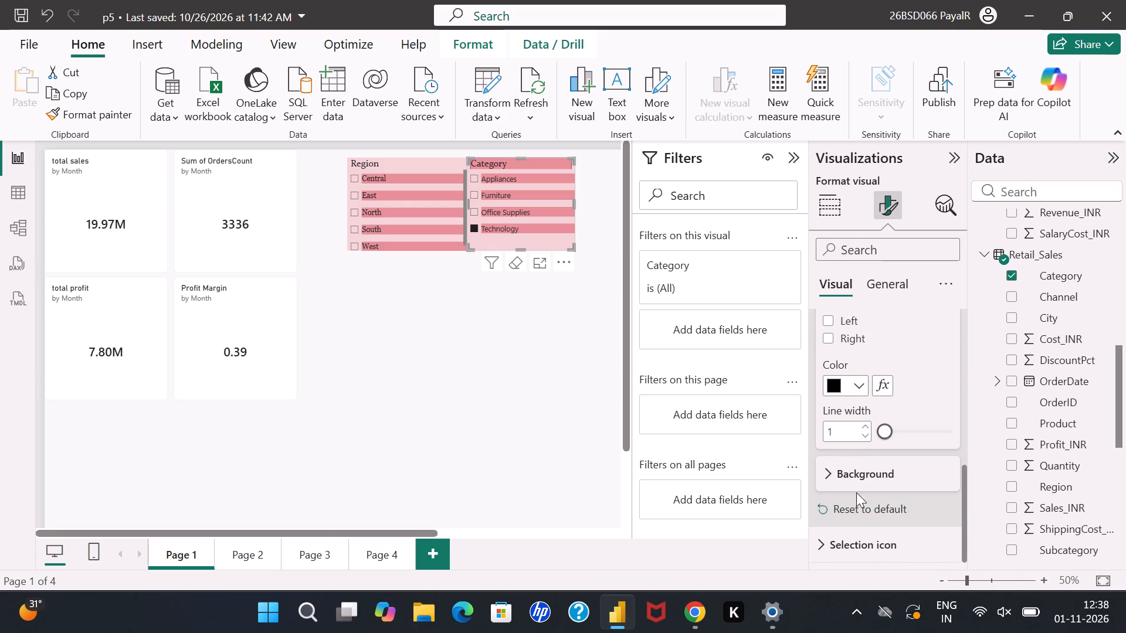
left_click(861, 482)
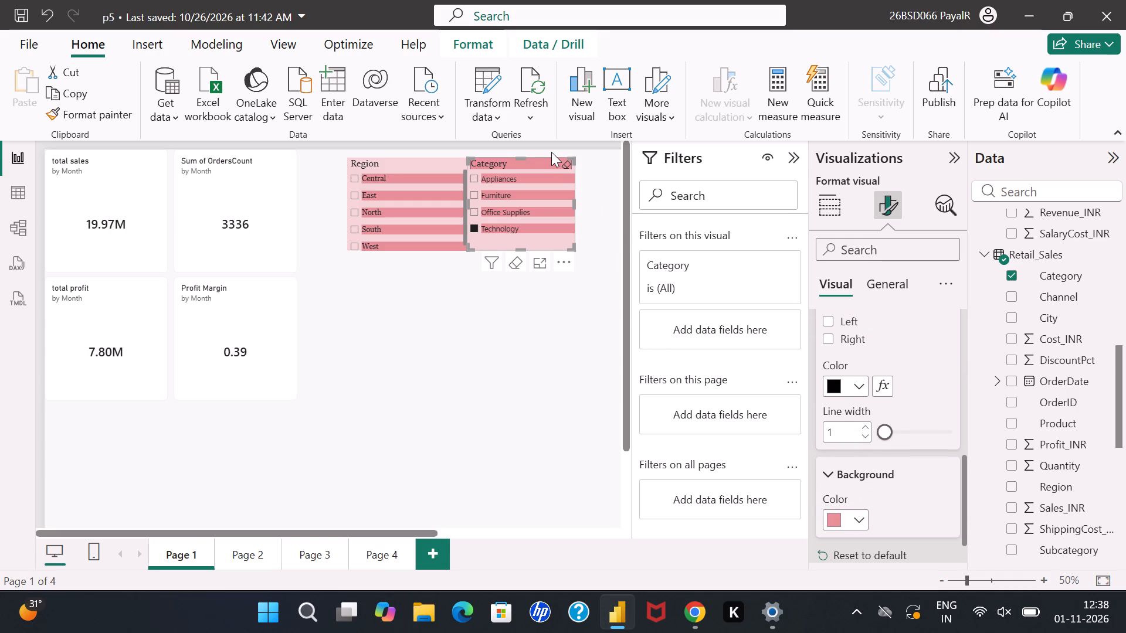
left_click(551, 161)
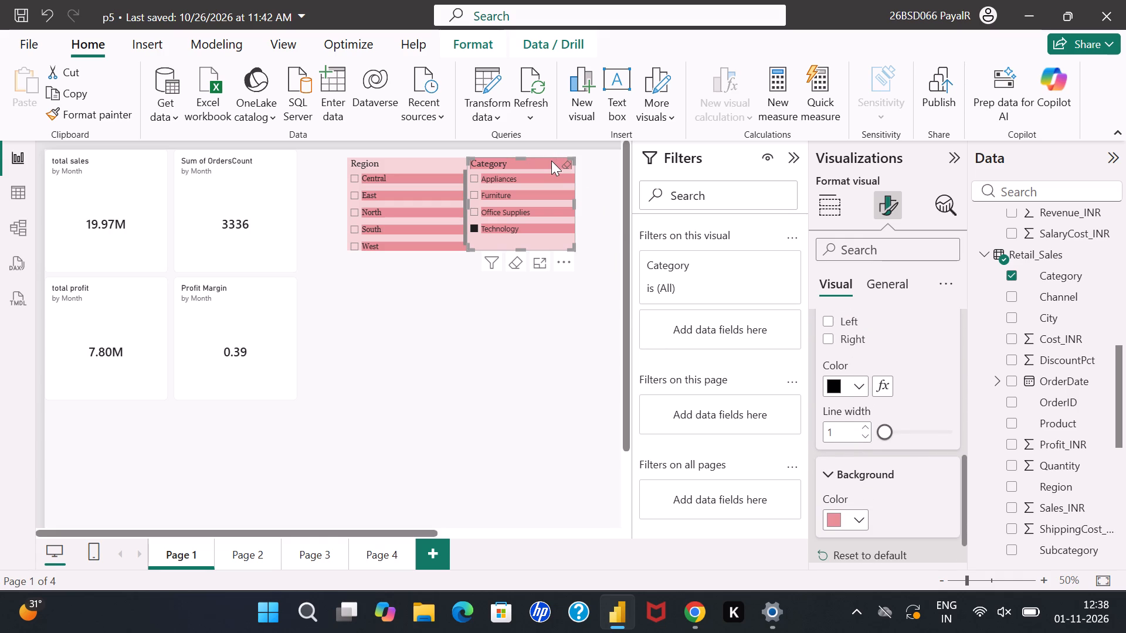
left_click(551, 161)
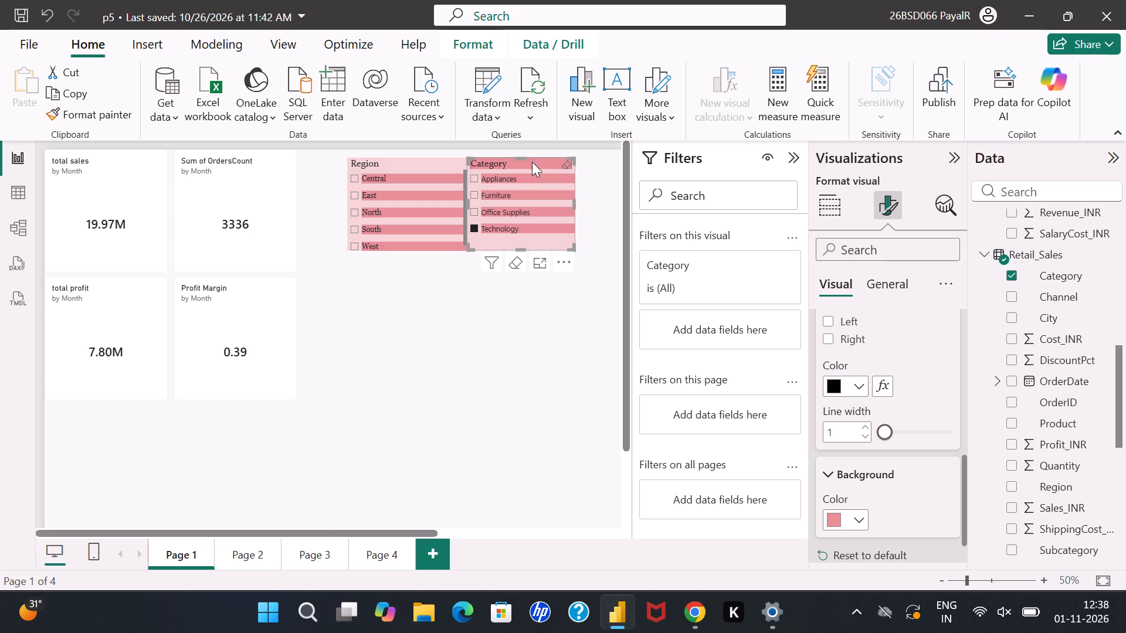
left_click(541, 161)
left_click(540, 333)
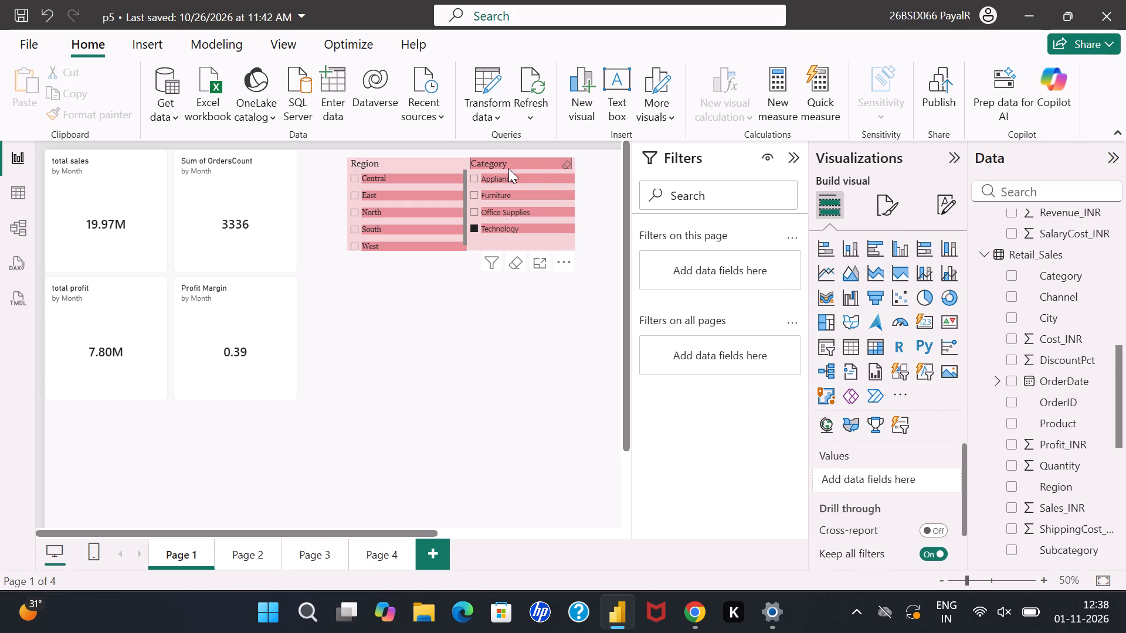
Examine the Category slicer's general effects and data format settings.
left_click(542, 165)
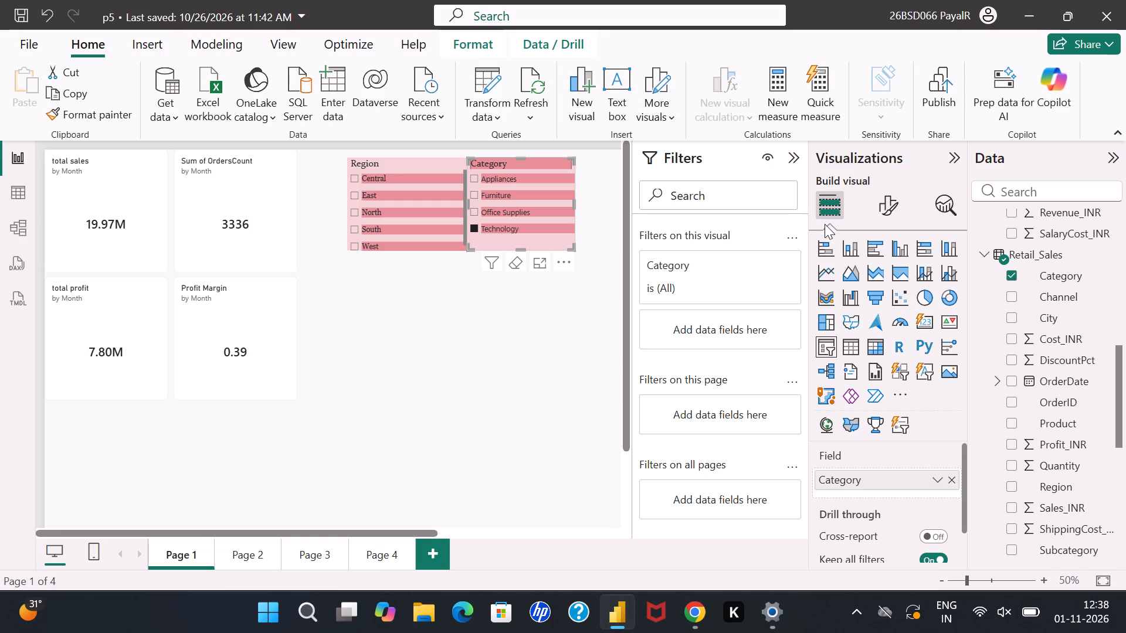
left_click(886, 199)
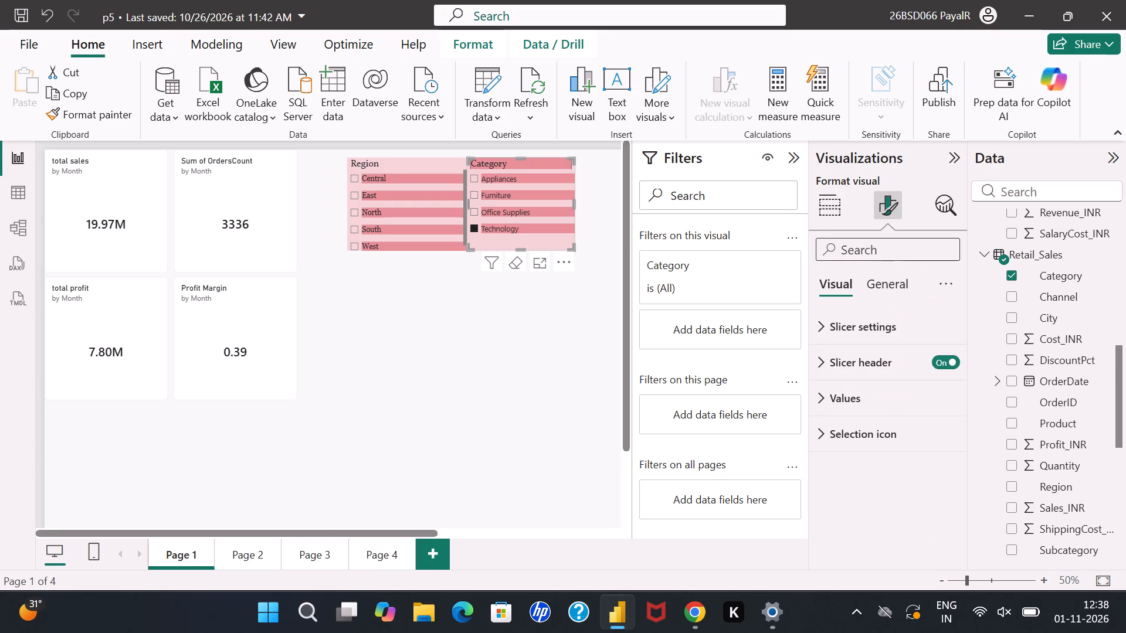
left_click(885, 273)
left_click(865, 394)
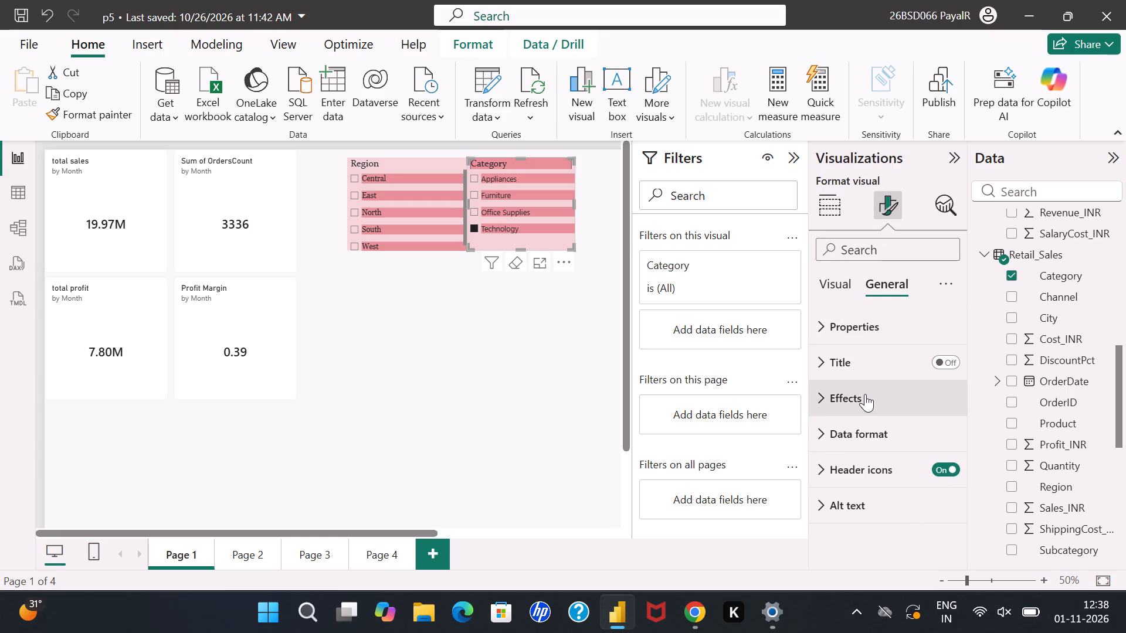
scroll(865, 394, "down", 2)
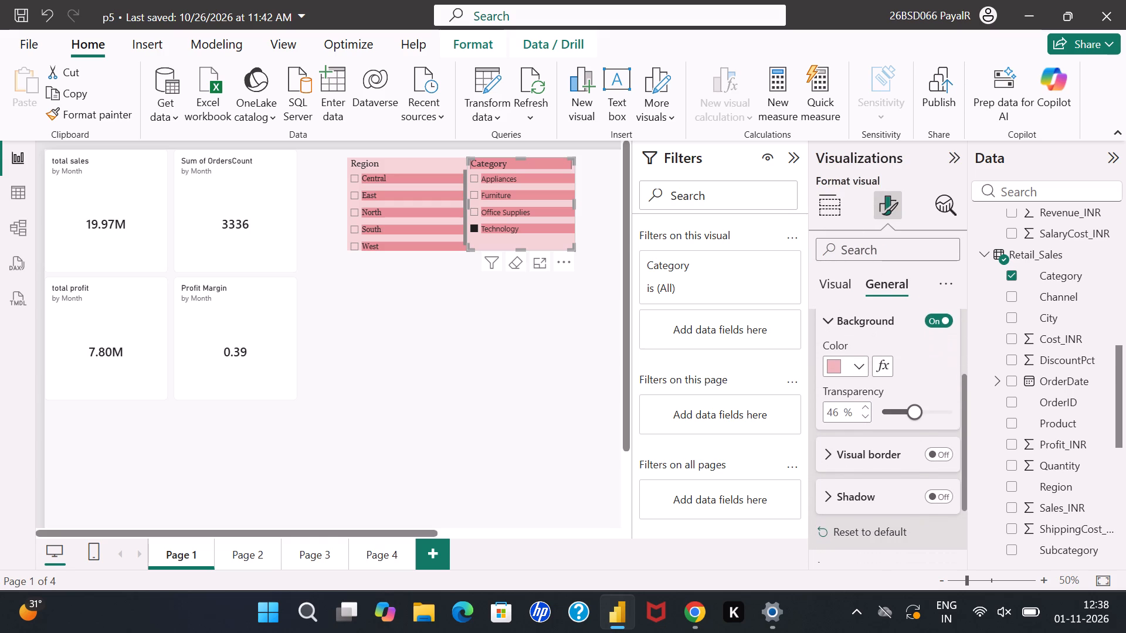
scroll(865, 394, "down", 2)
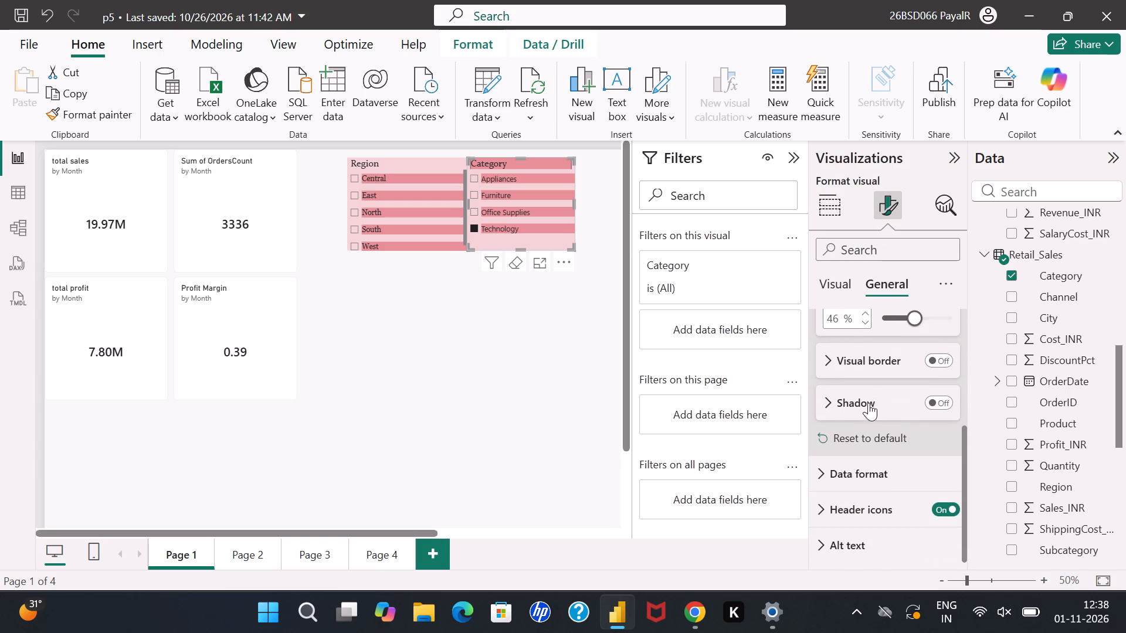
left_click(860, 372)
left_click(839, 485)
scroll(839, 485, "down", 4)
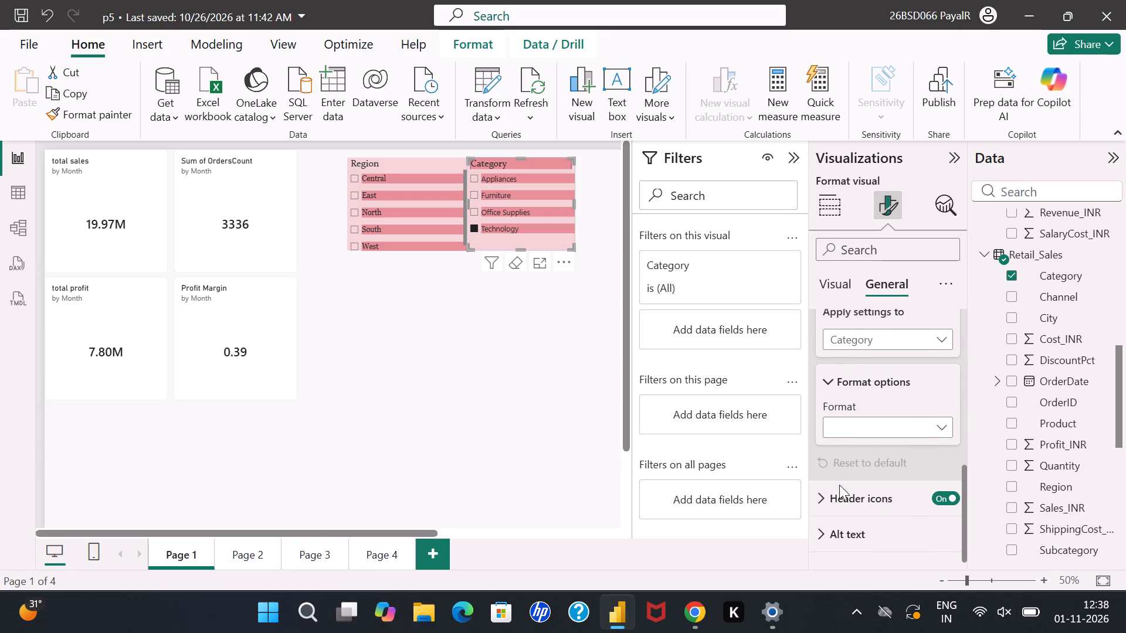
Examine the Category slicer's values formatting and its general title and effects settings for differences from the Region slicer.
left_click(843, 281)
scroll(843, 281, "up", 3)
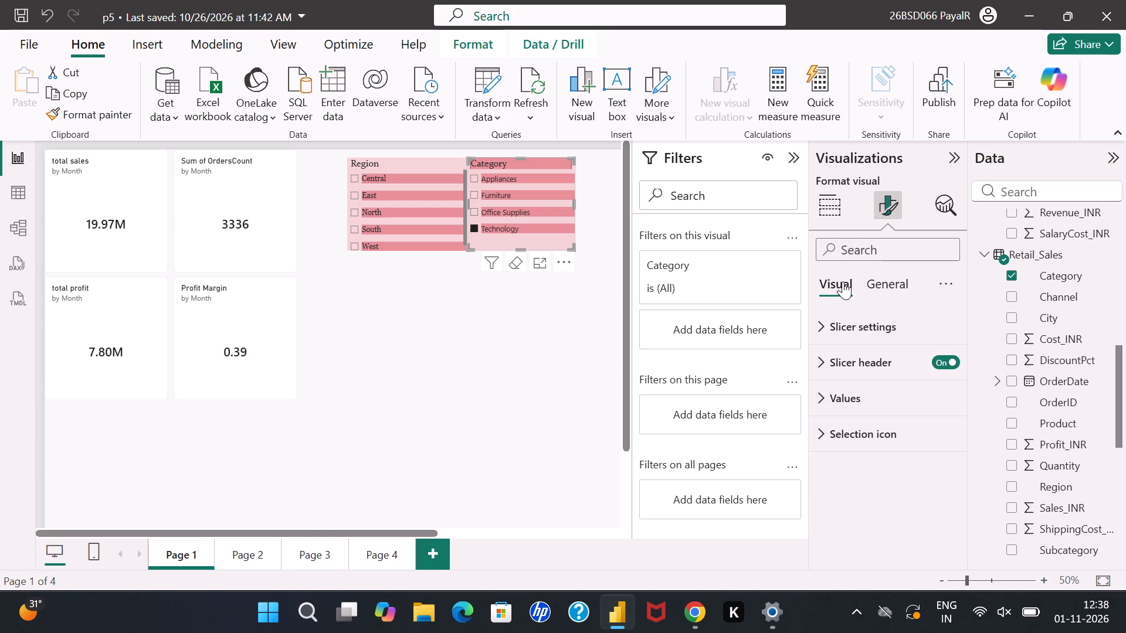
left_click(837, 400)
scroll(837, 400, "up", 1)
scroll(837, 400, "down", 1)
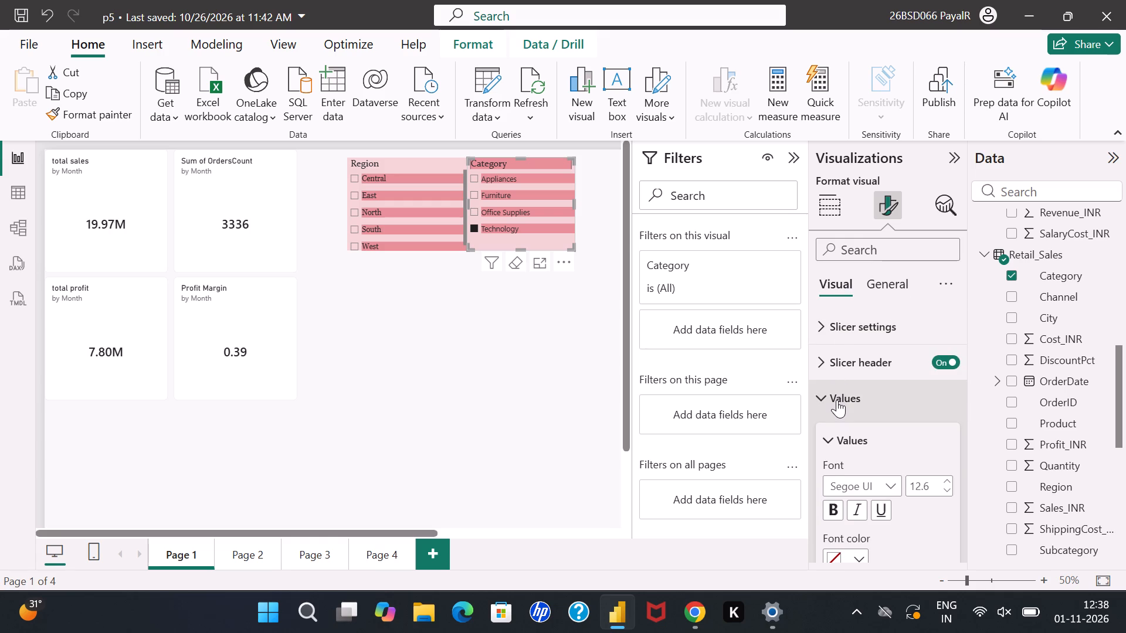
scroll(837, 400, "down", 2)
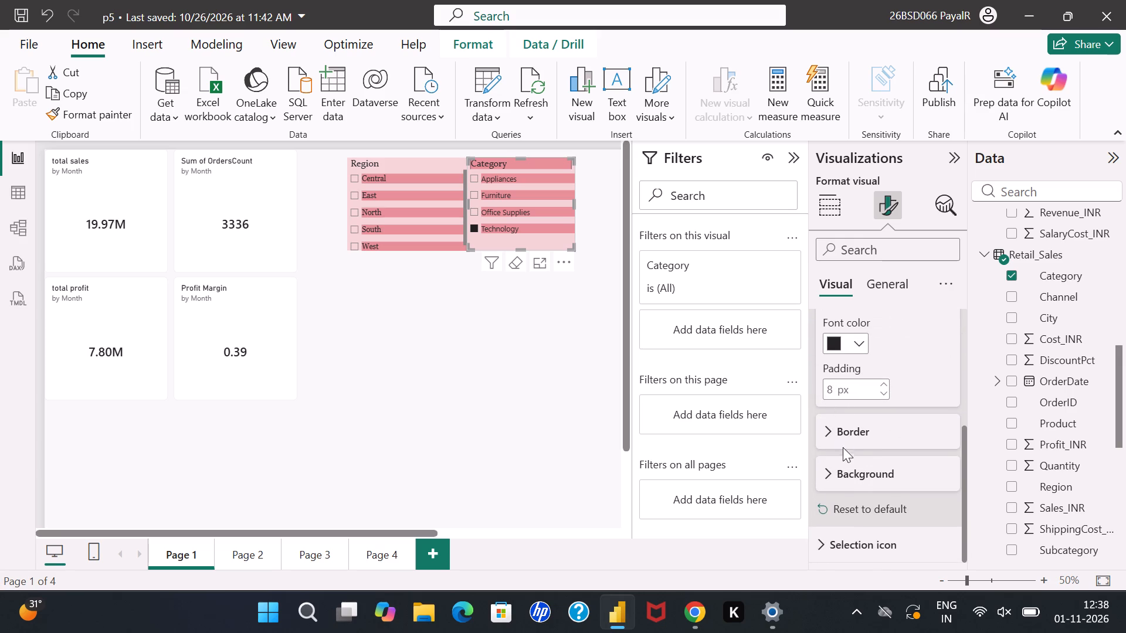
left_click(840, 462)
left_click(847, 482)
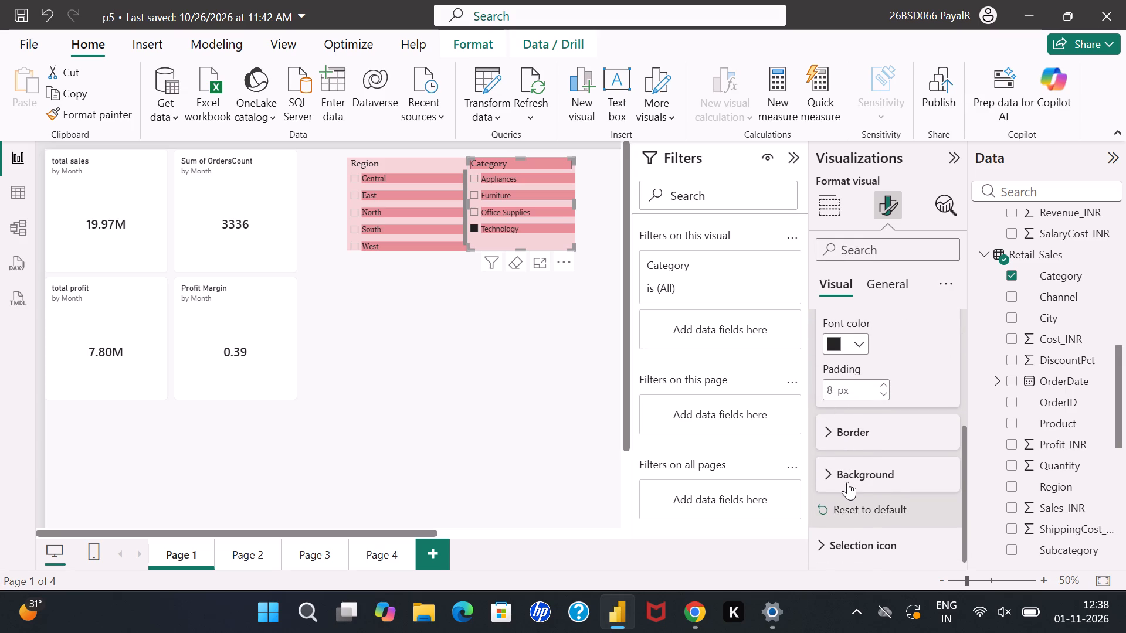
scroll(854, 434, "up", 2)
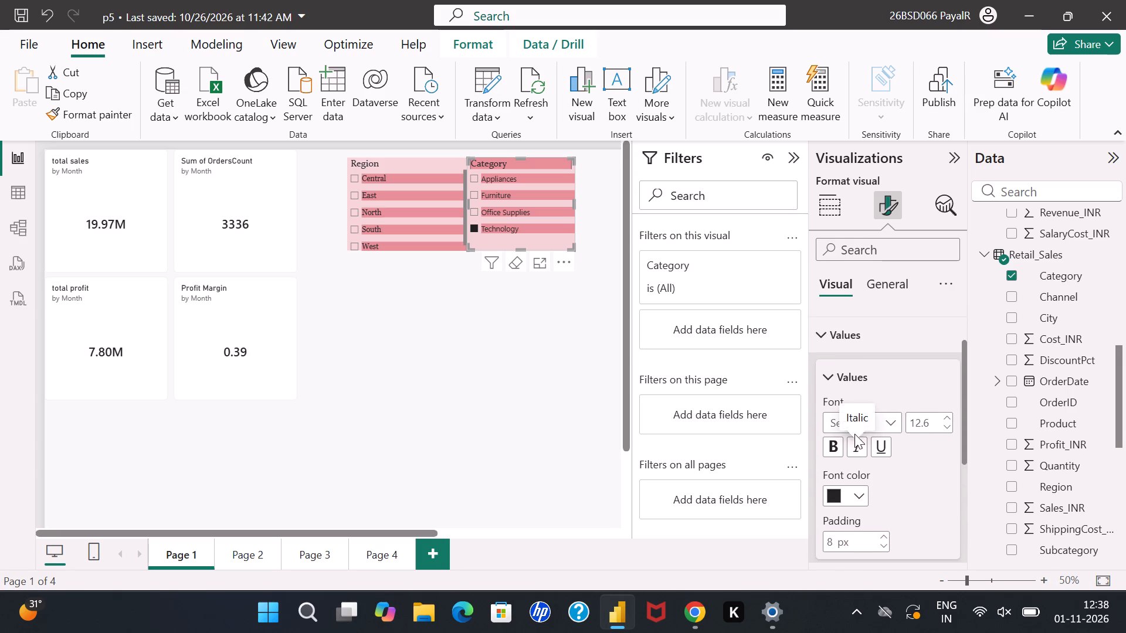
left_click(886, 278)
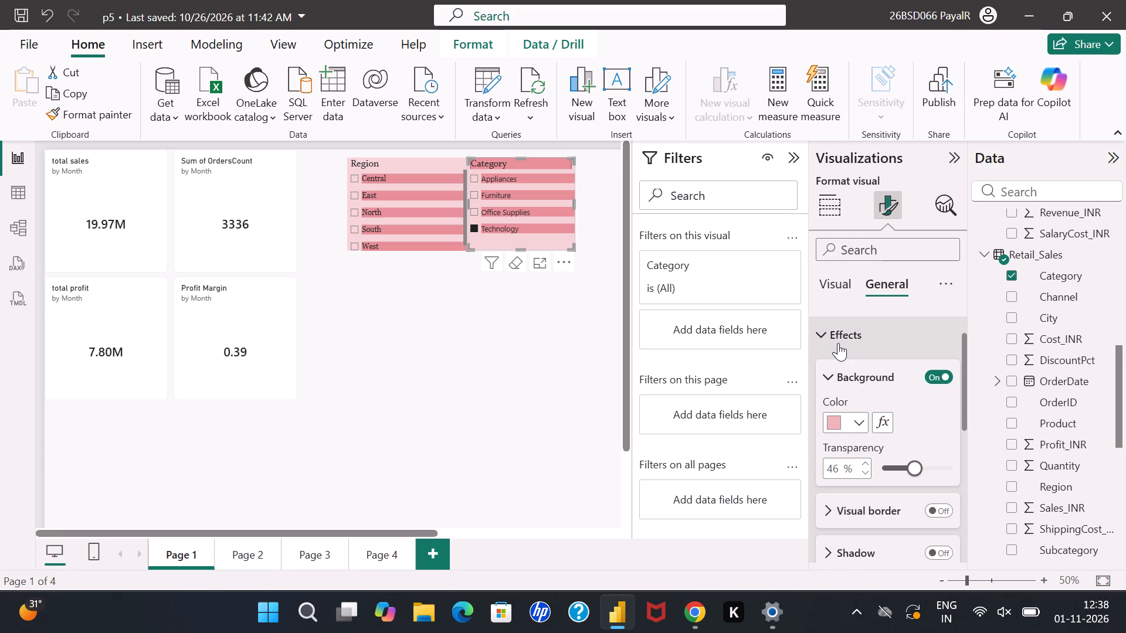
scroll(838, 343, "up", 2)
left_click(839, 349)
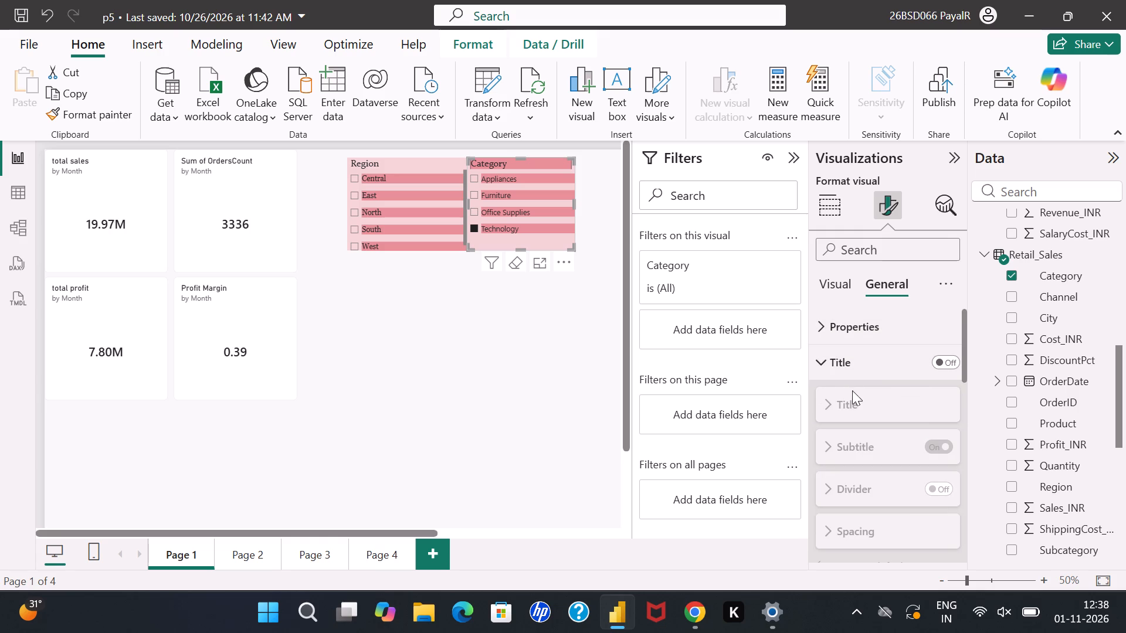
left_click(846, 363)
Clear the background color of the Category slicer's header to match the Region slicer's header, leaving the slicer deselected.
left_click(837, 278)
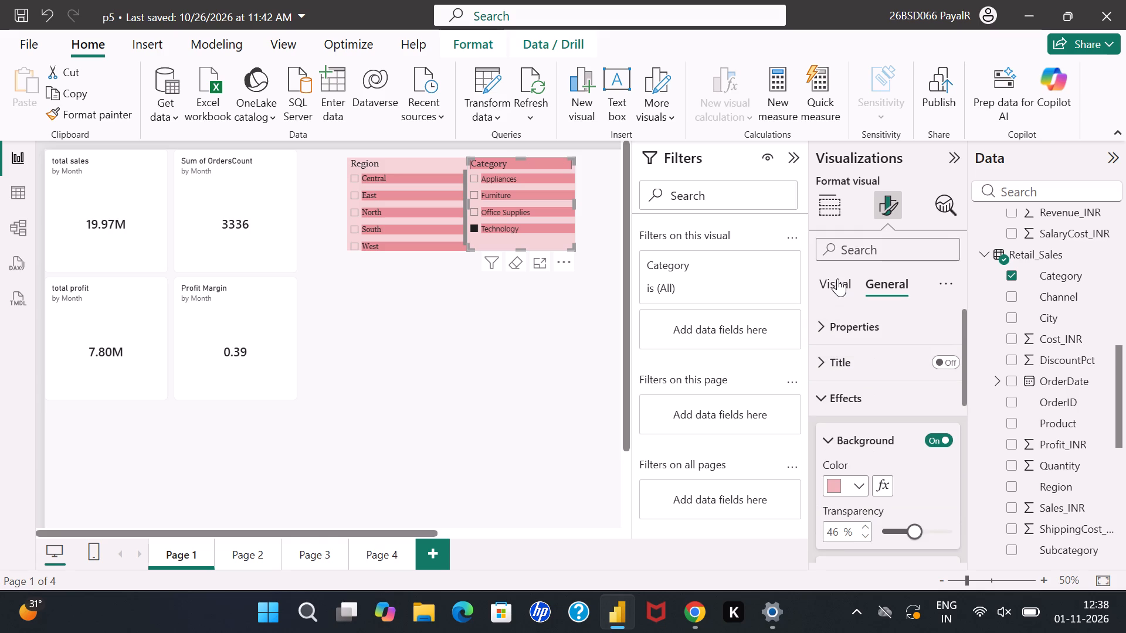
left_click(859, 353)
scroll(860, 364, "up", 1)
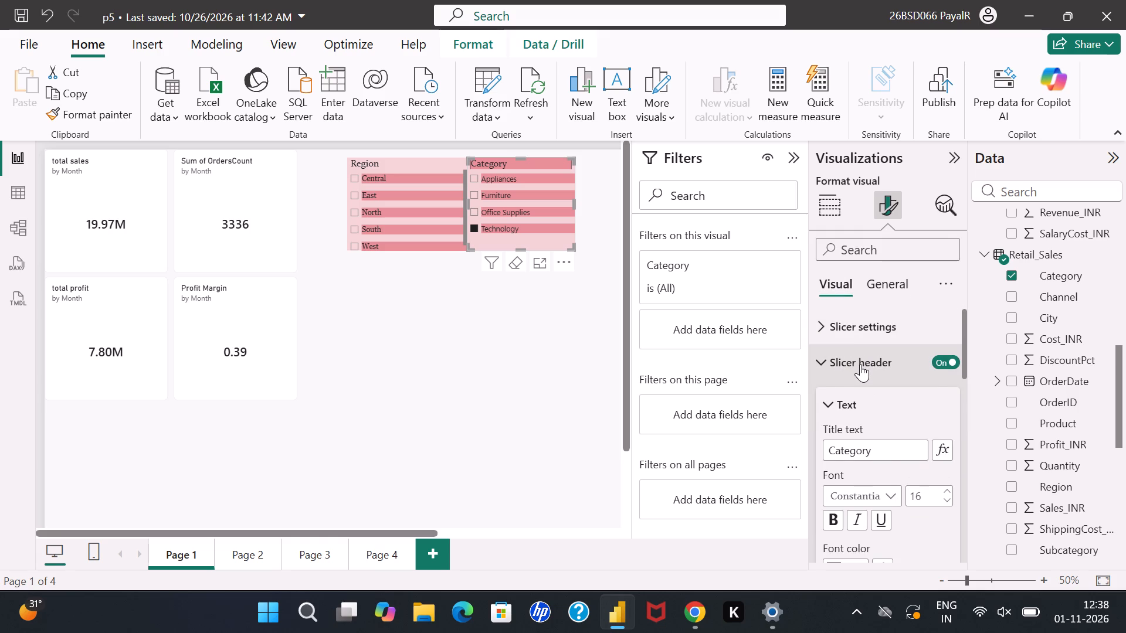
scroll(860, 364, "up", 1)
scroll(860, 364, "down", 1)
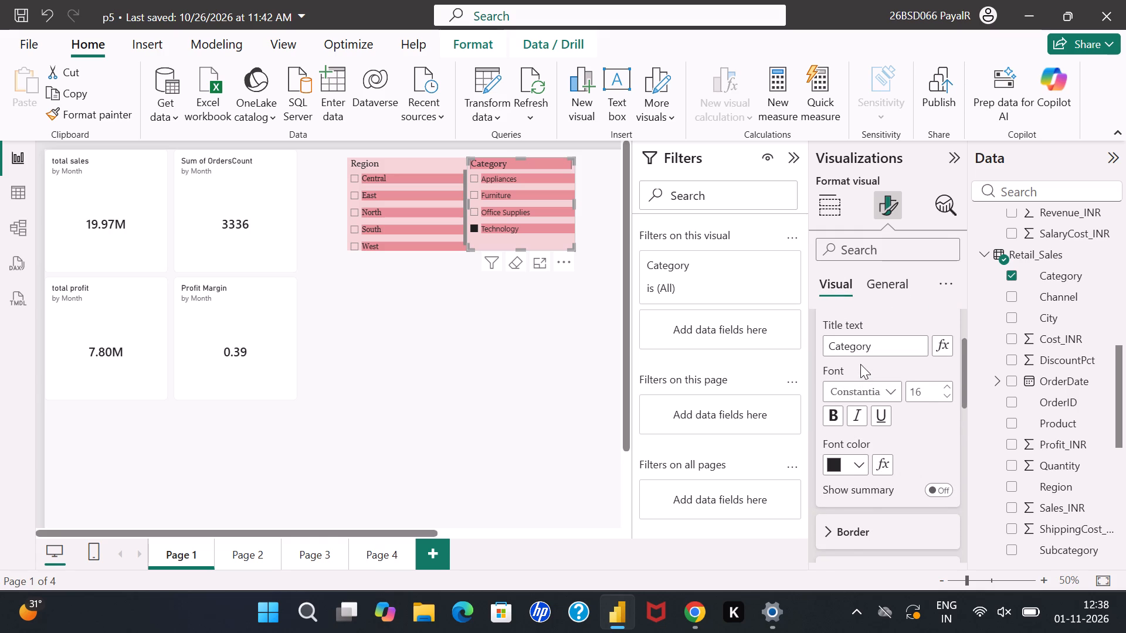
scroll(860, 364, "down", 2)
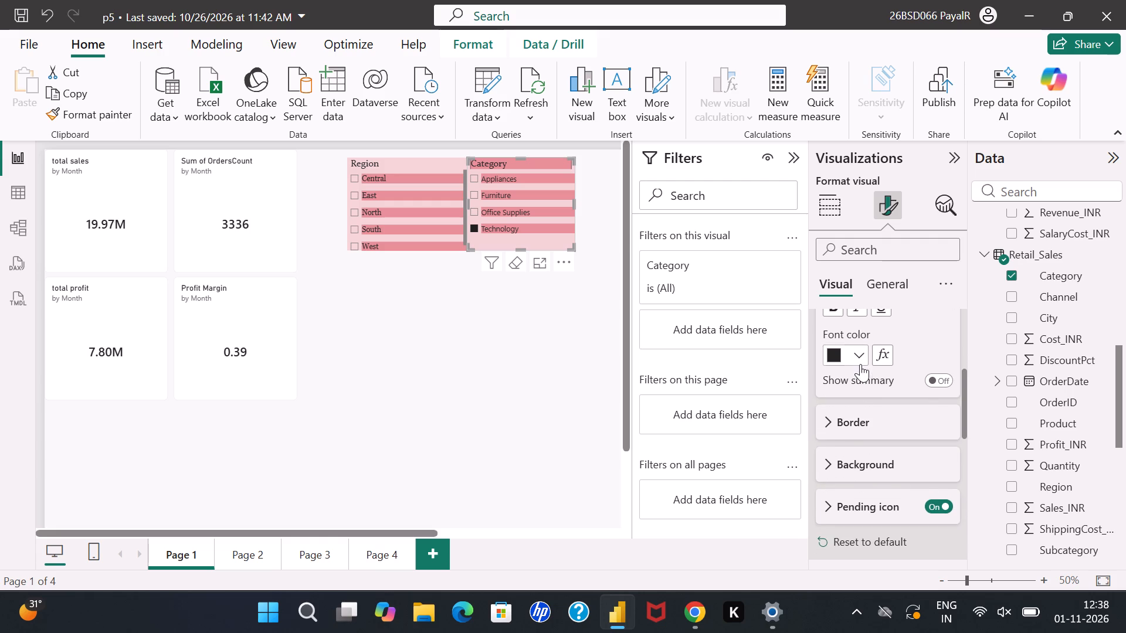
left_click(846, 472)
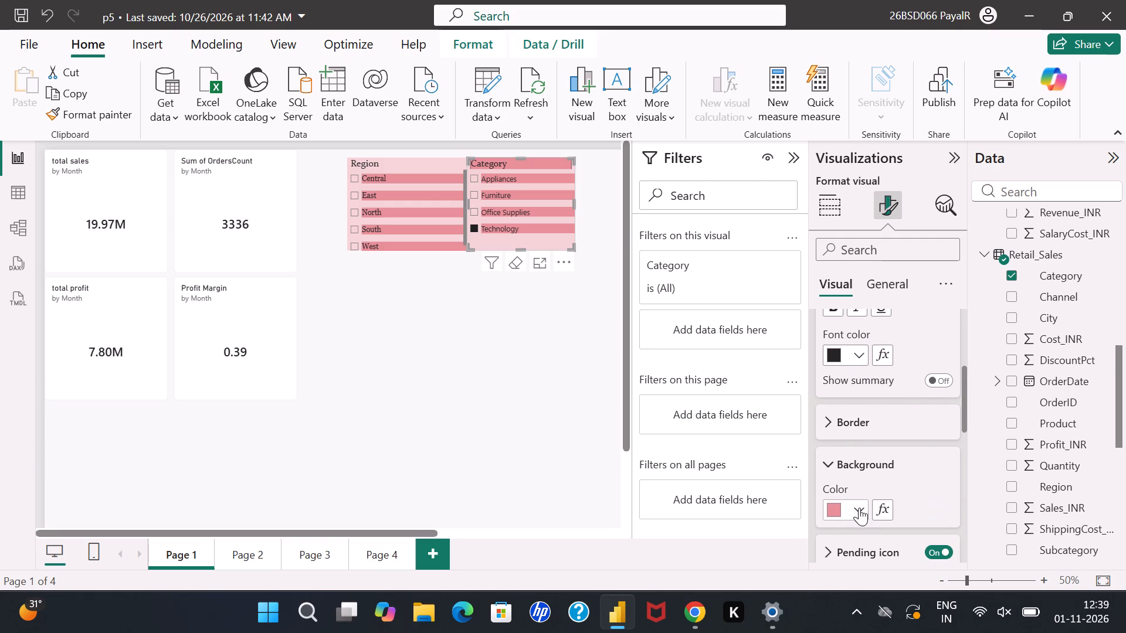
left_click(859, 508)
left_click(872, 437)
left_click(515, 401)
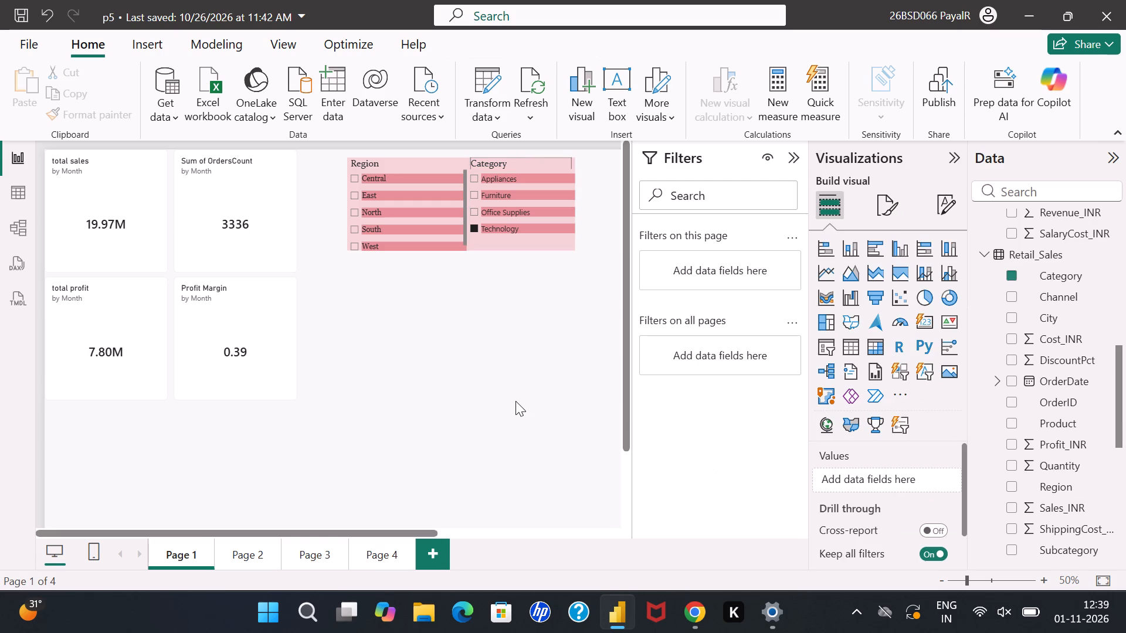
Filter the page to the Central region with the Region slicer and leave the slicer deselected.
scroll(515, 401, "up", 1)
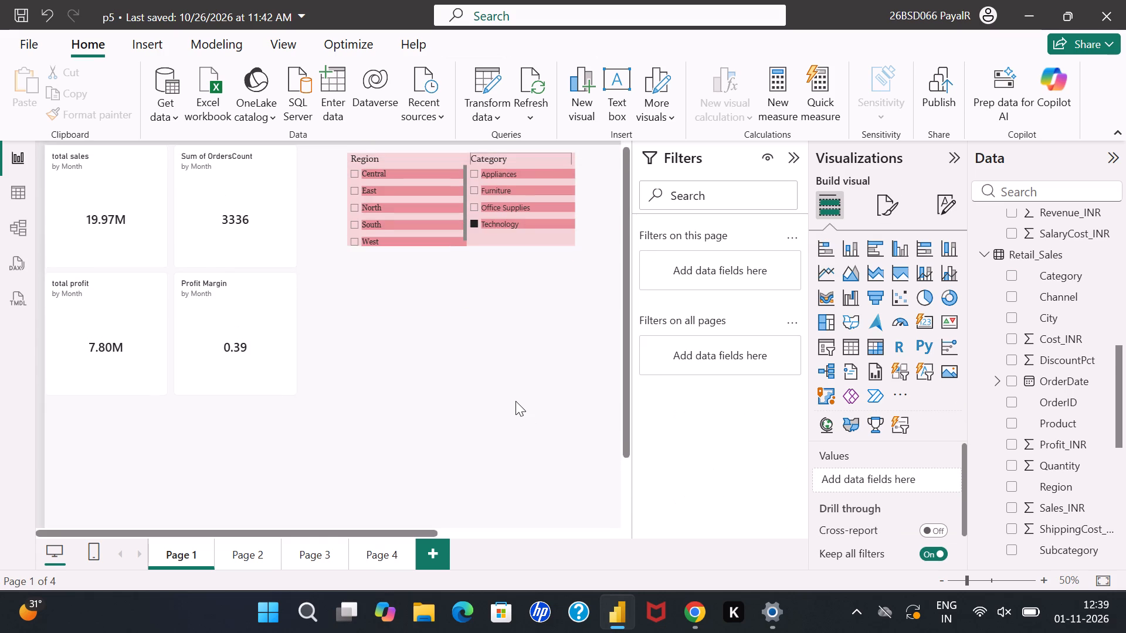
scroll(515, 401, "up", 1)
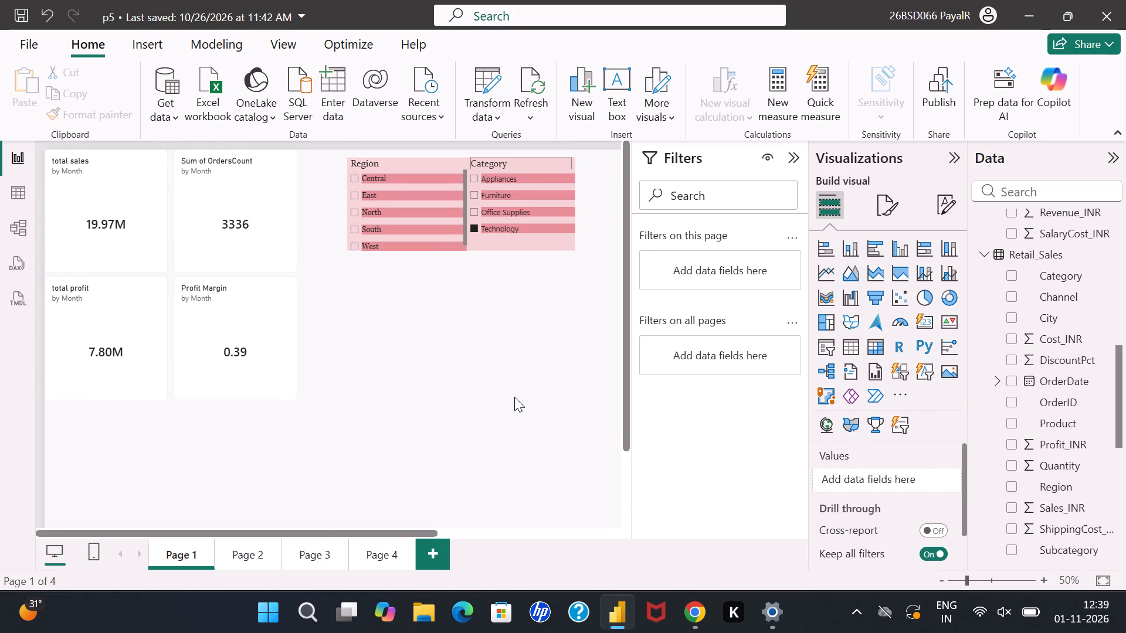
left_click(354, 177)
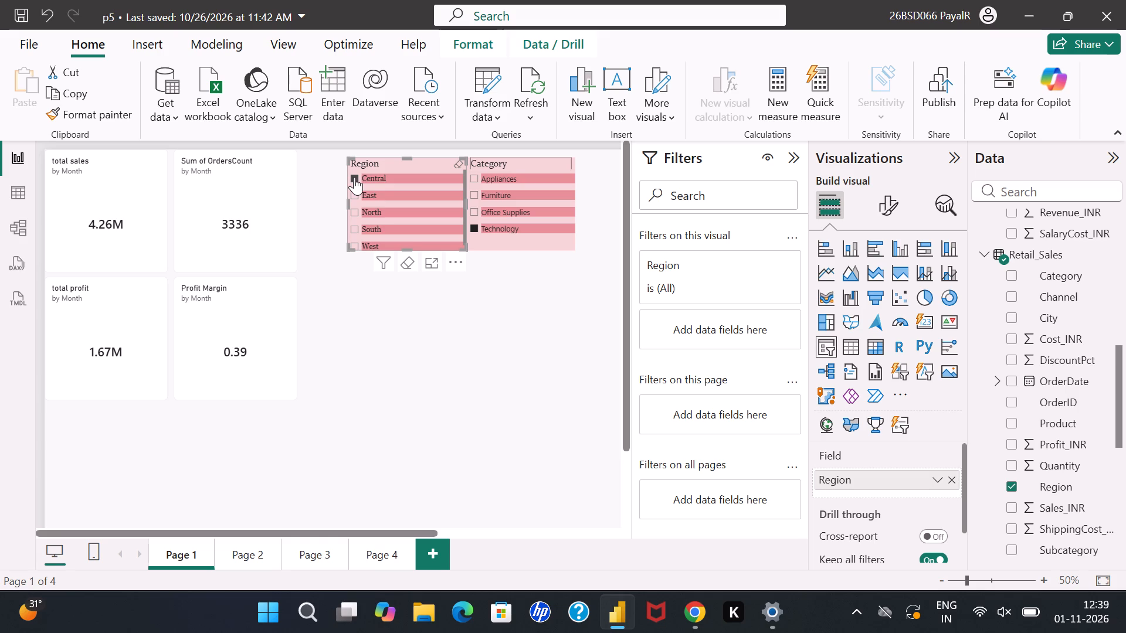
left_click(440, 343)
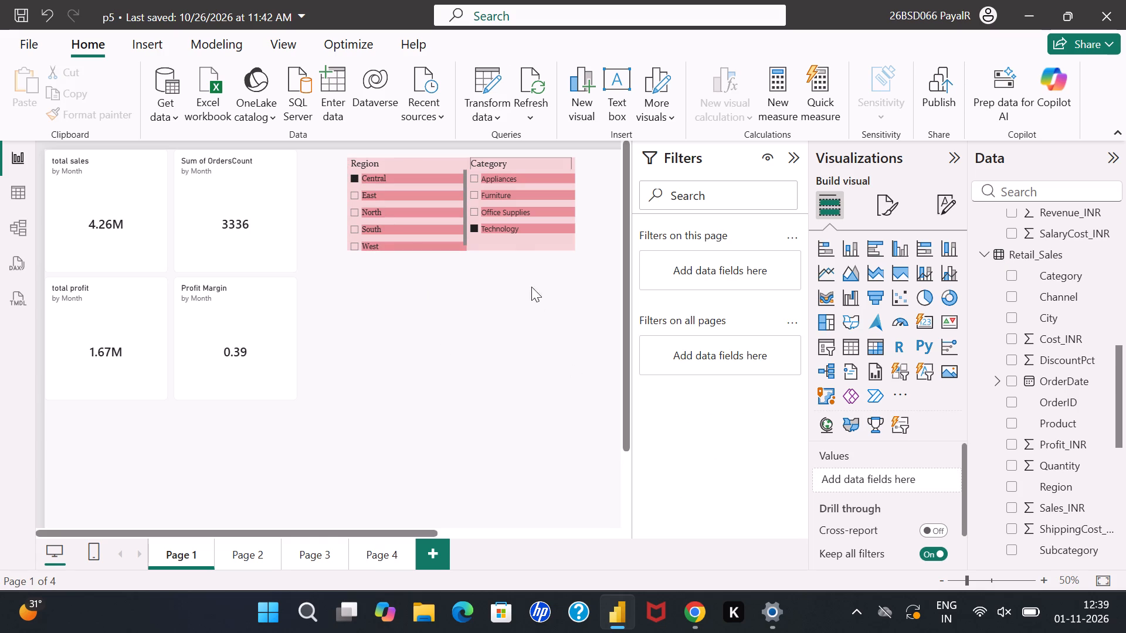
Move the Category slicer slightly away from the Region slicer to leave a narrow gap, keeping their tops aligned.
left_click(511, 249)
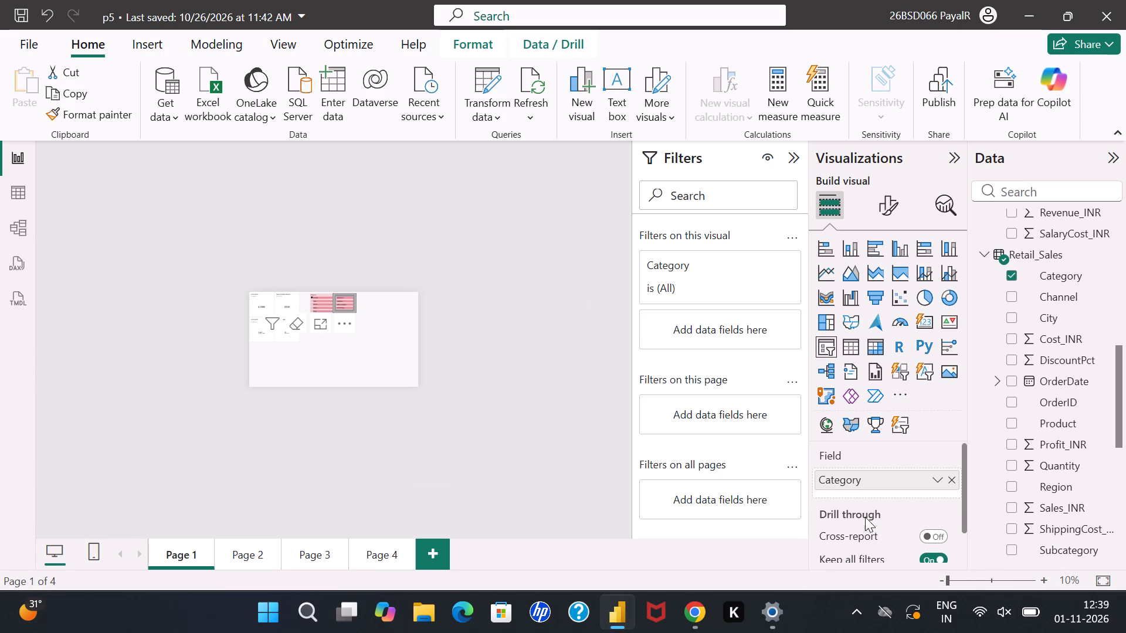
left_click(1046, 579)
triple_click(1046, 579)
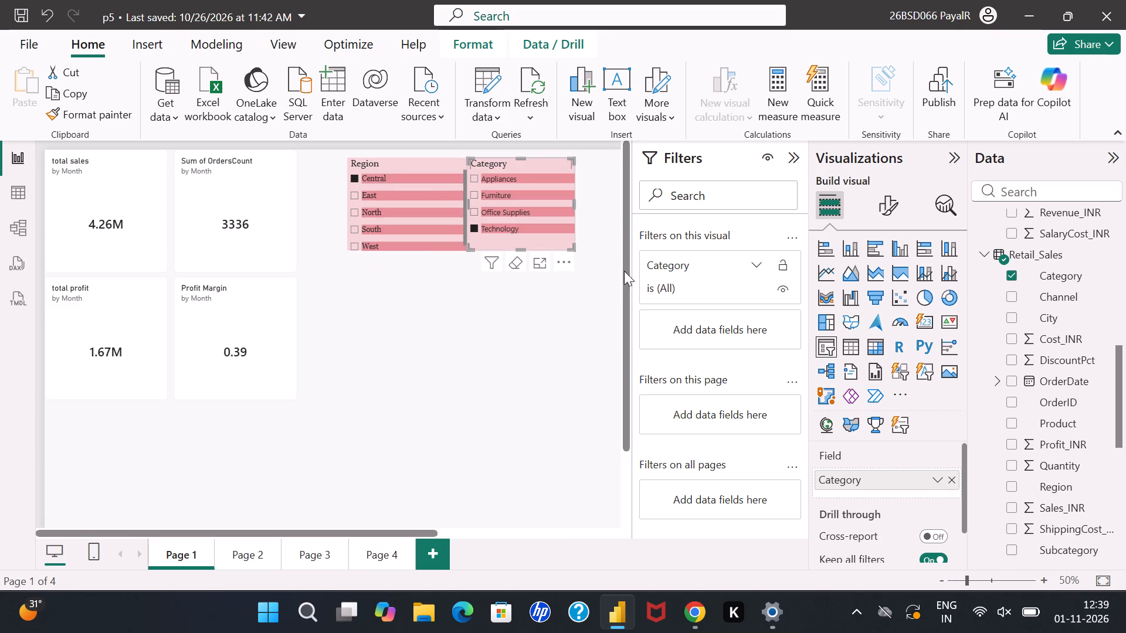
left_click_drag(550, 233, 564, 233)
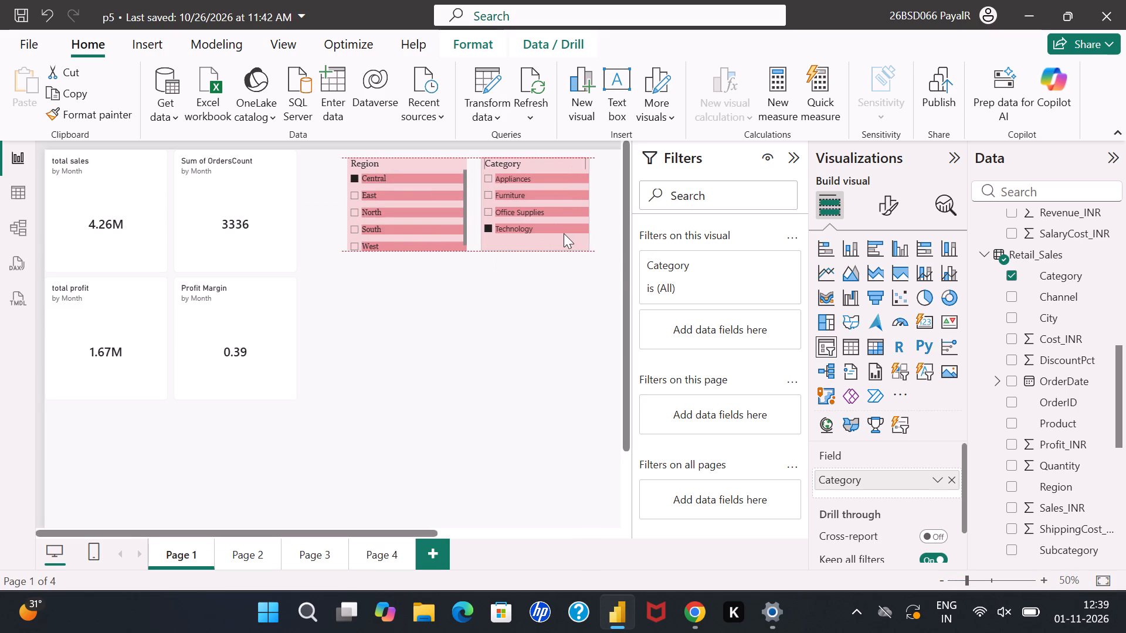
left_click_drag(564, 233, 558, 233)
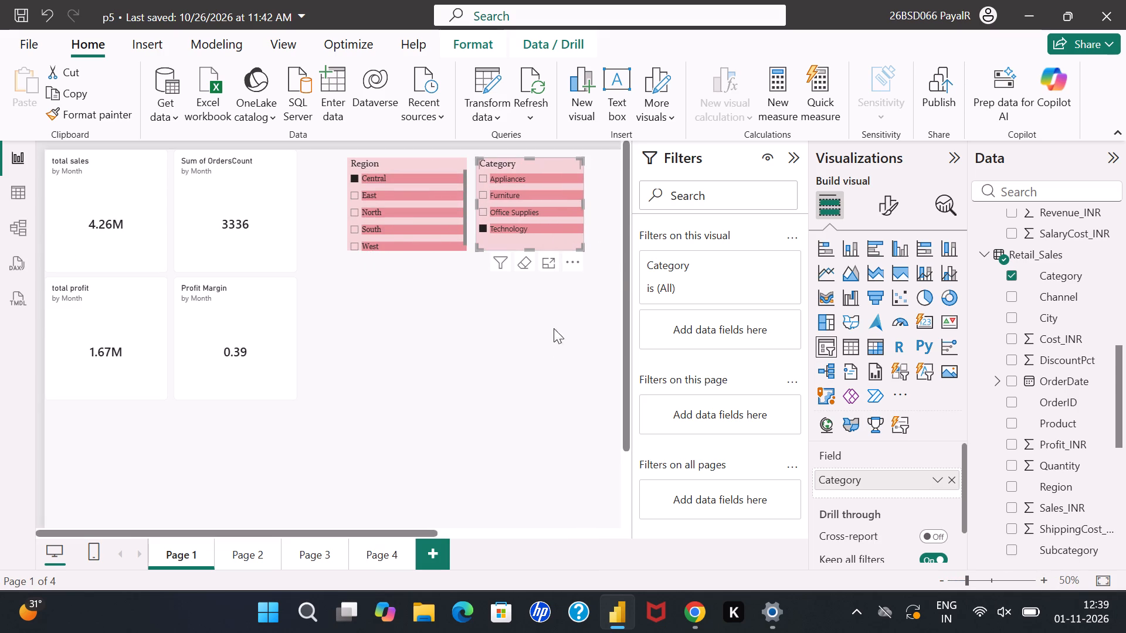
left_click(551, 342)
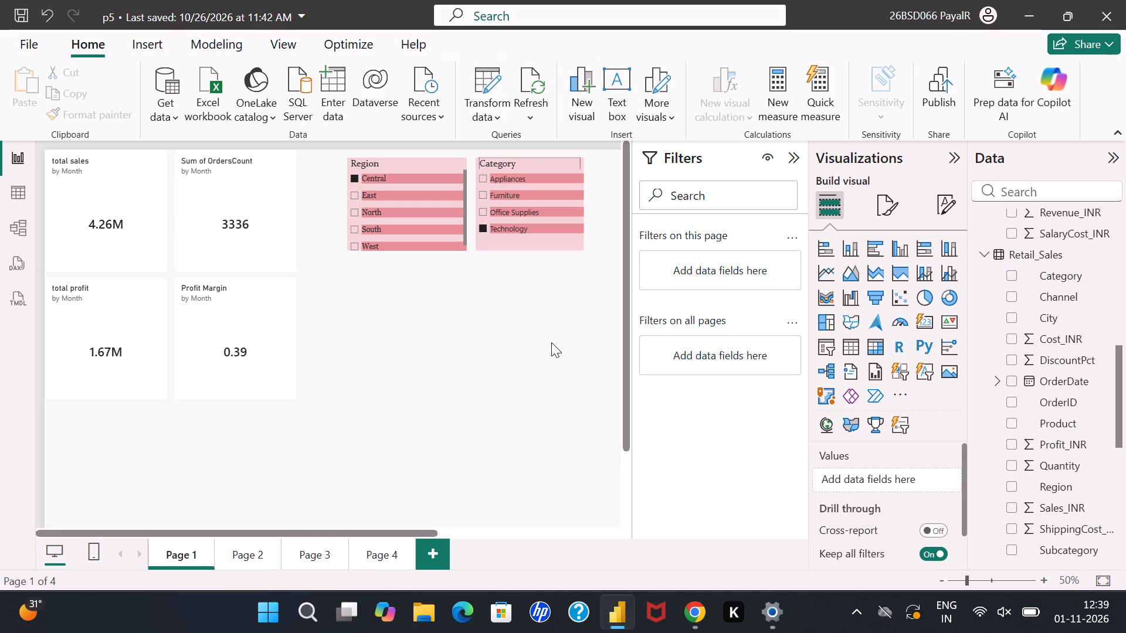
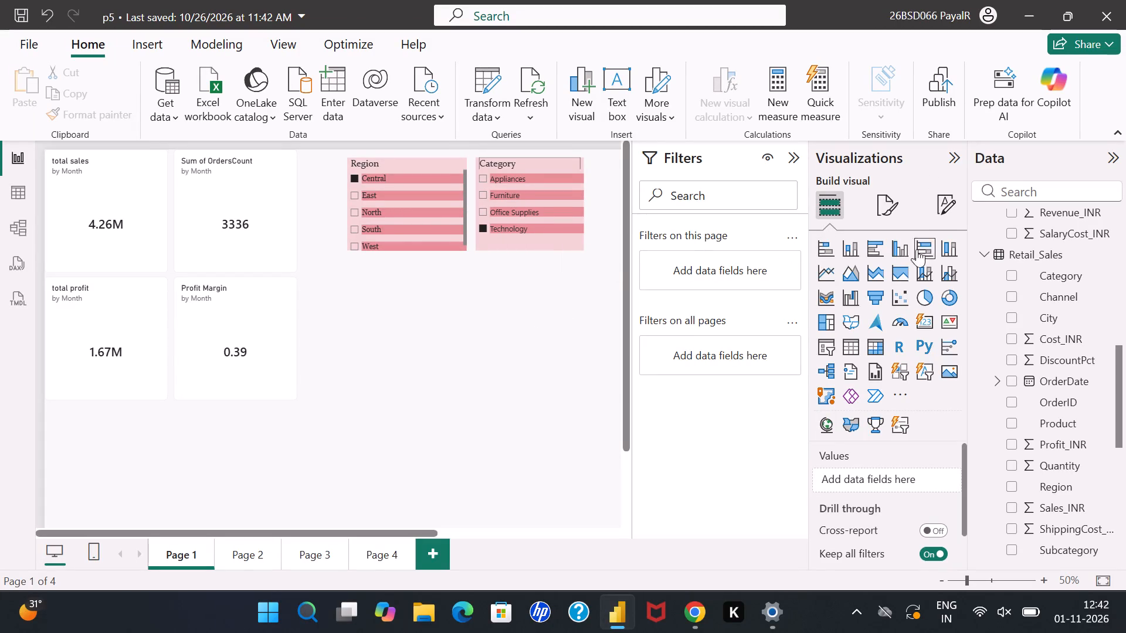
Add a new empty slicer visual to Page 1 alongside the Region and Category slicers.
left_click(822, 345)
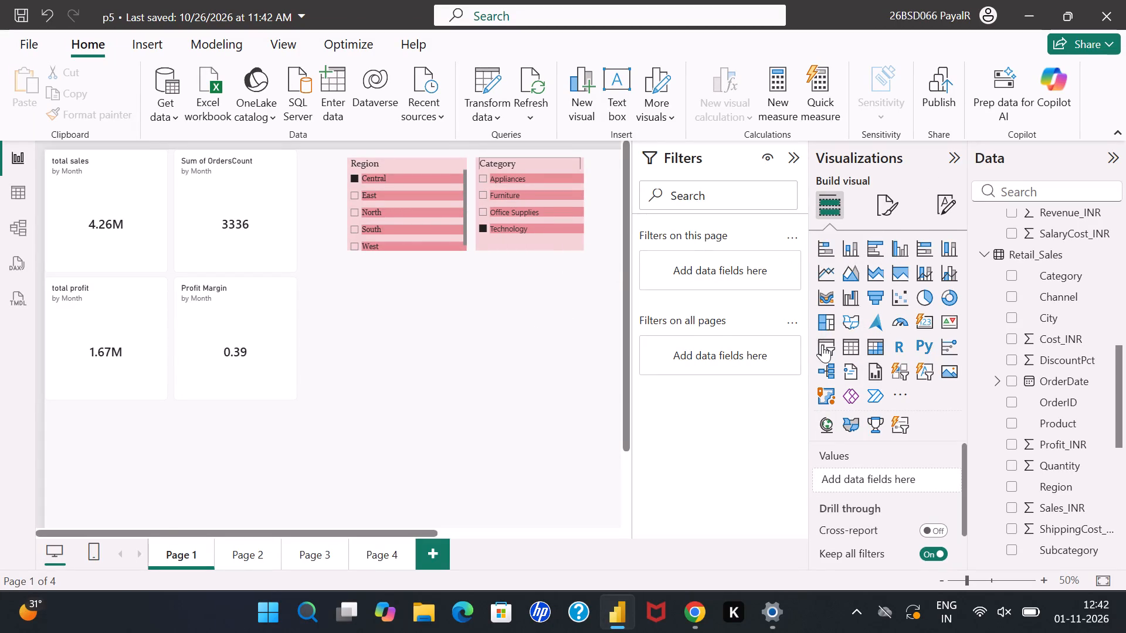
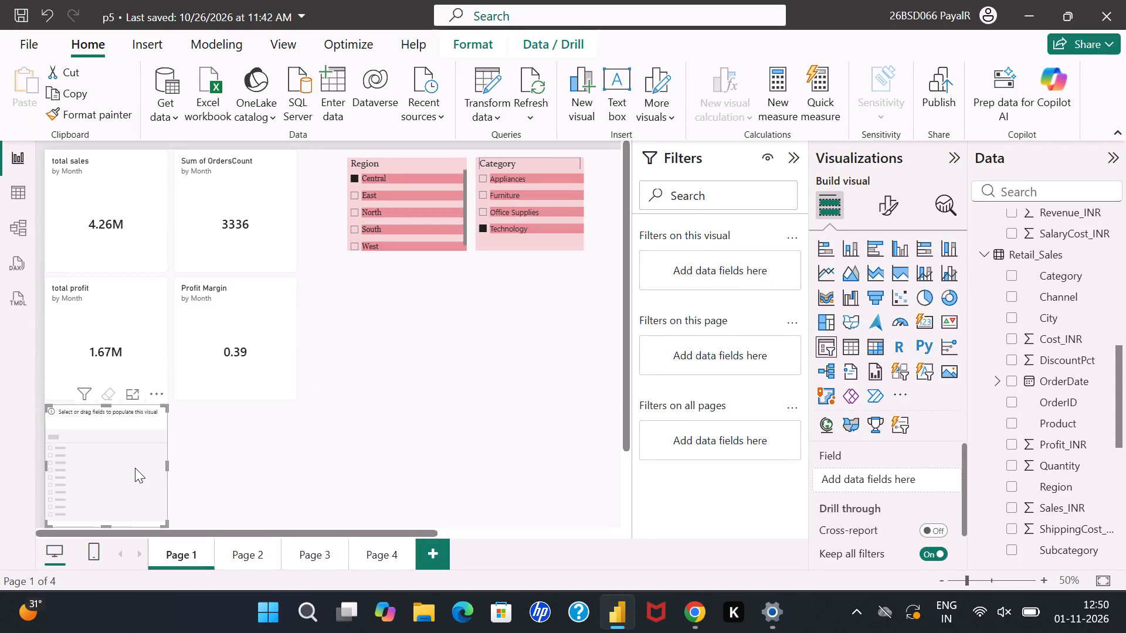
Move the empty slicer directly below the Region slicer and resize it to match the Region slicer's width.
left_click_drag(135, 468, 428, 328)
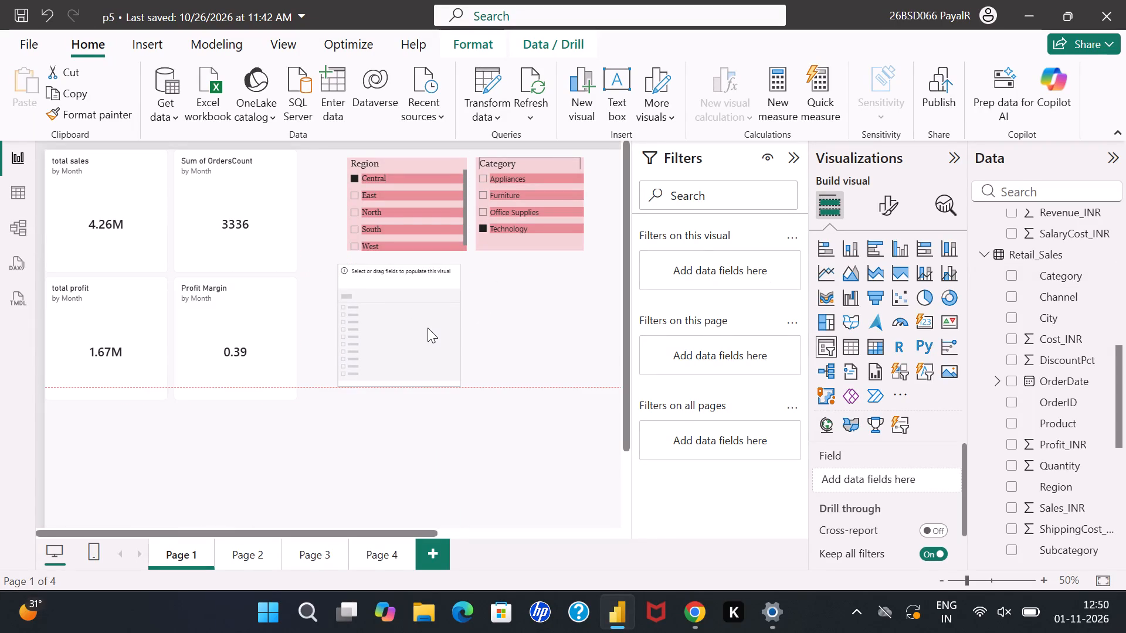
left_click_drag(428, 328, 440, 326)
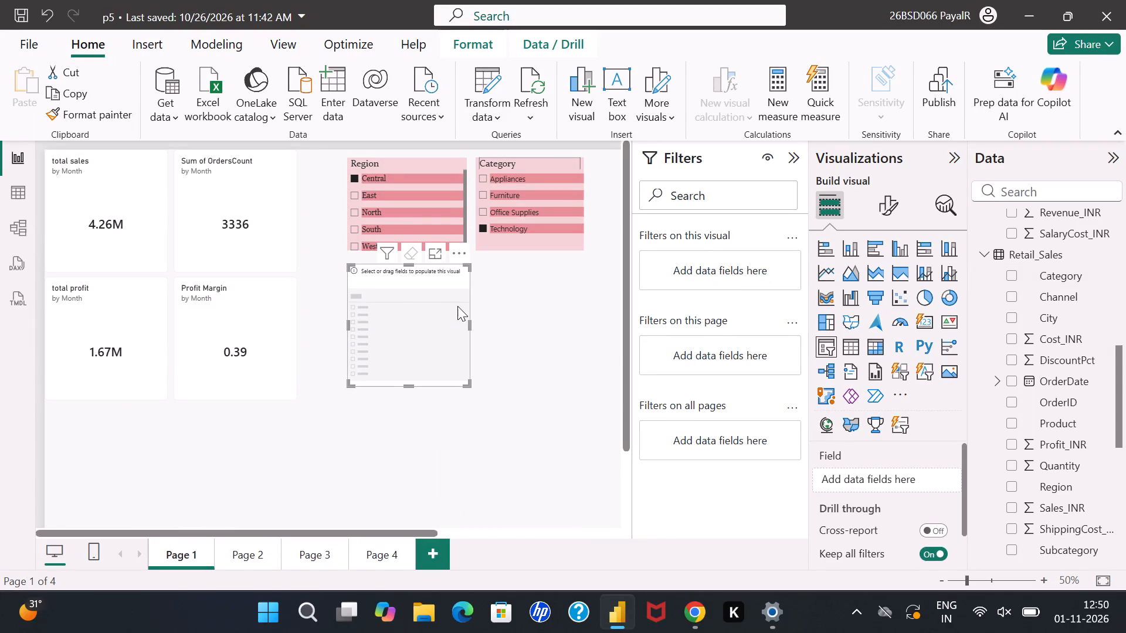
left_click_drag(464, 382, 459, 376)
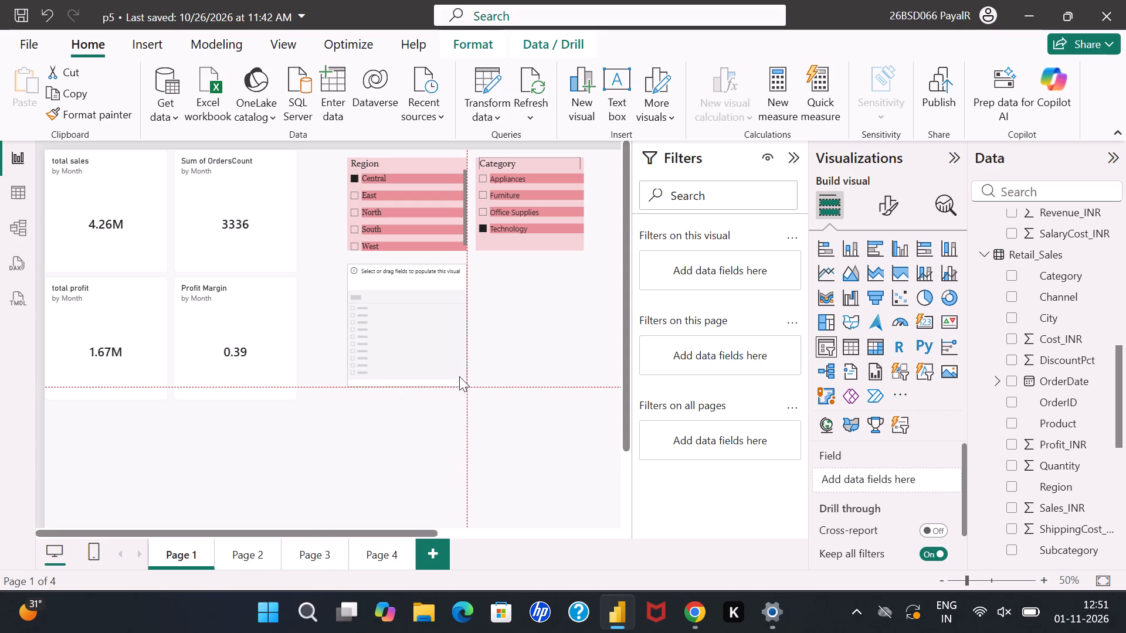
left_click_drag(459, 376, 459, 366)
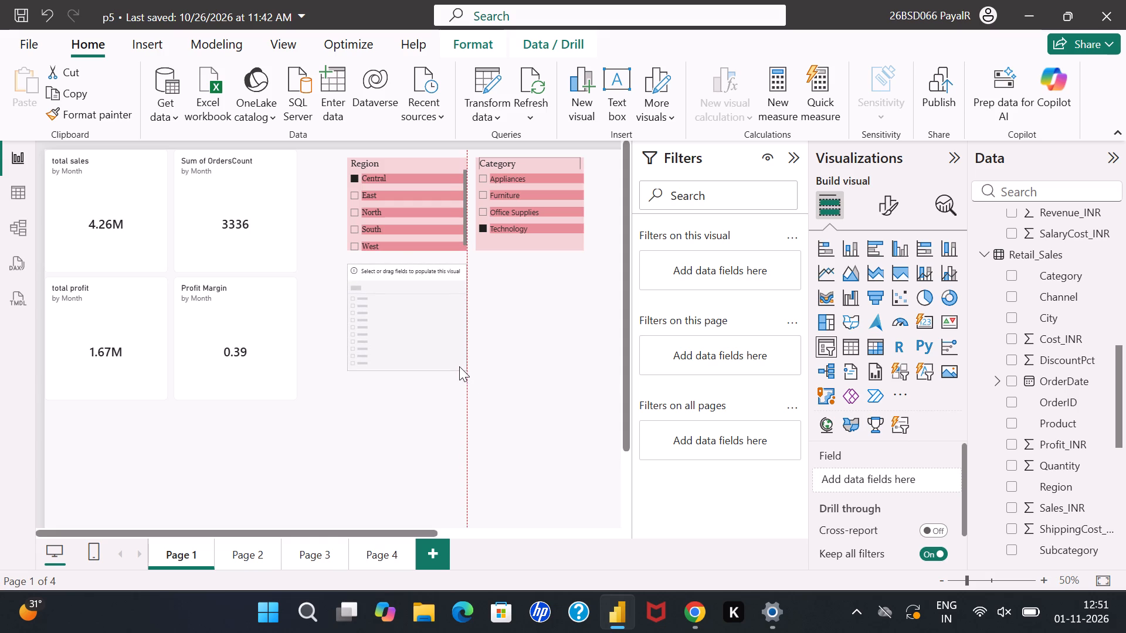
left_click_drag(459, 366, 459, 372)
left_click(505, 374)
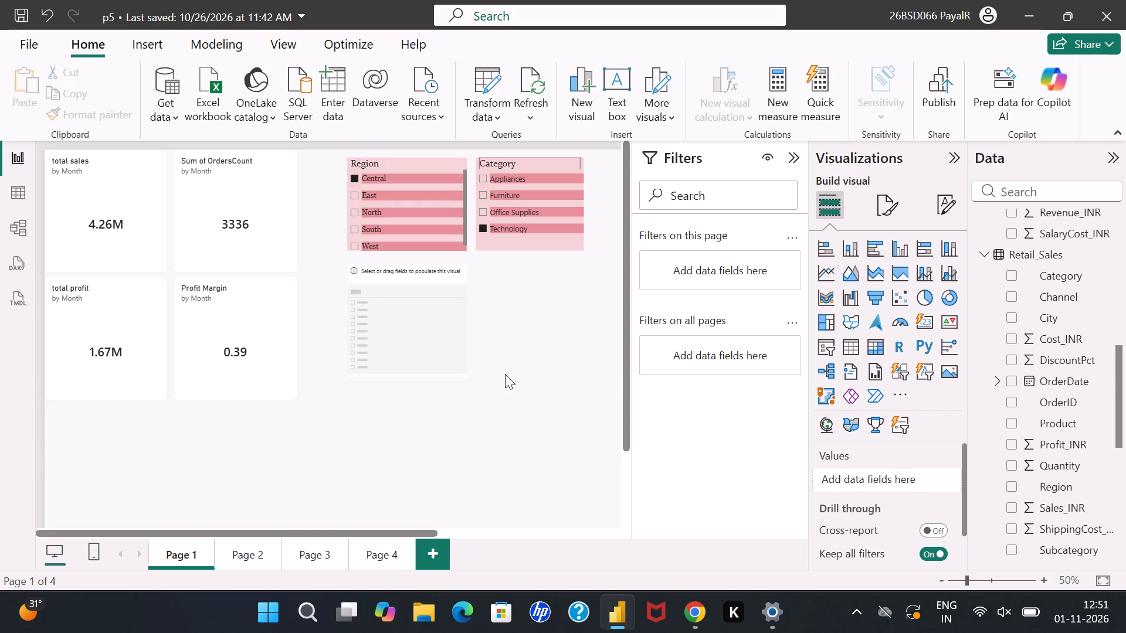
left_click(443, 333)
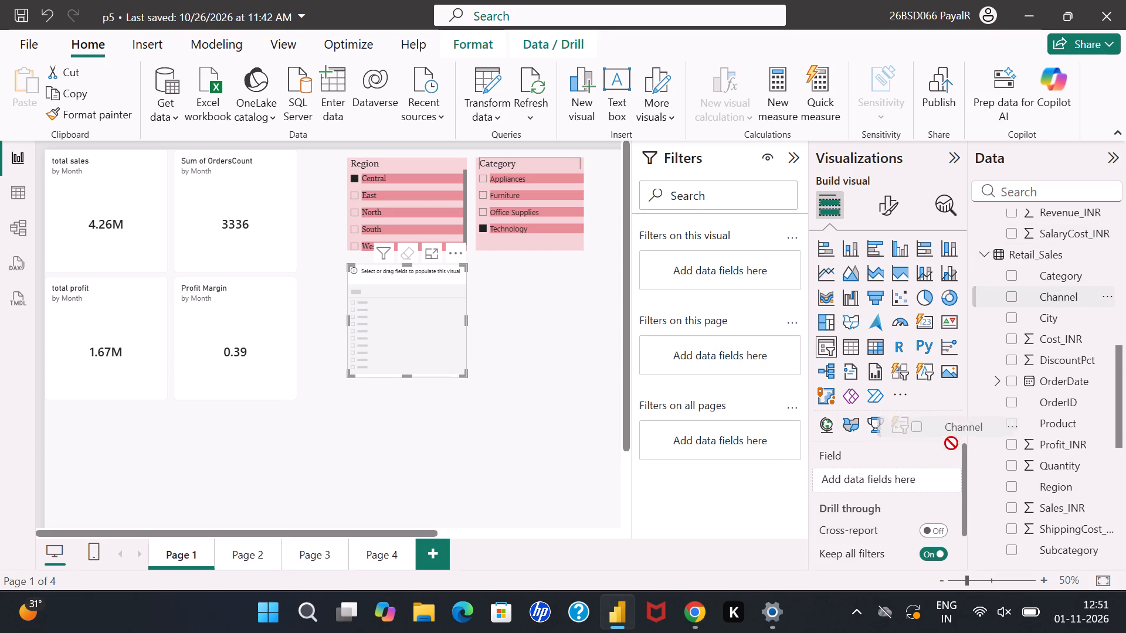
left_click_drag(951, 443, 916, 475)
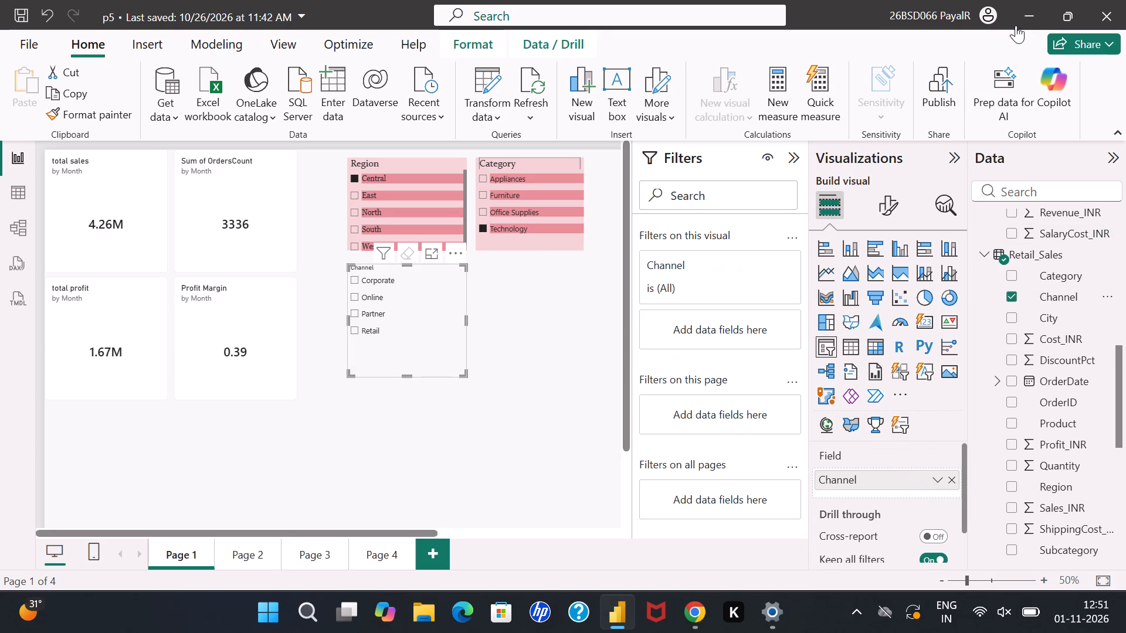
Set the Channel slicer's header text to Constantia at size 16.
left_click(901, 215)
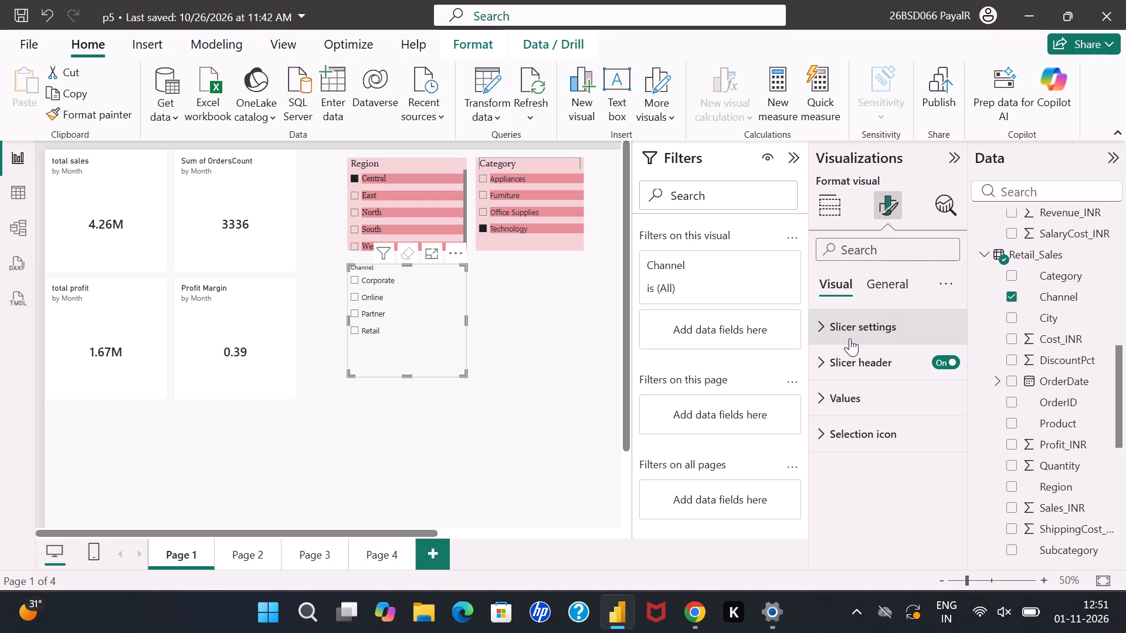
left_click(847, 372)
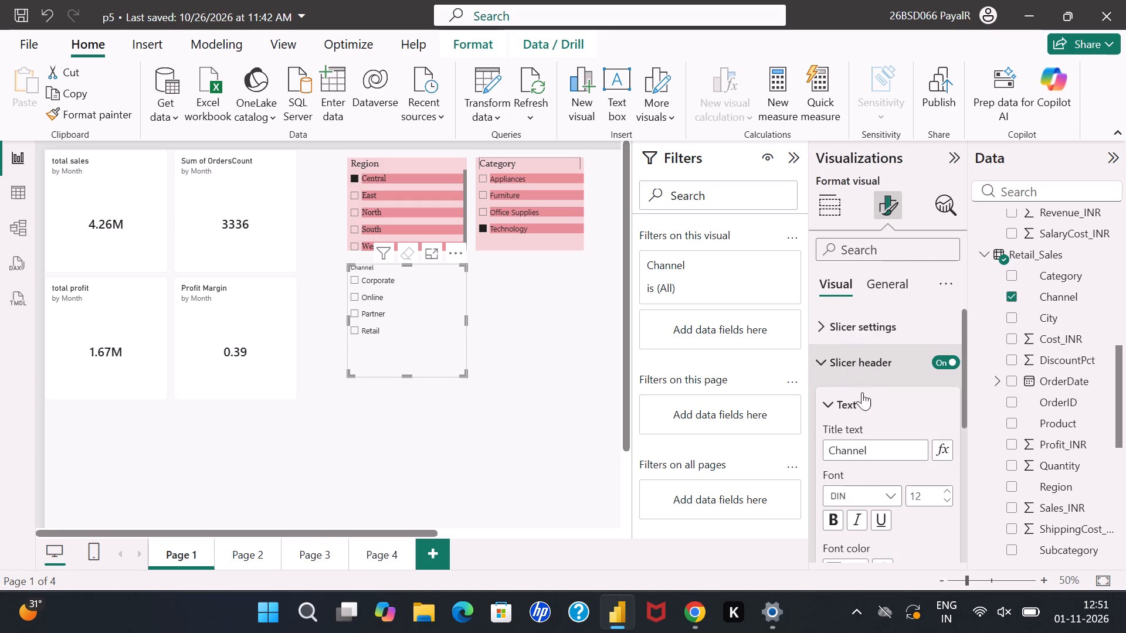
left_click(949, 485)
left_click(949, 485)
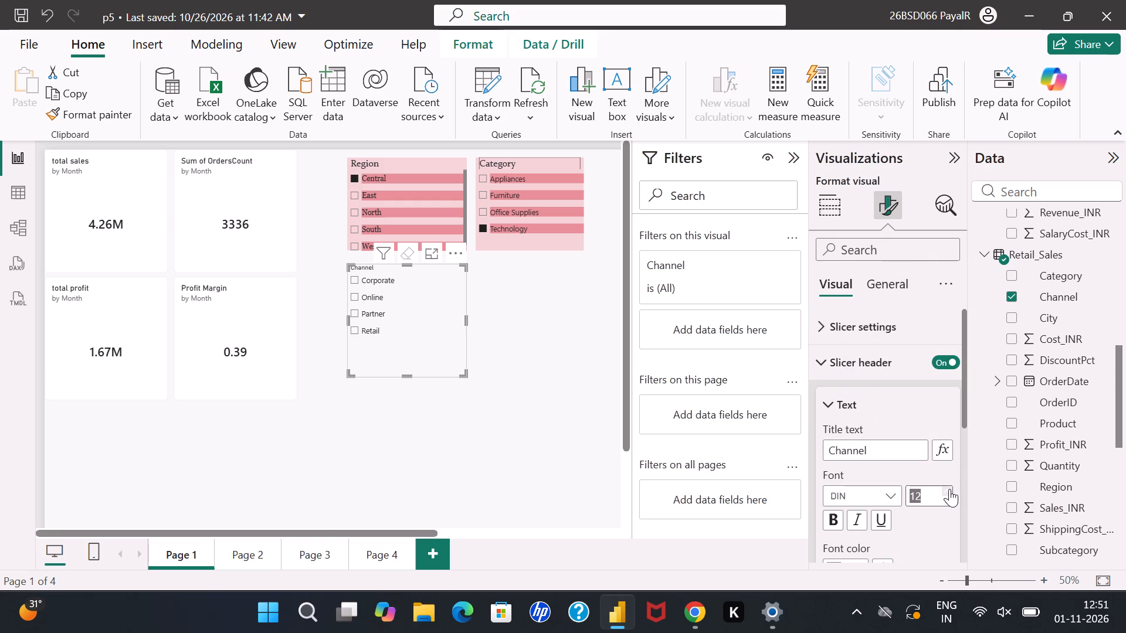
left_click(949, 488)
left_click(949, 488)
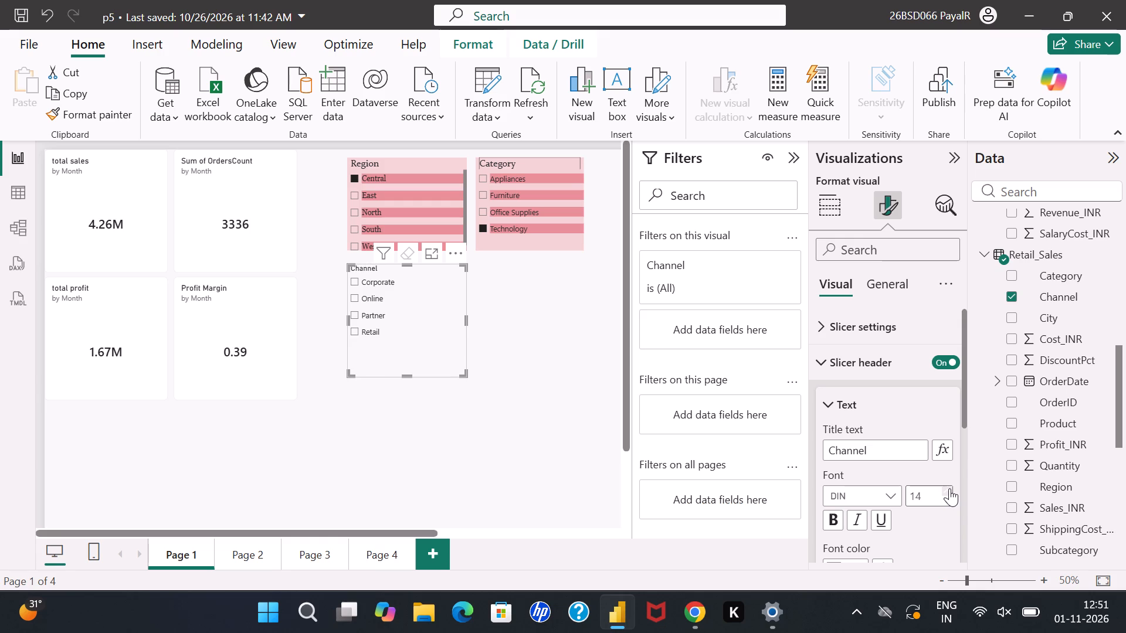
left_click(949, 488)
left_click(949, 488)
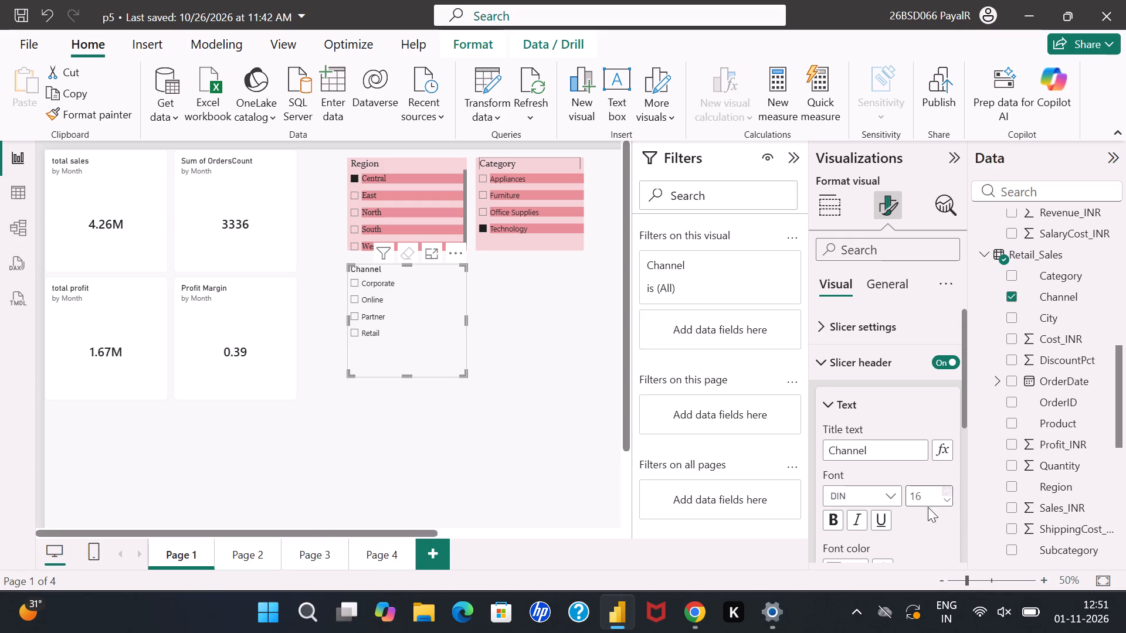
left_click(887, 498)
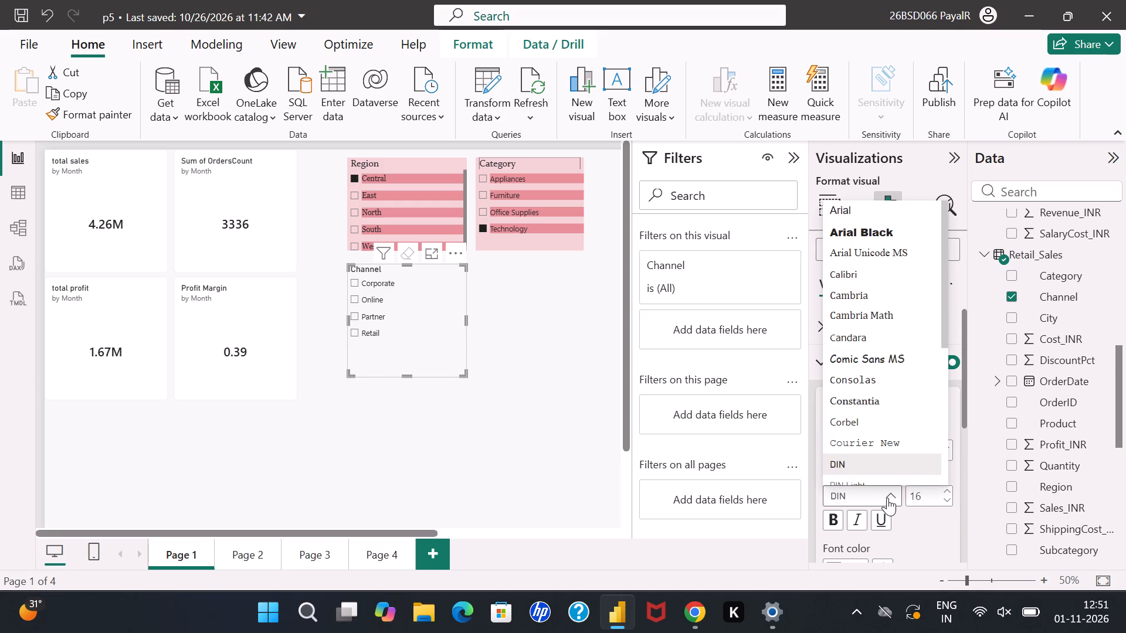
left_click(892, 393)
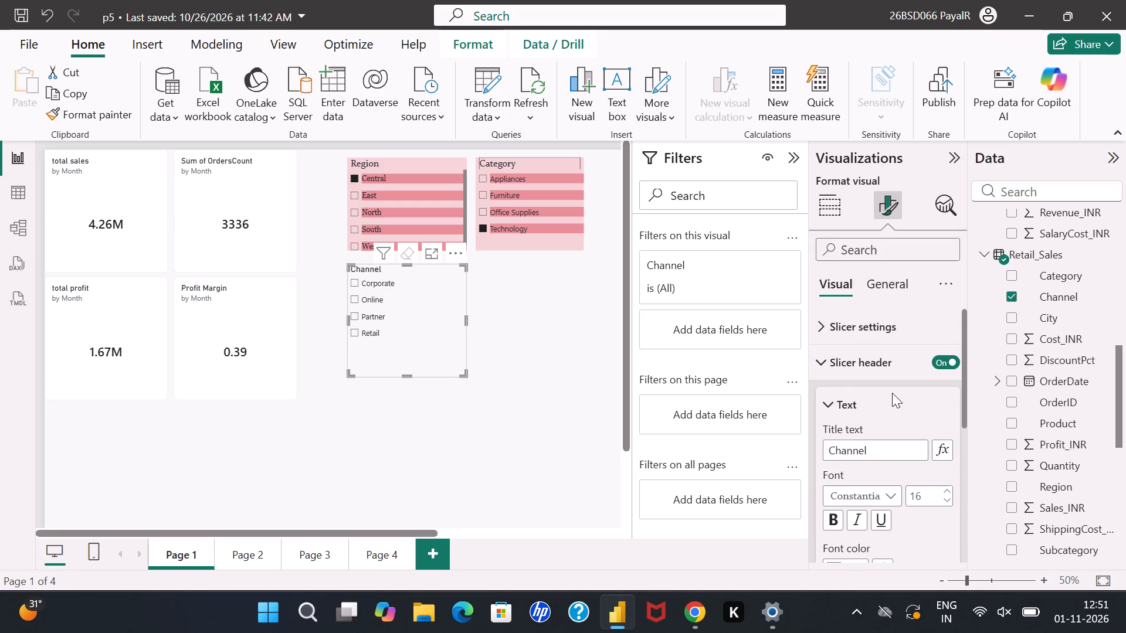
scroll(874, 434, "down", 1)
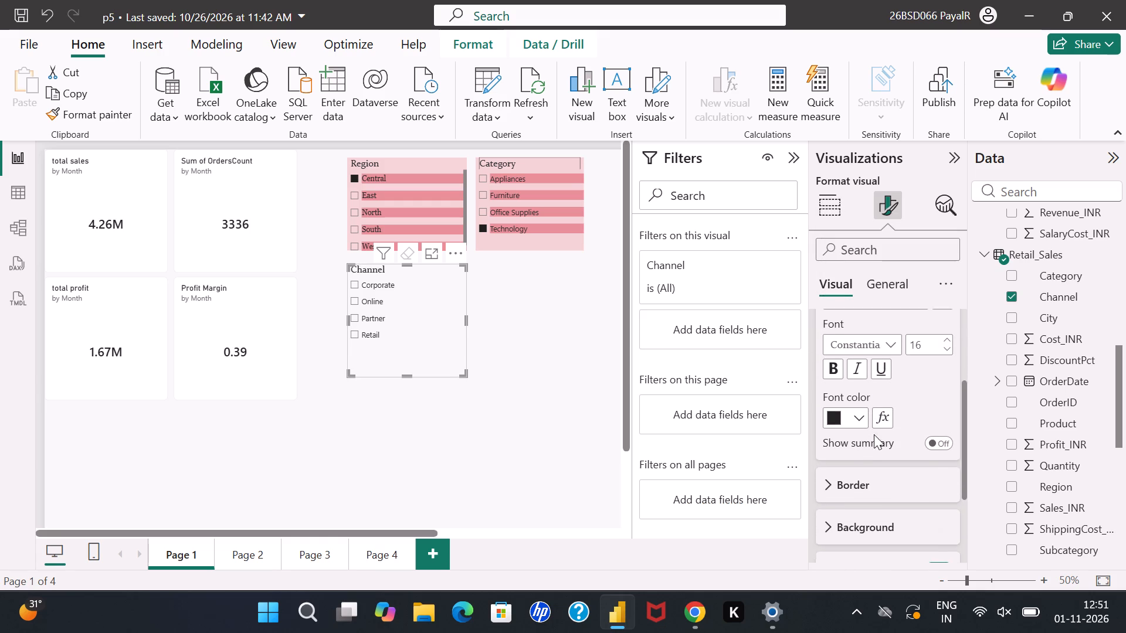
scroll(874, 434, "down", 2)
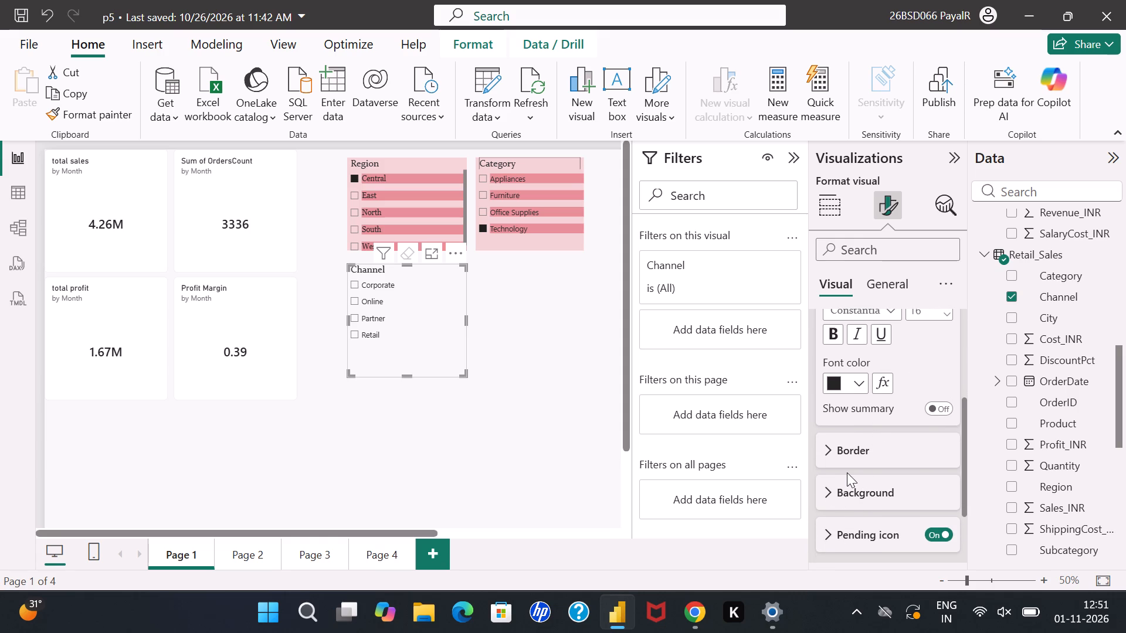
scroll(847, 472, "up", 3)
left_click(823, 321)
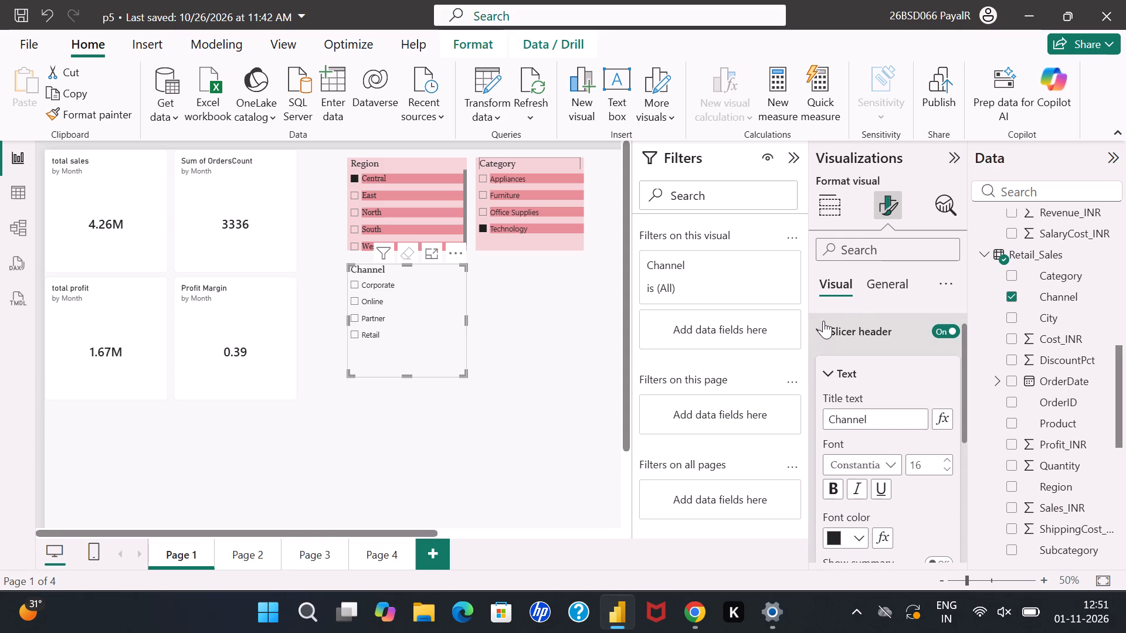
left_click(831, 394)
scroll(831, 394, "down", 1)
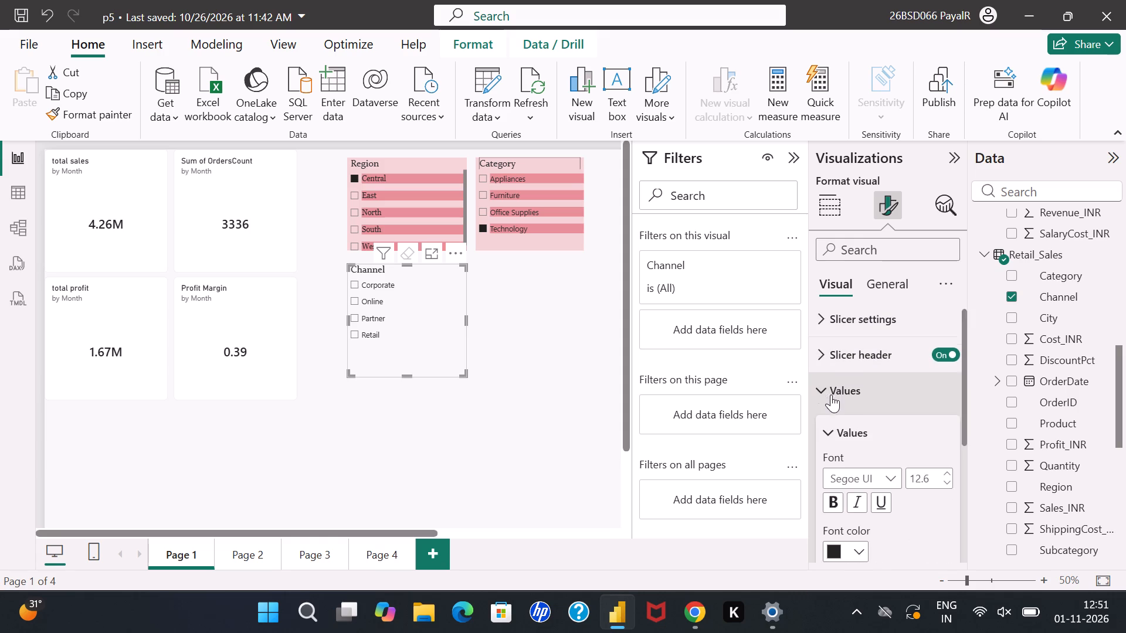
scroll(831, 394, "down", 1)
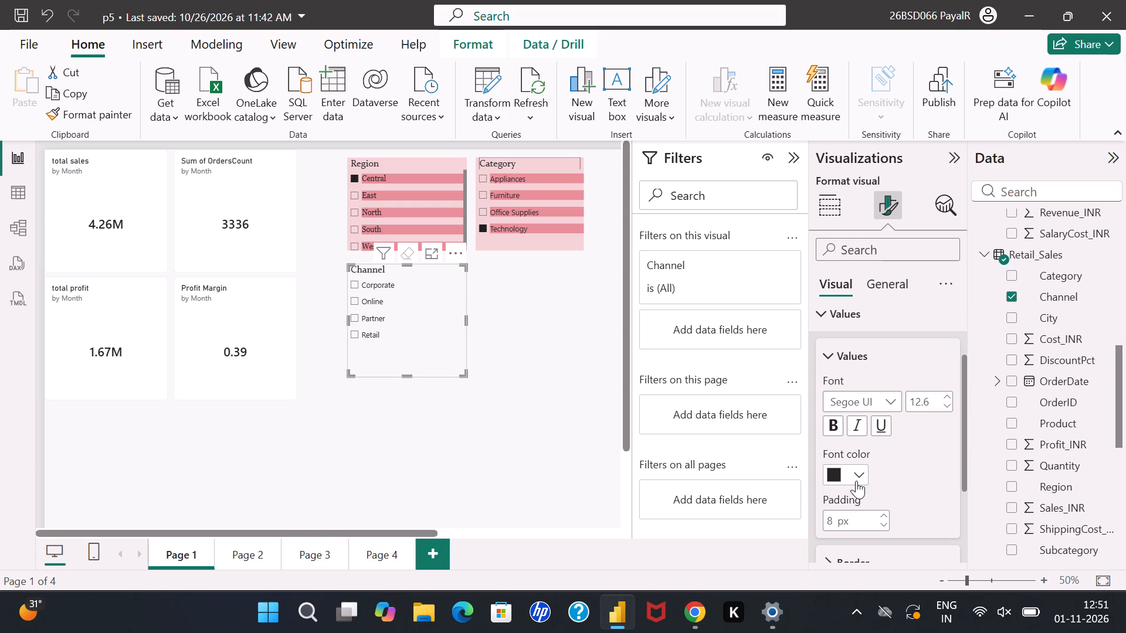
Turn on the Channel slicer's overall background with the lightest red theme colour at 40% transparency.
left_click(893, 280)
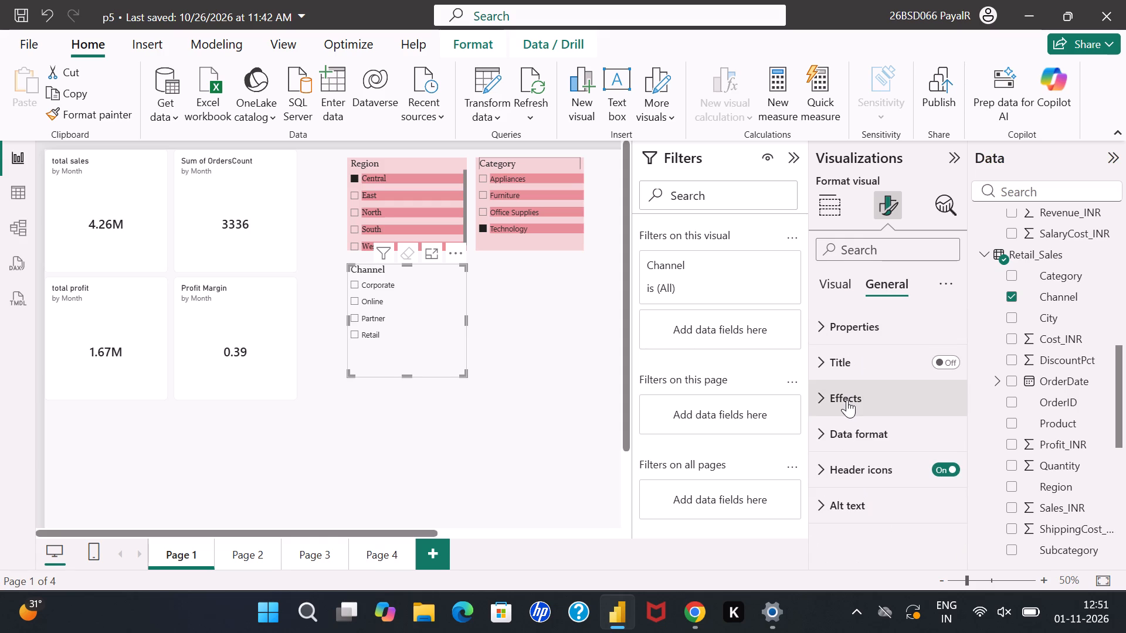
left_click(847, 400)
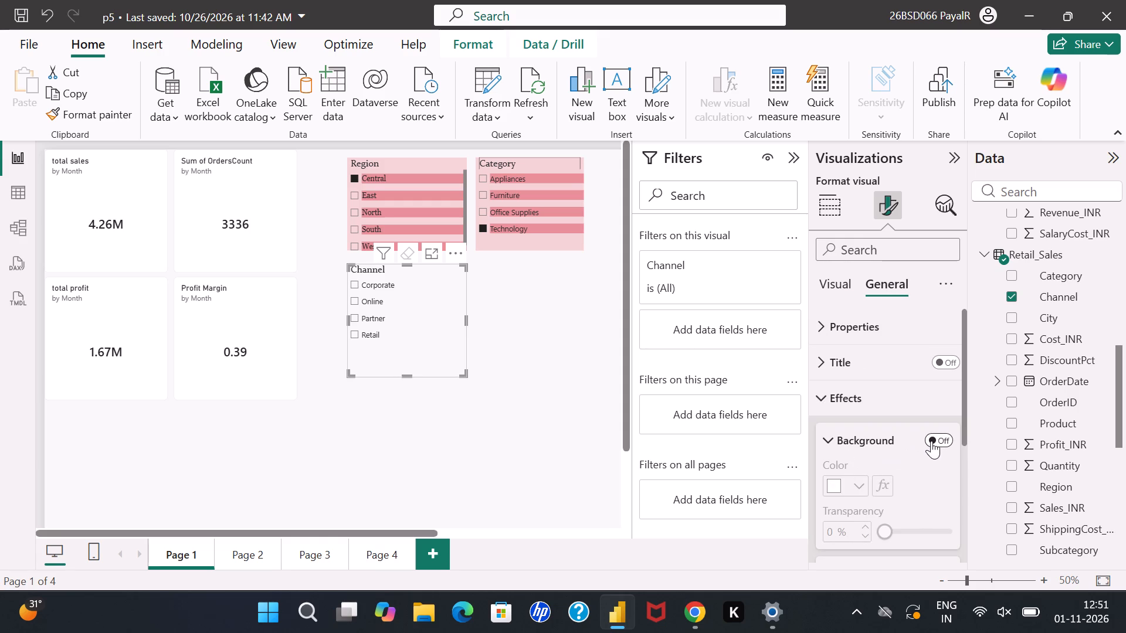
left_click(931, 441)
left_click(863, 490)
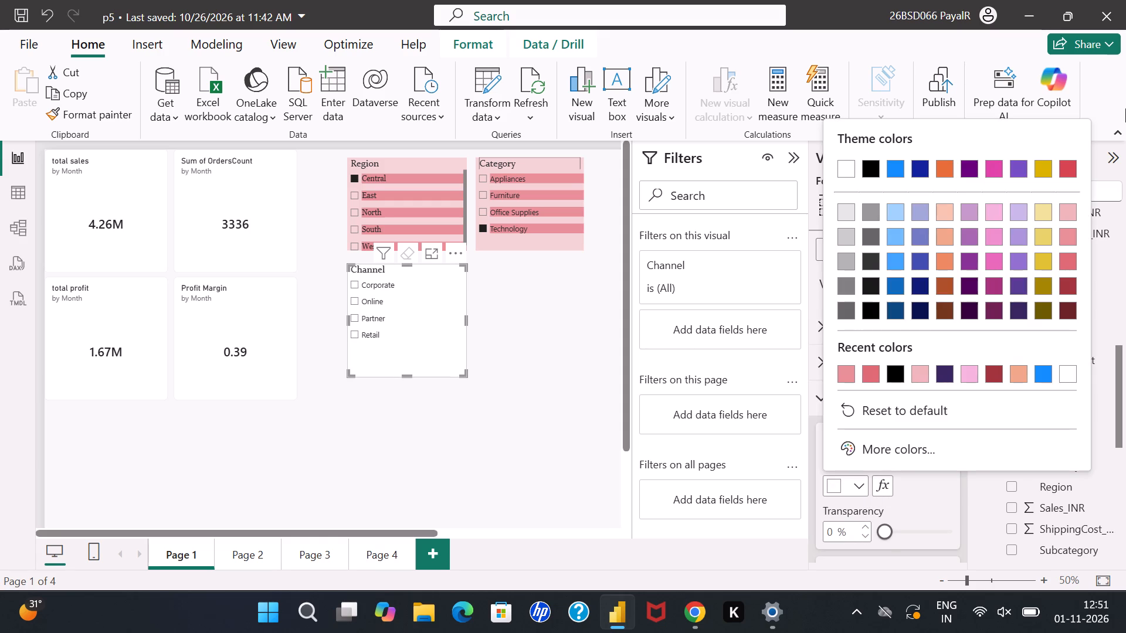
left_click(1060, 209)
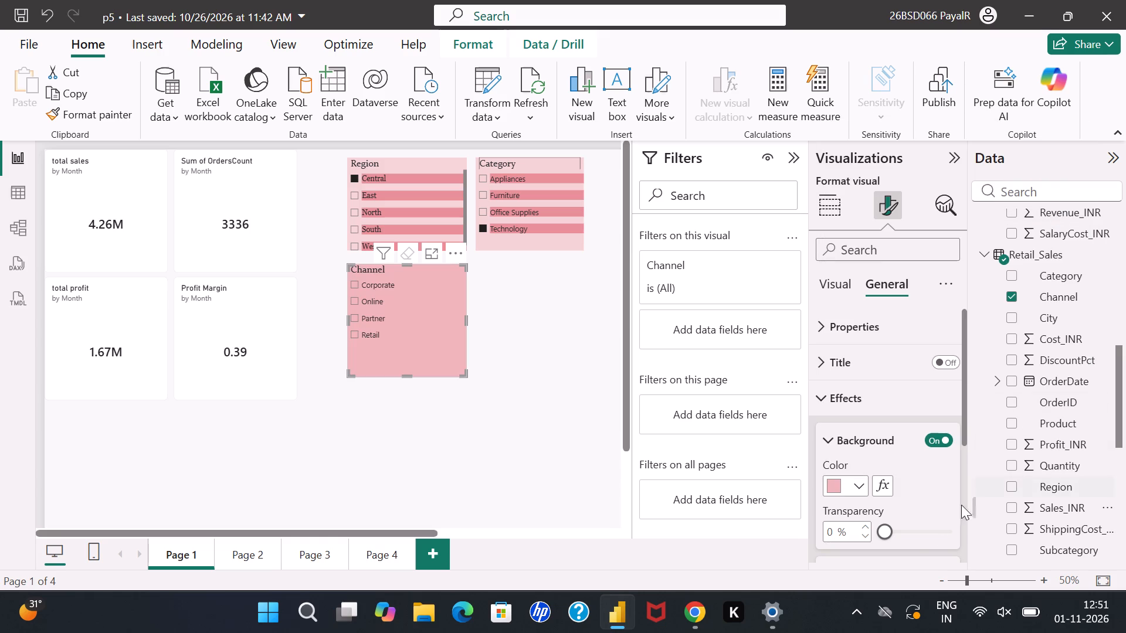
left_click(910, 531)
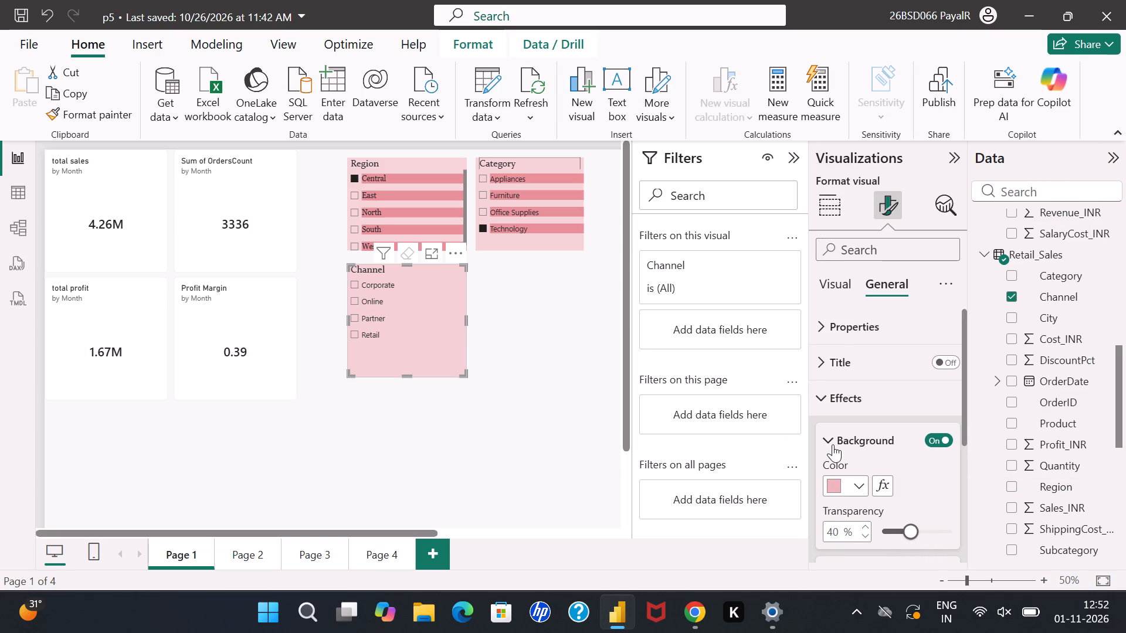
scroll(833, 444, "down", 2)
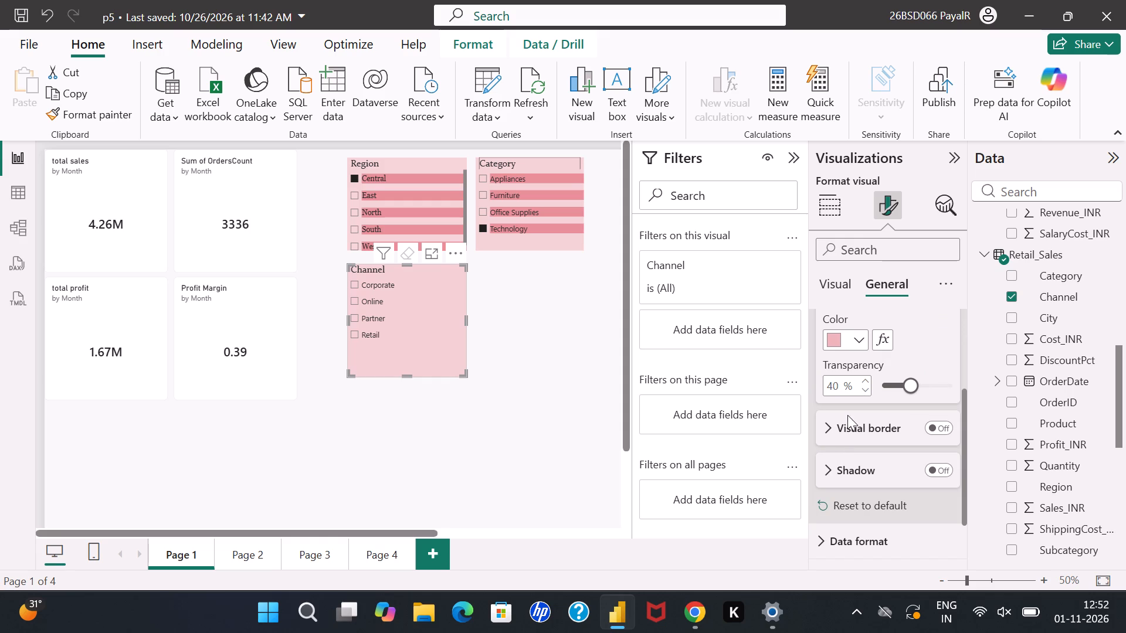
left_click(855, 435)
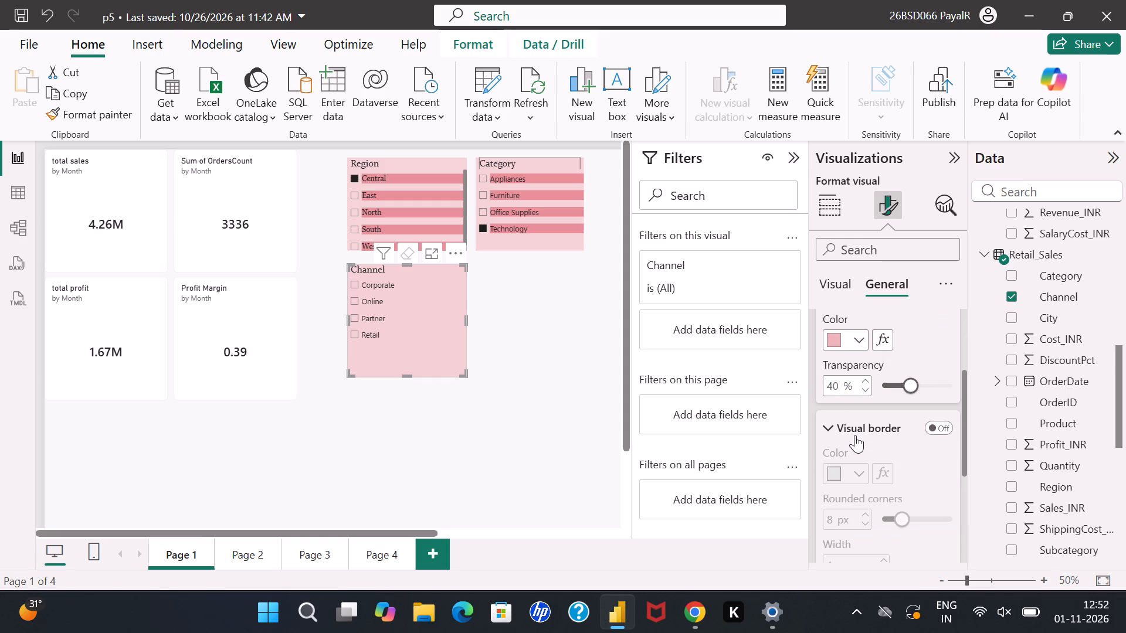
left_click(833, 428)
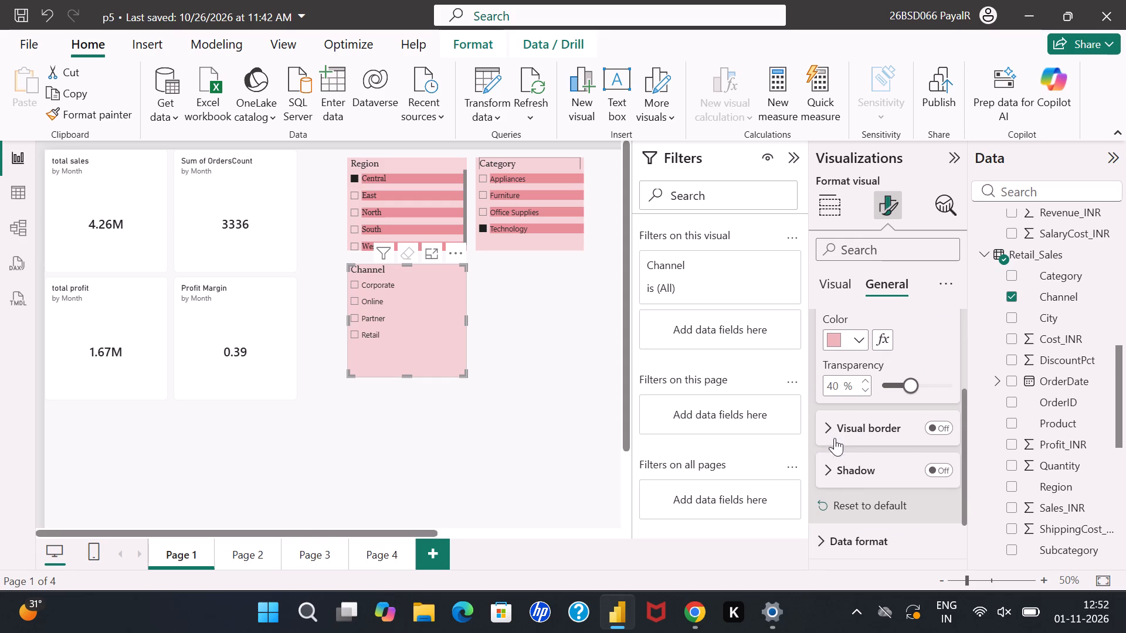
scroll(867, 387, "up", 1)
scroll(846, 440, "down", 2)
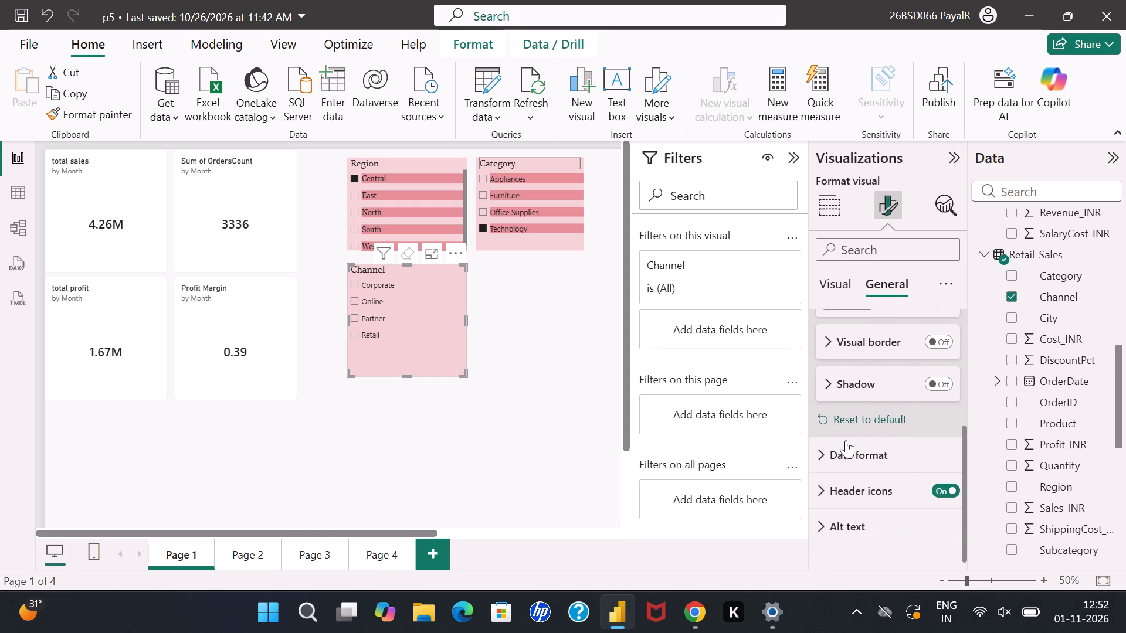
Set the background colour of the Channel slicer's values to the medium red theme shade used in the Region slicer.
left_click(843, 289)
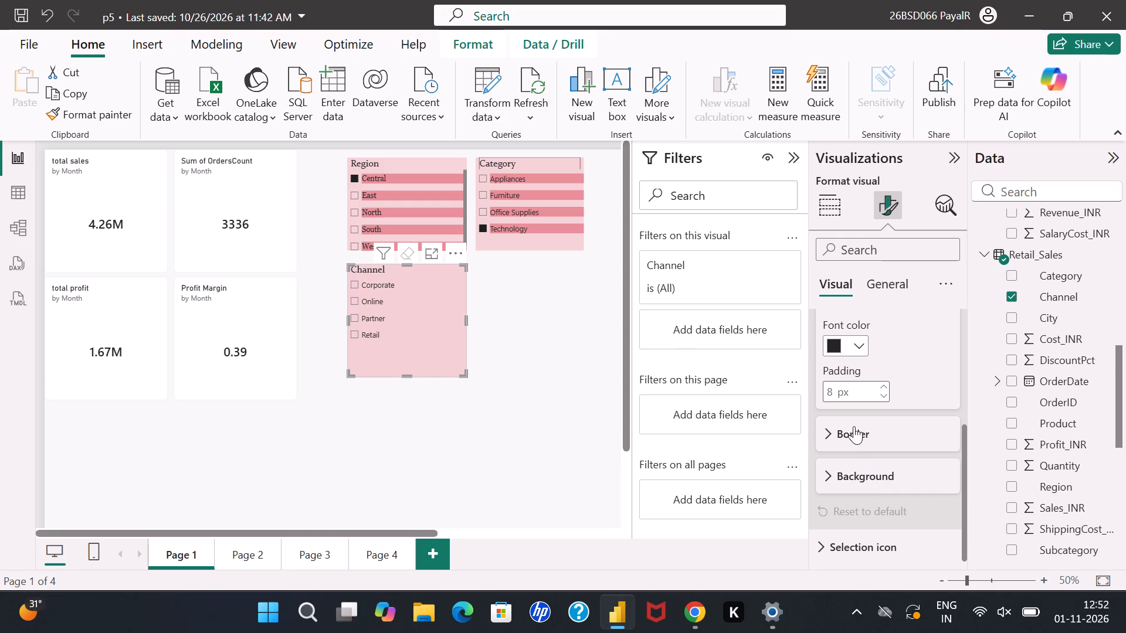
scroll(844, 394, "right", 1)
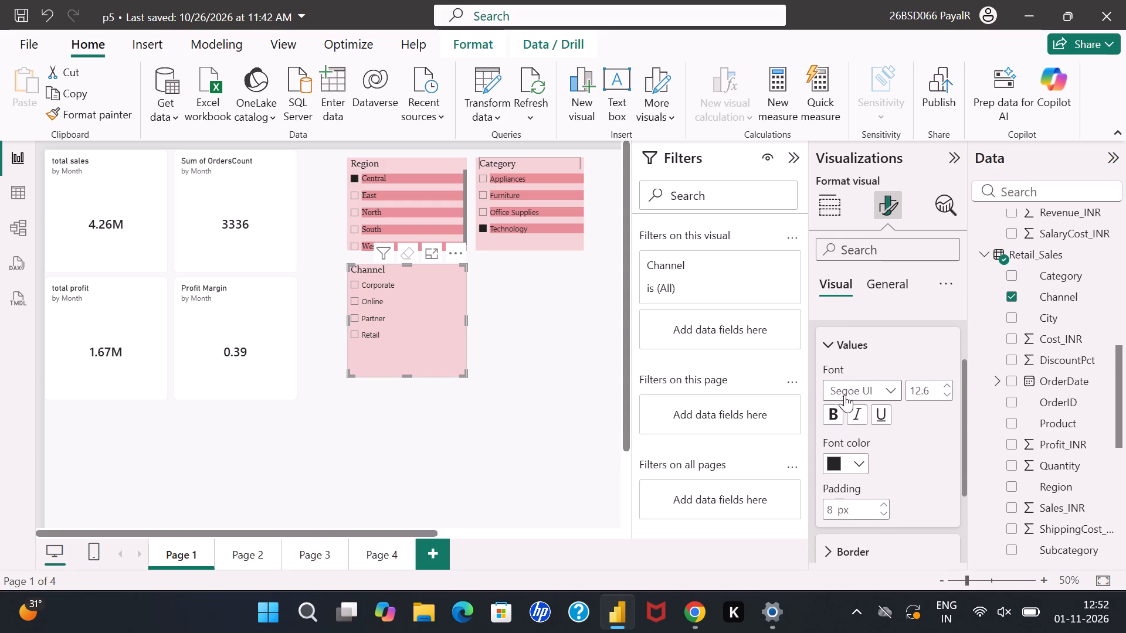
scroll(844, 394, "right", 1)
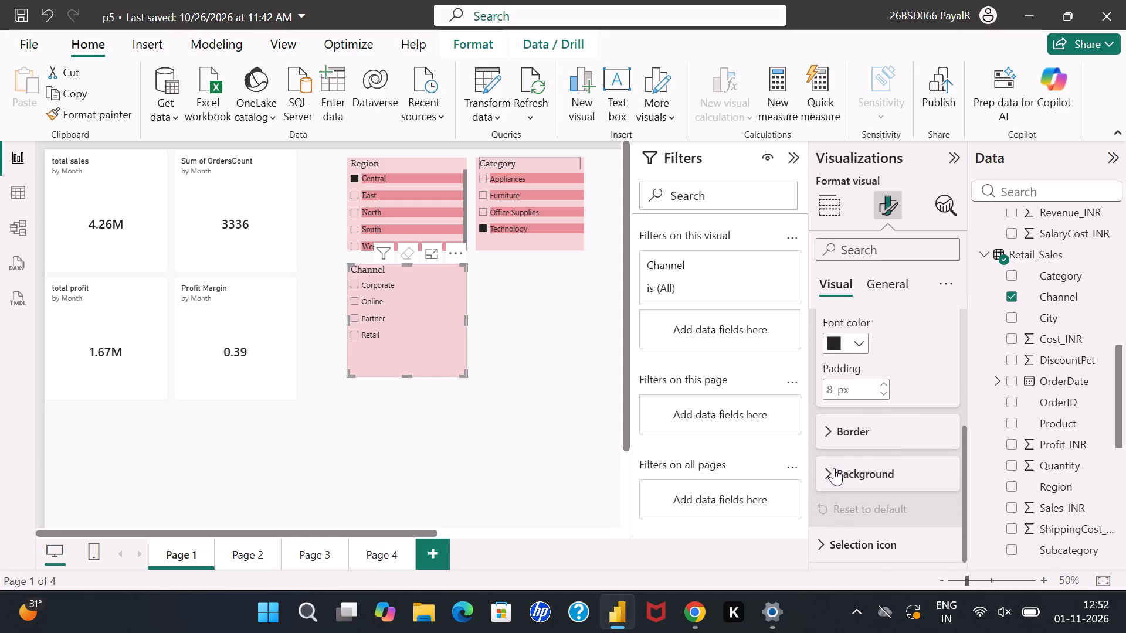
left_click(834, 468)
left_click(859, 520)
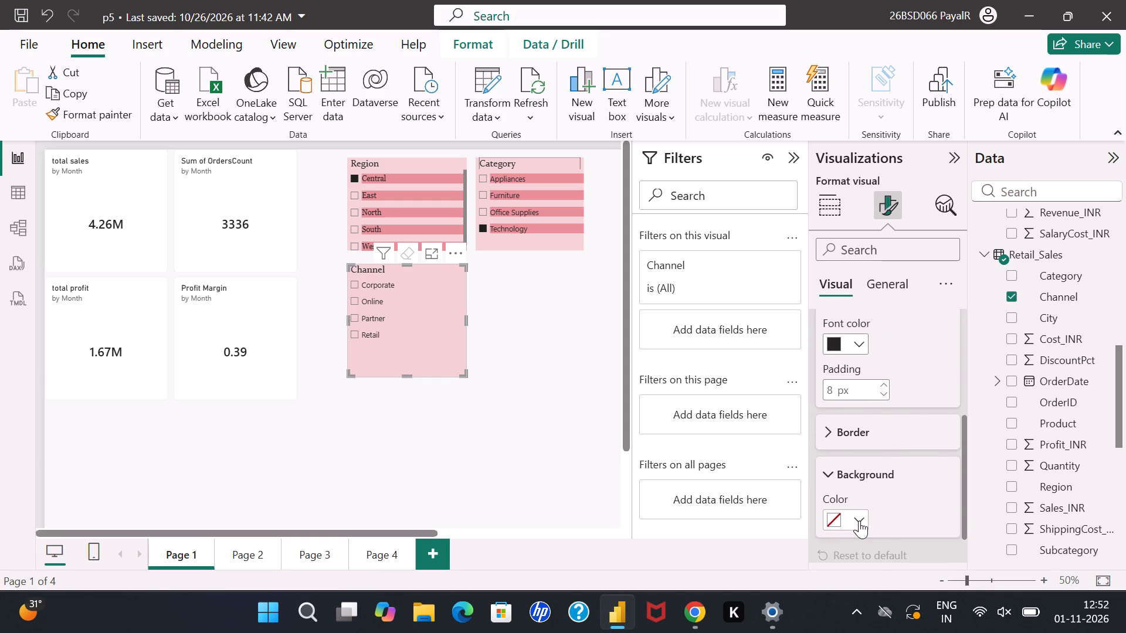
left_click(1064, 269)
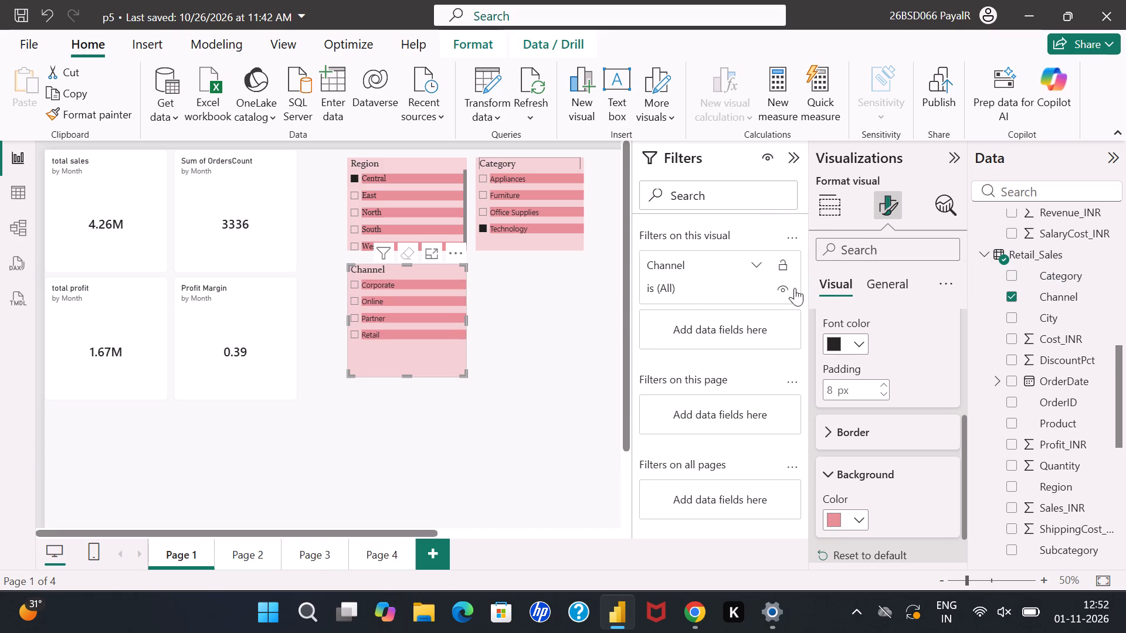
left_click(517, 347)
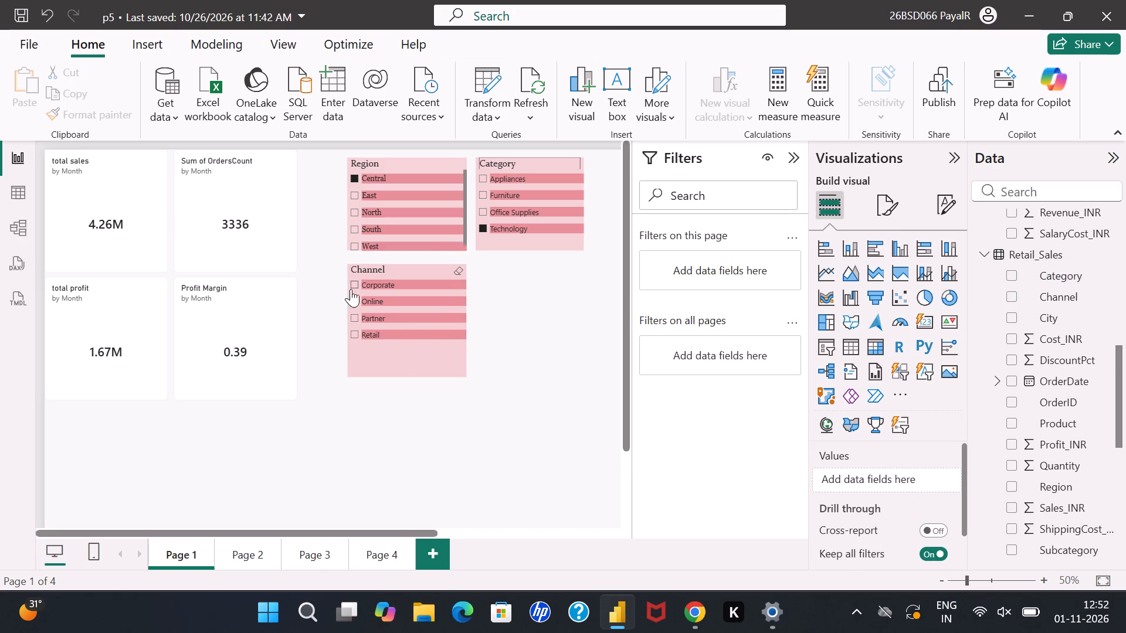
Filter the page to Partner using the Channel slicer.
left_click(356, 314)
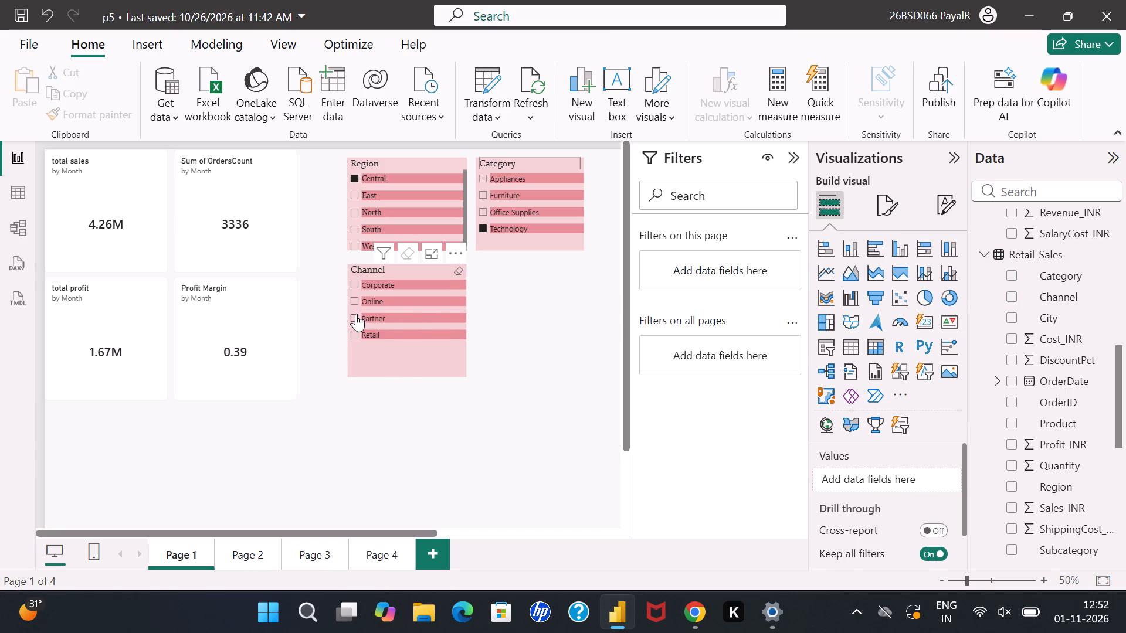
left_click(481, 321)
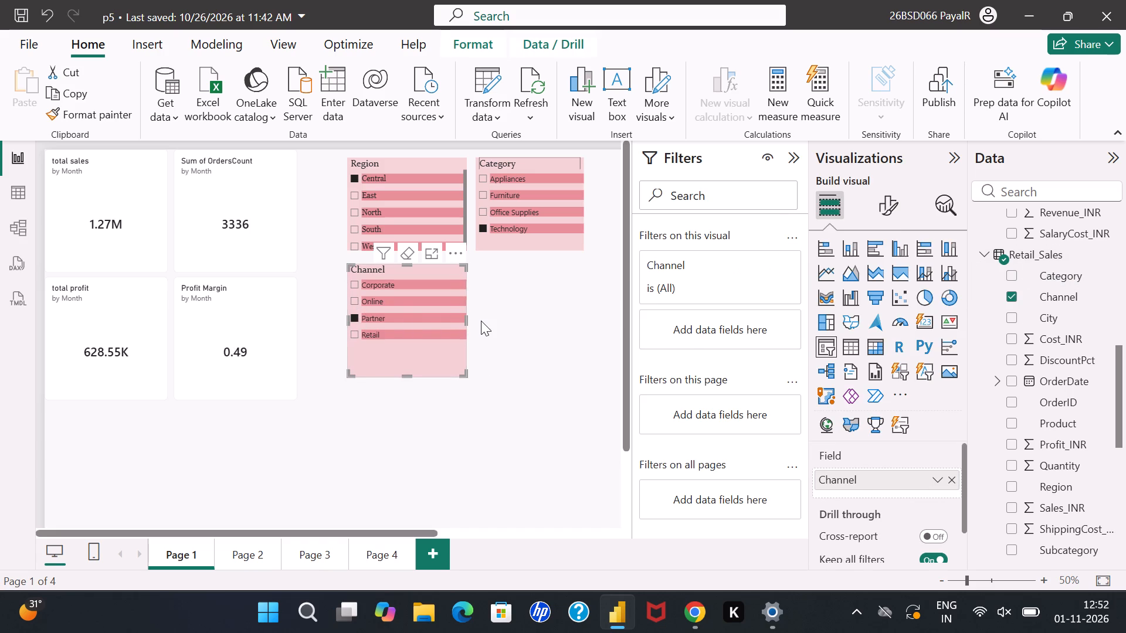
Examine the Category slicer's general effects settings, including its background colour and transparency, visual border and shadow.
left_click(558, 247)
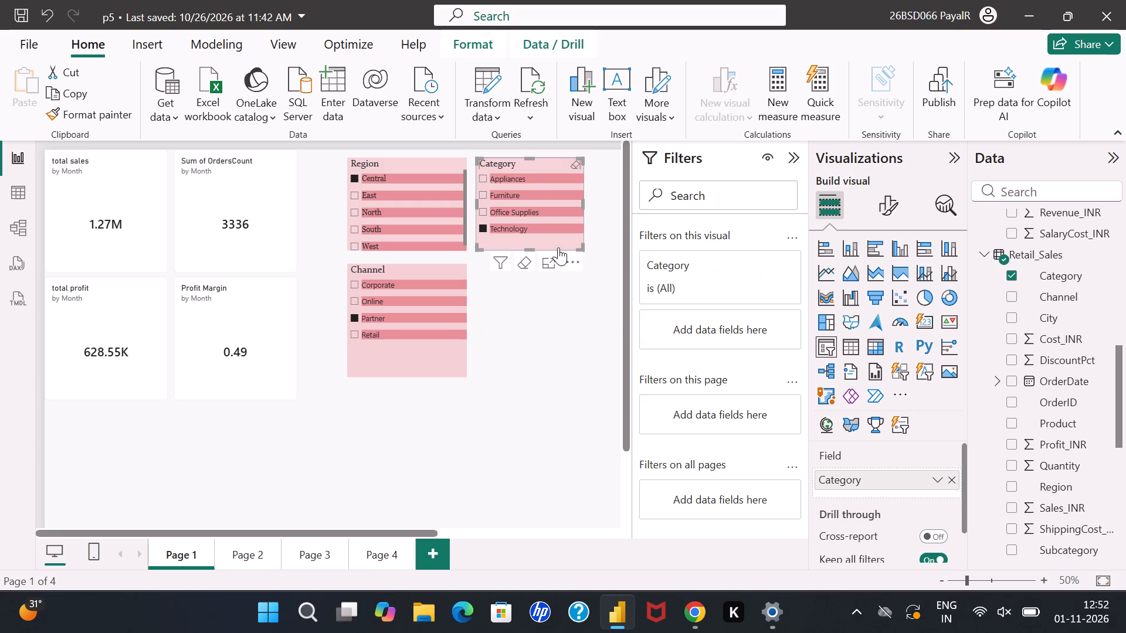
left_click(897, 206)
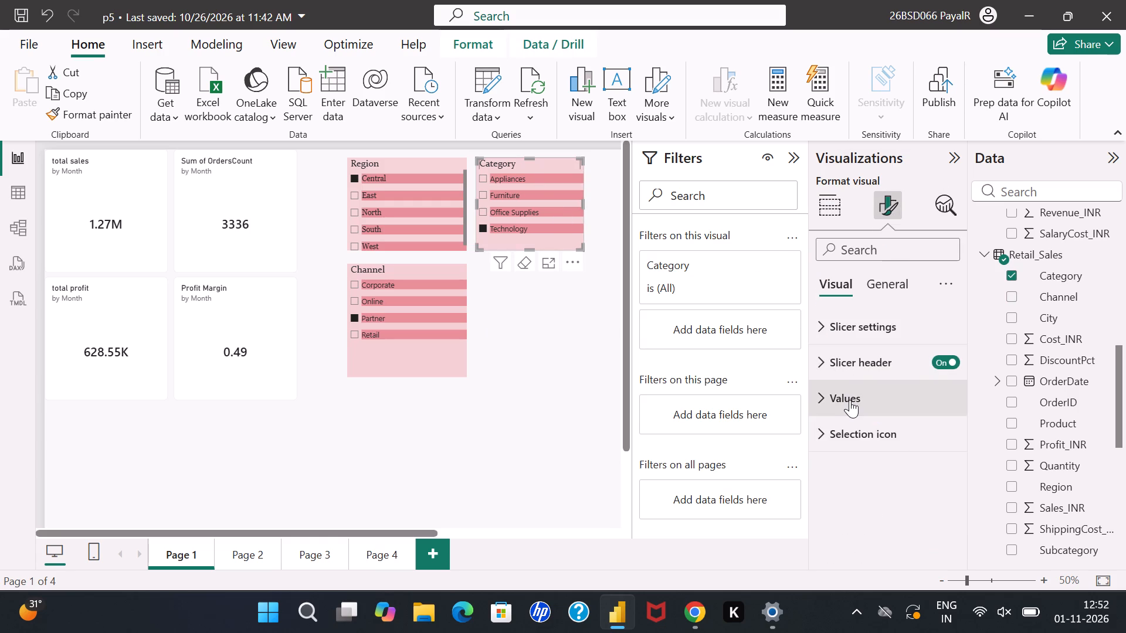
left_click(884, 295)
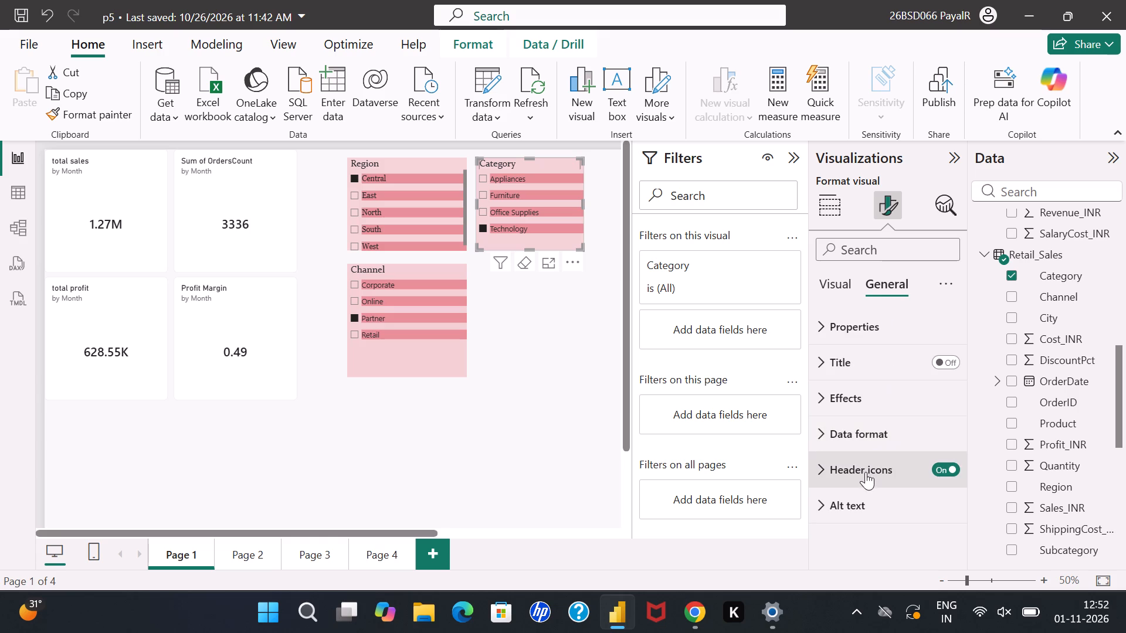
left_click(877, 396)
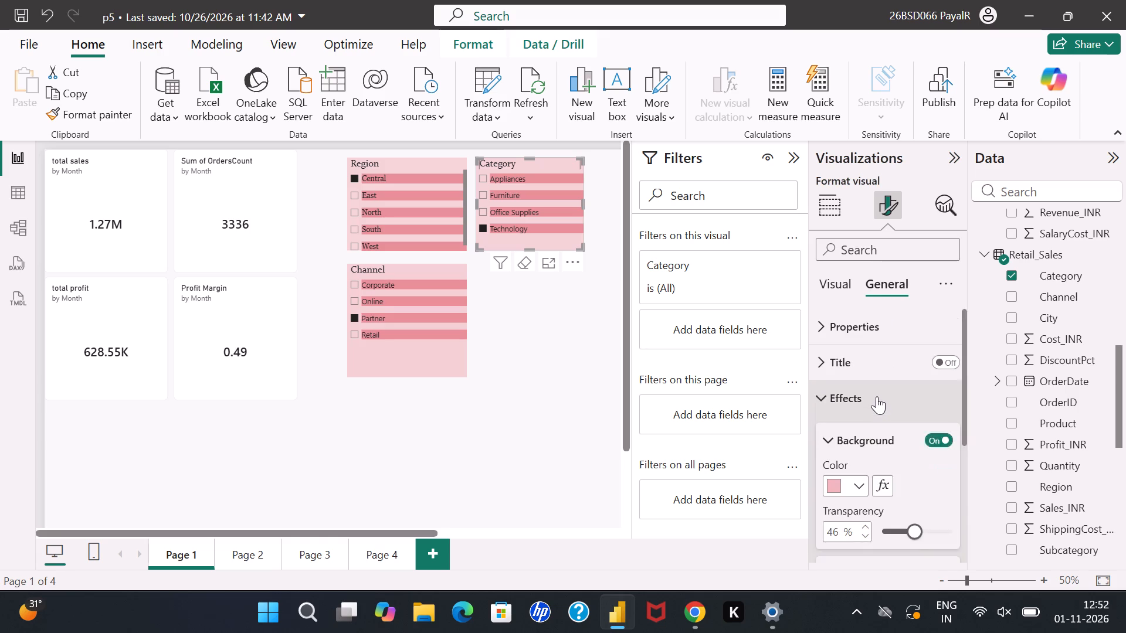
scroll(877, 396, "down", 3)
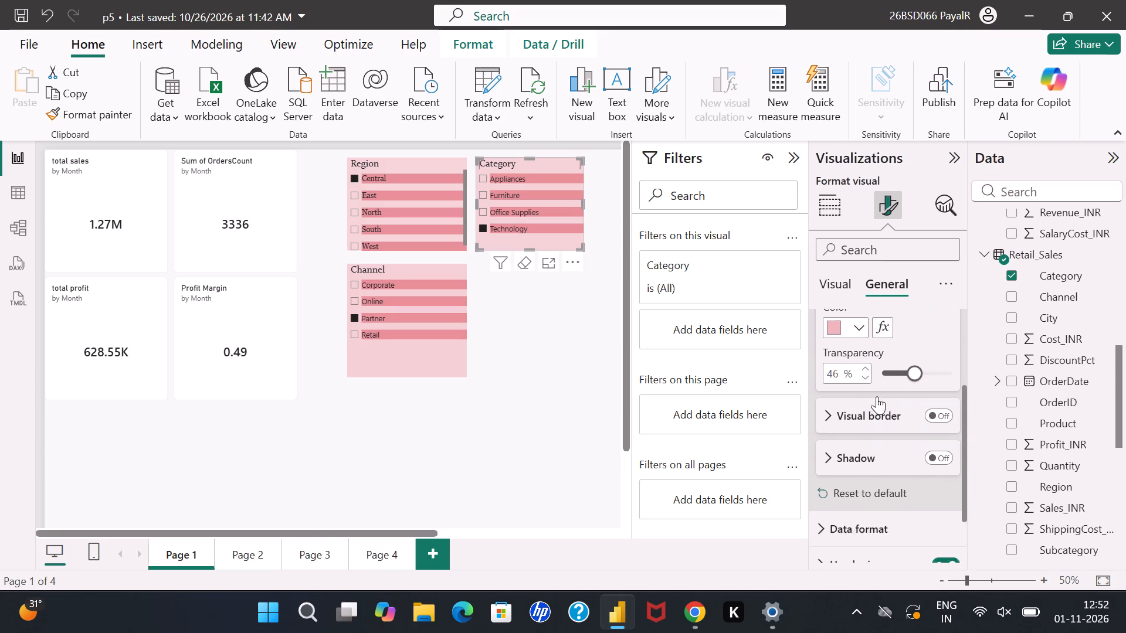
scroll(877, 396, "down", 1)
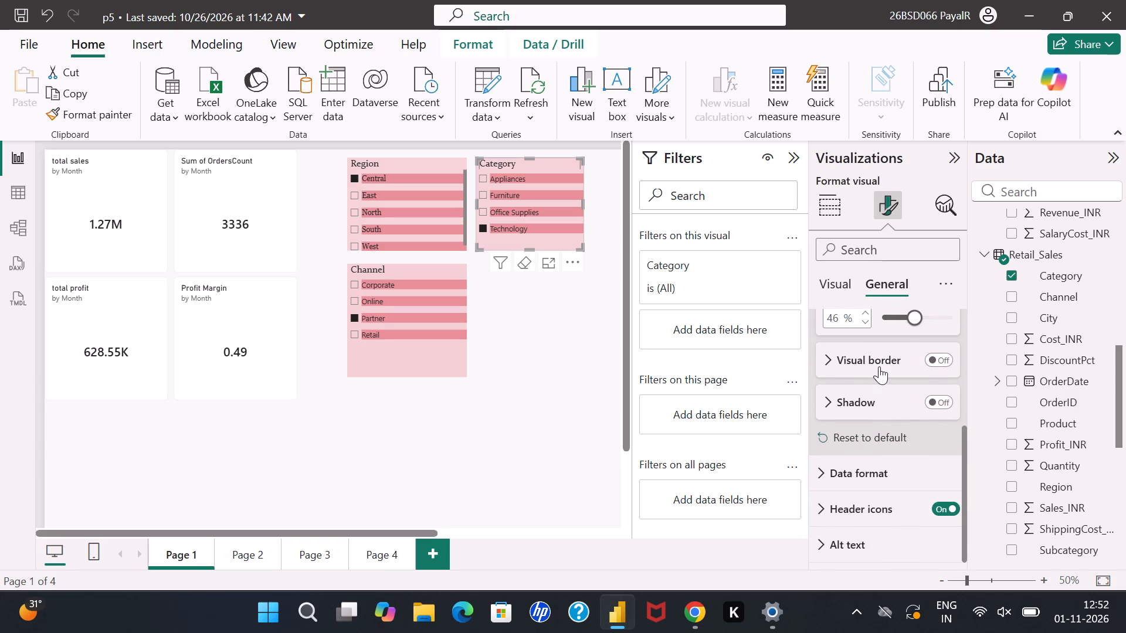
scroll(879, 365, "up", 2)
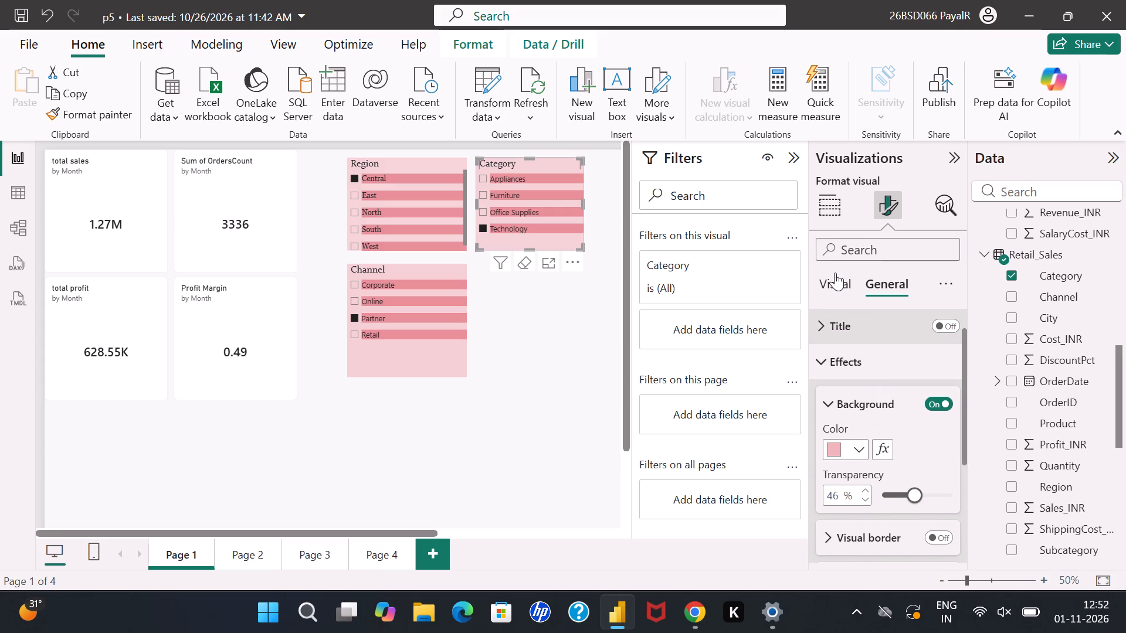
Review the Category slicer's value formatting, including font, padding and border settings.
left_click(835, 273)
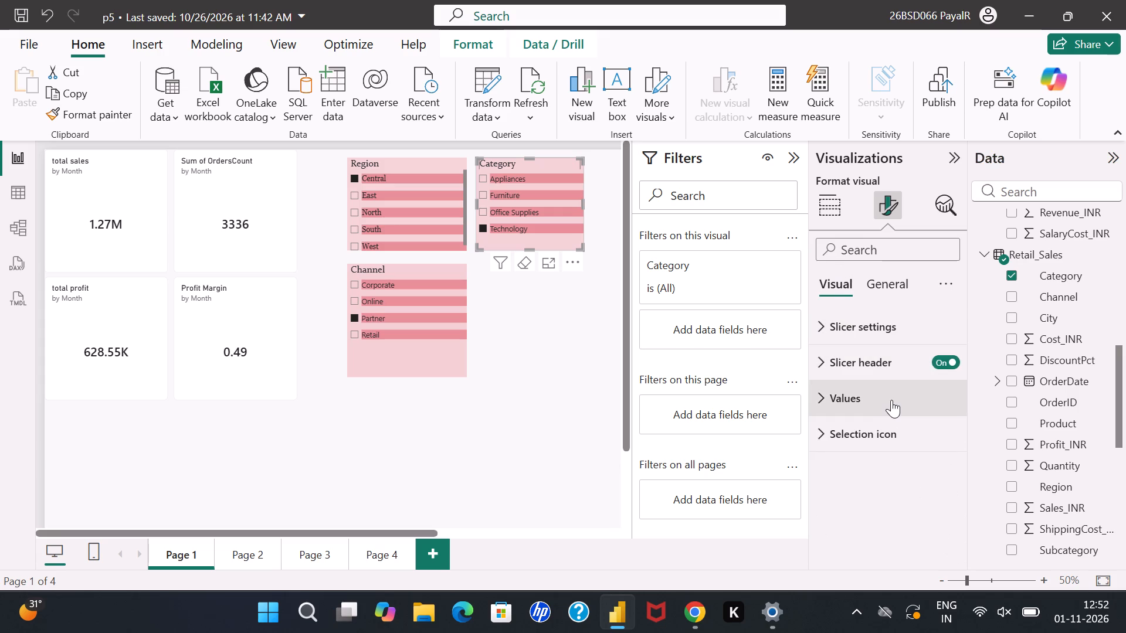
left_click(887, 383)
scroll(887, 383, "up", 1)
scroll(887, 383, "down", 1)
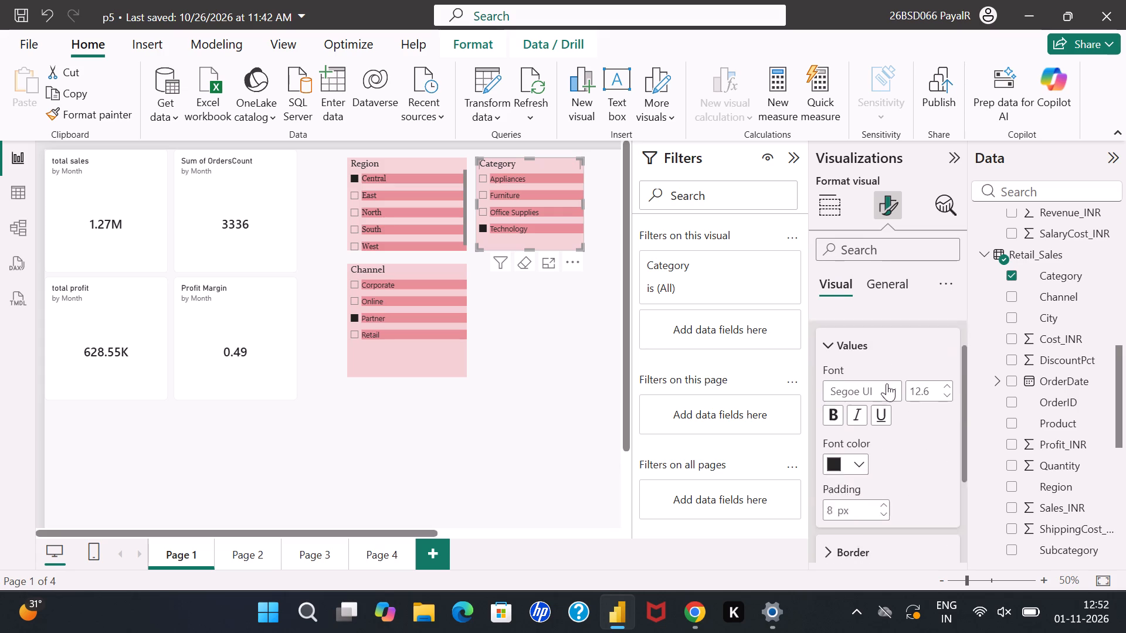
scroll(887, 383, "down", 1)
left_click(863, 474)
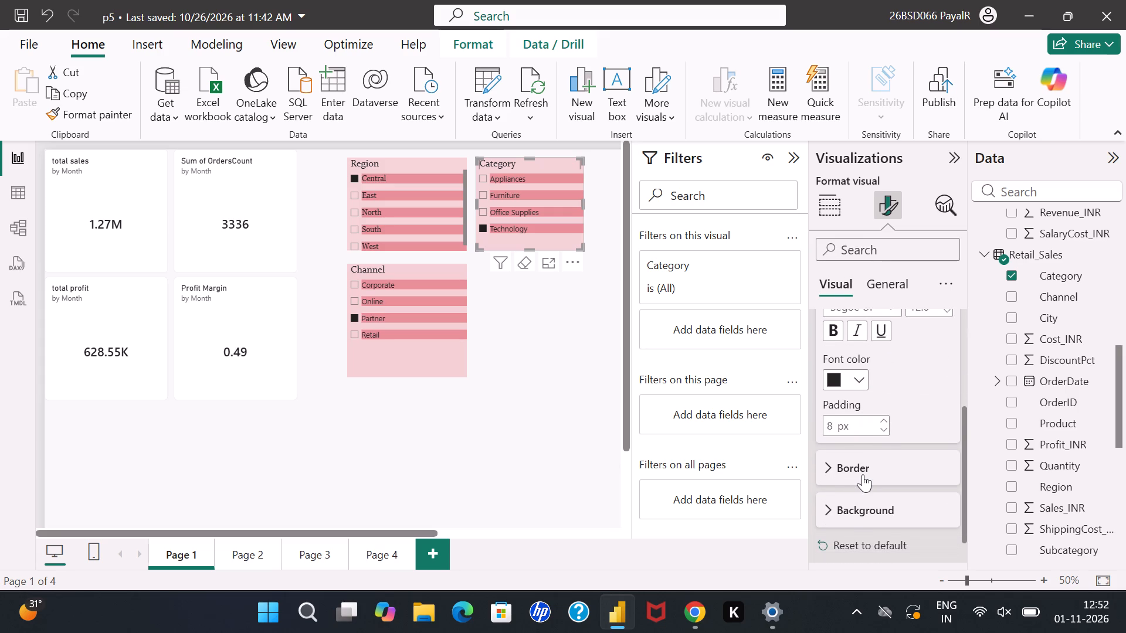
scroll(850, 467, "down", 2)
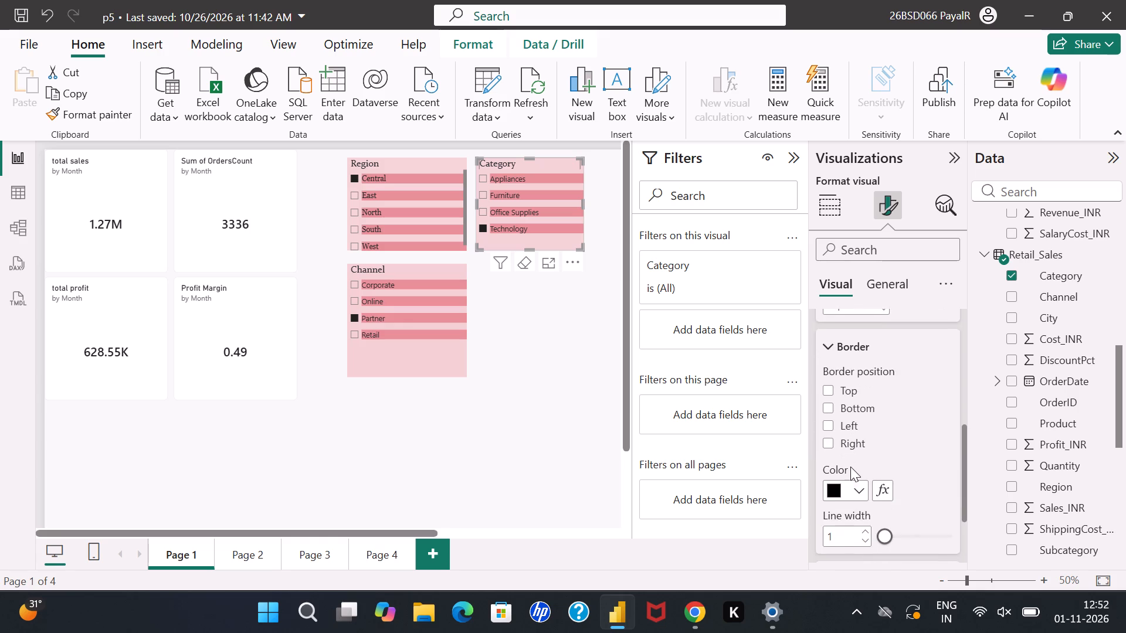
scroll(850, 467, "down", 3)
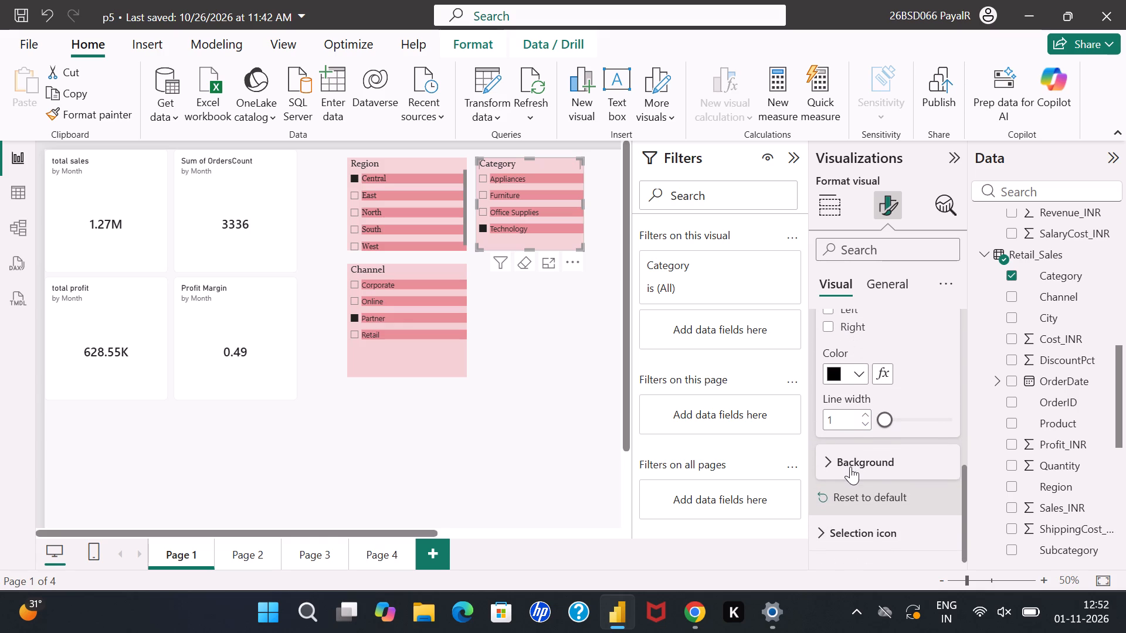
scroll(850, 467, "down", 1)
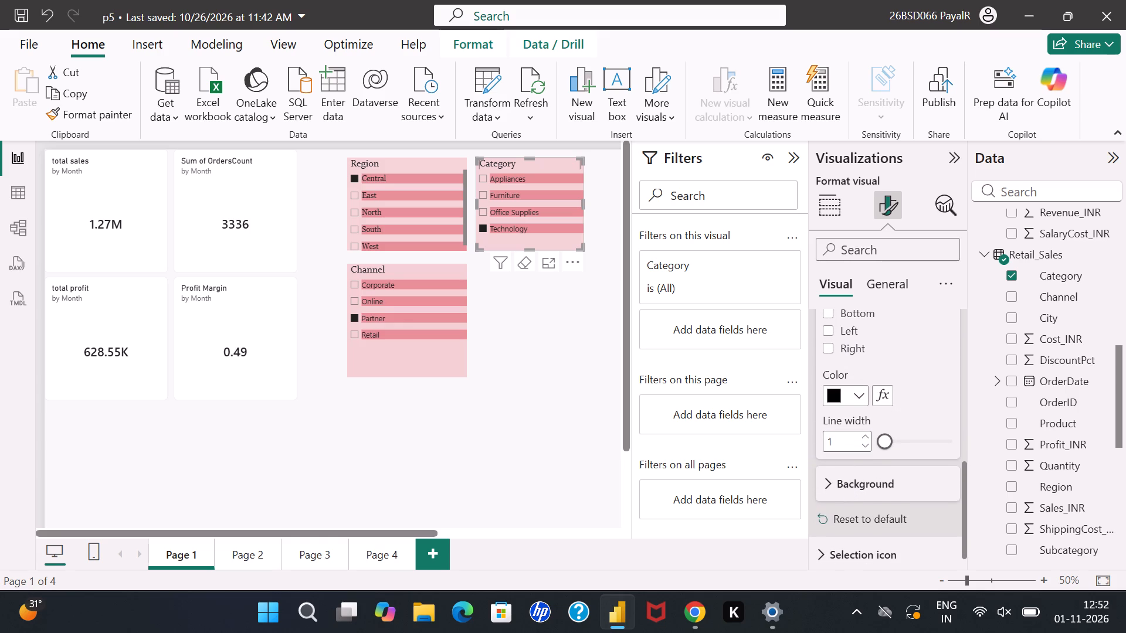
scroll(839, 443, "left", 3)
left_click(557, 393)
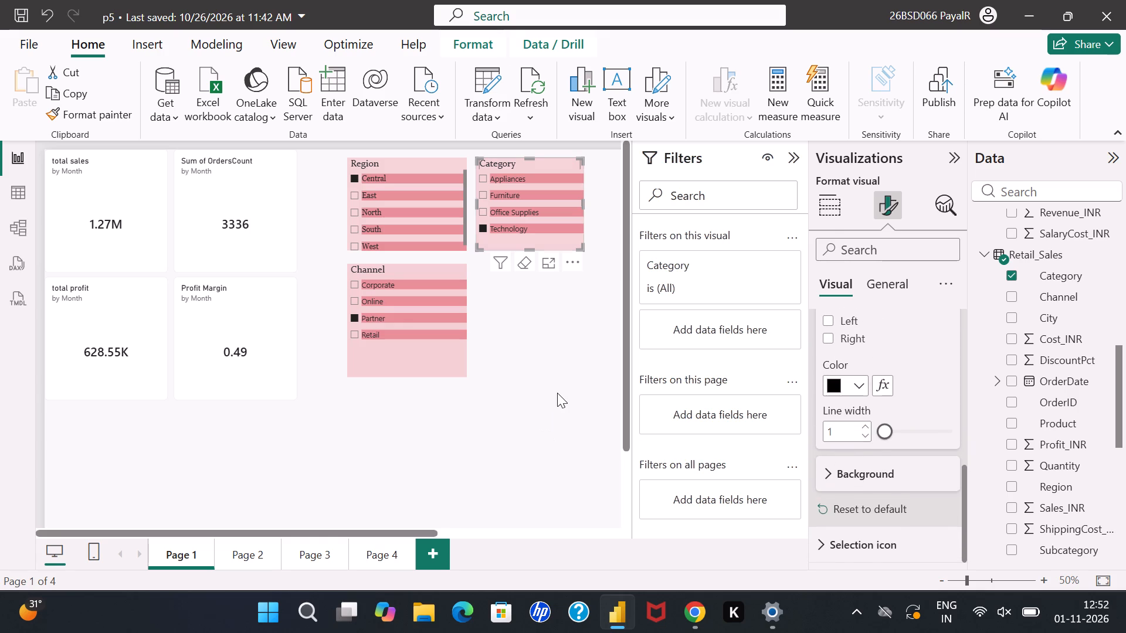
Move the Channel slicer up close beneath the Region slicer and reduce its height, keeping its width aligned with Region.
left_click(459, 369)
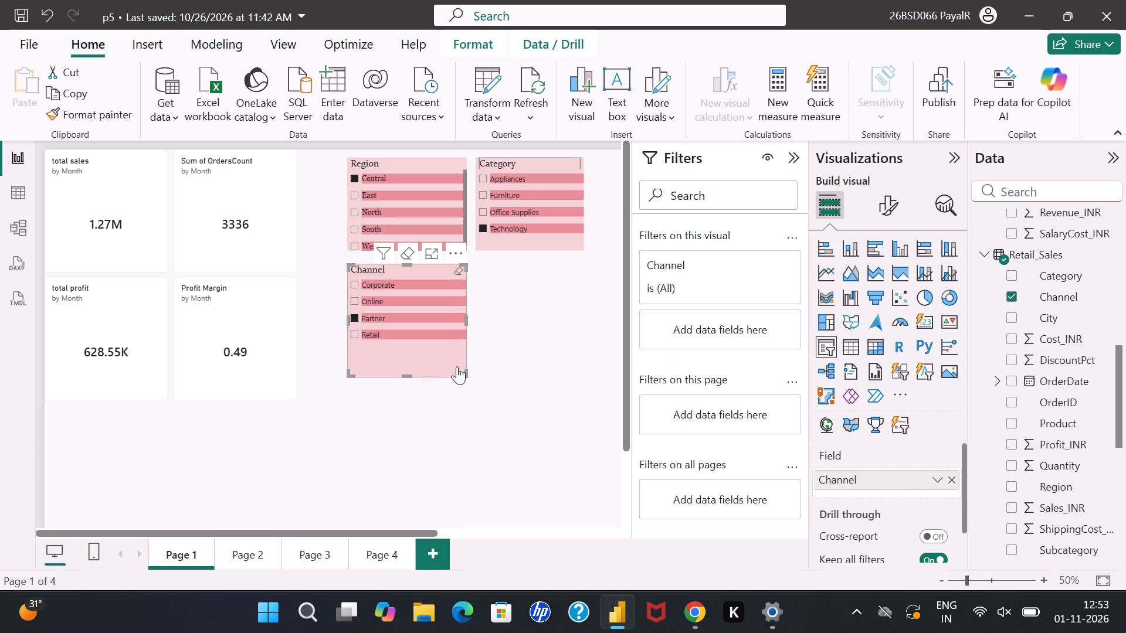
left_click_drag(462, 367, 456, 360)
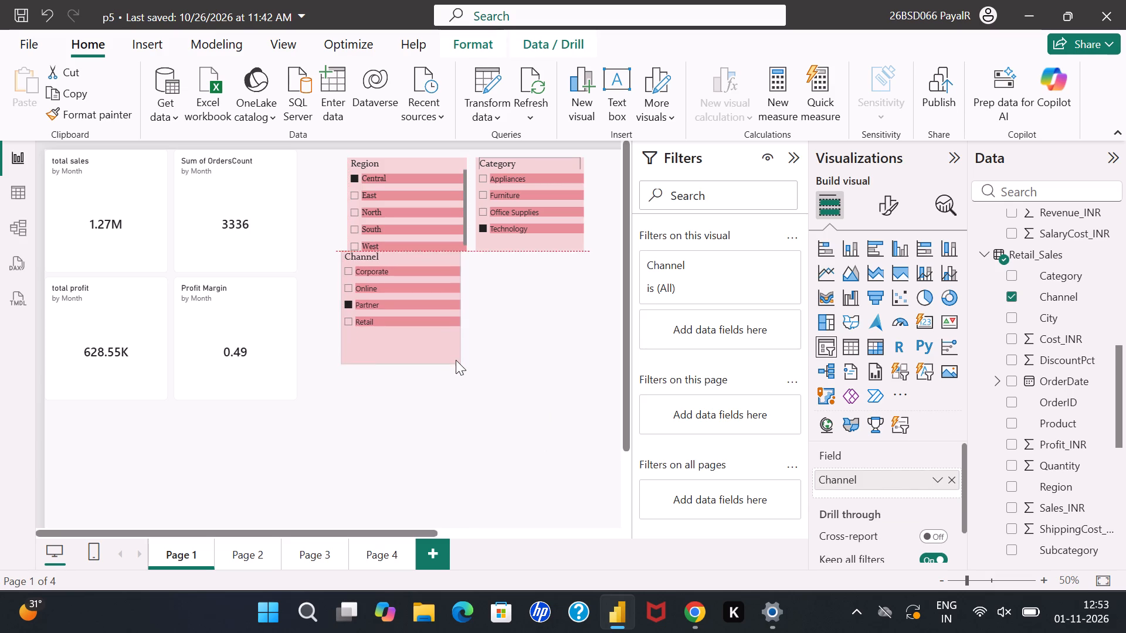
left_click_drag(456, 360, 457, 360)
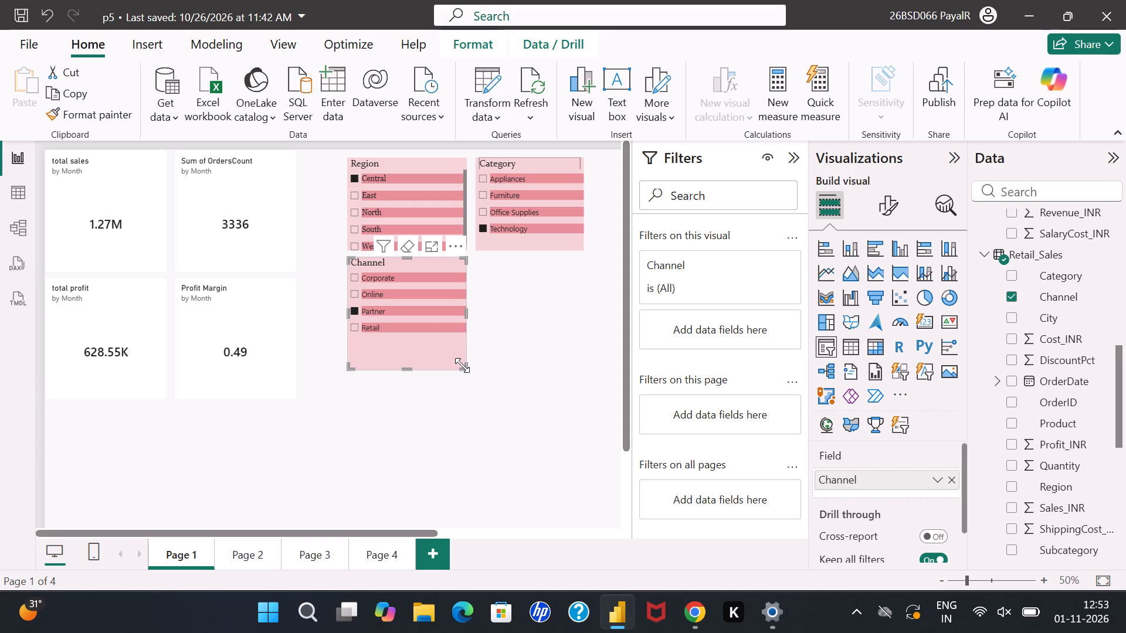
left_click_drag(462, 365, 455, 356)
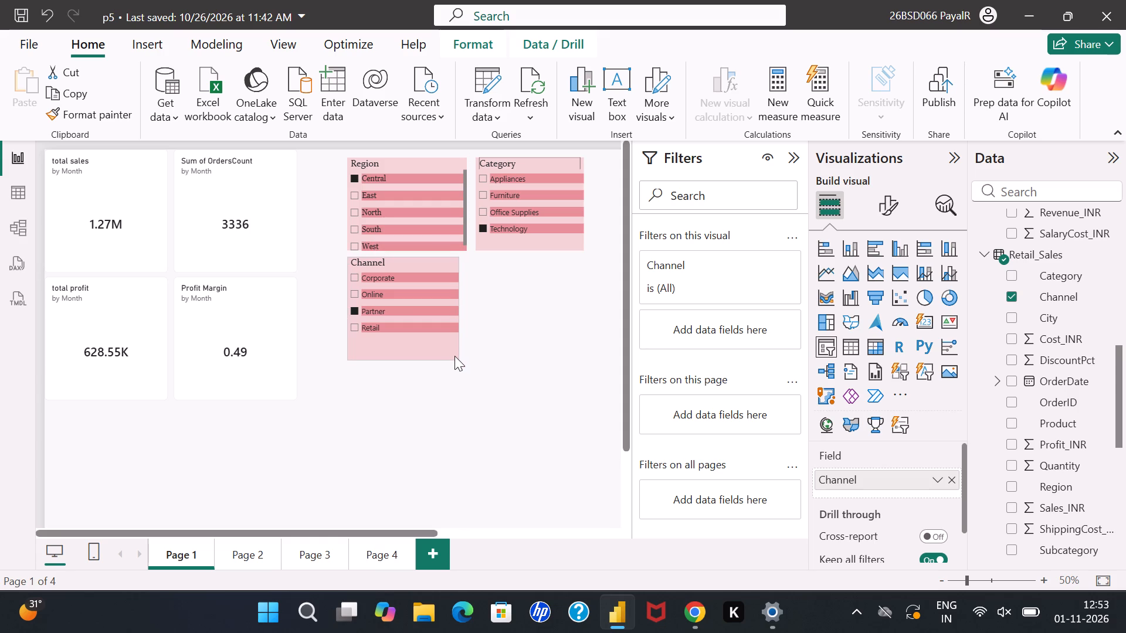
left_click_drag(455, 356, 462, 352)
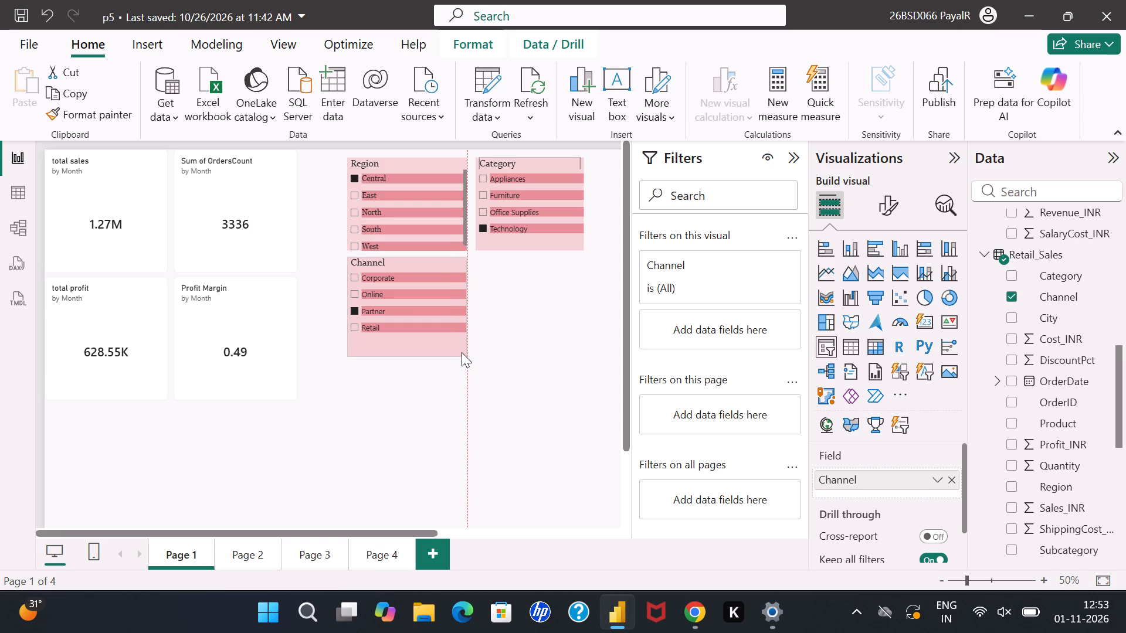
left_click_drag(462, 352, 461, 352)
left_click(461, 352)
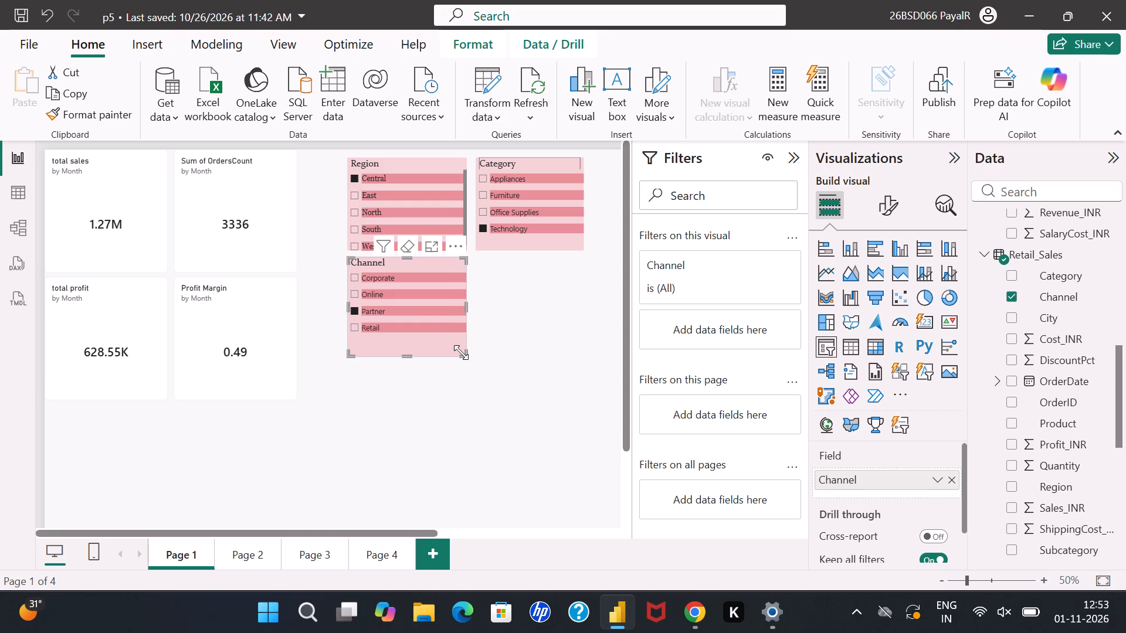
left_click(457, 384)
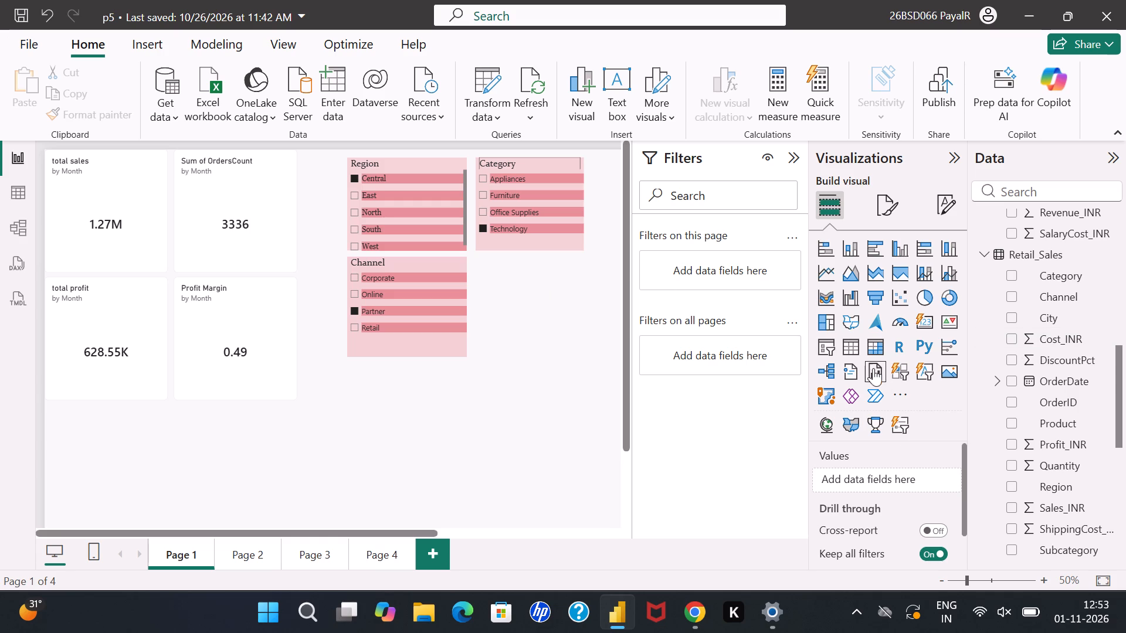
Add a new slicer beneath the Category slicer and populate it with the OrderDate field from Retail_Sales.
left_click(833, 349)
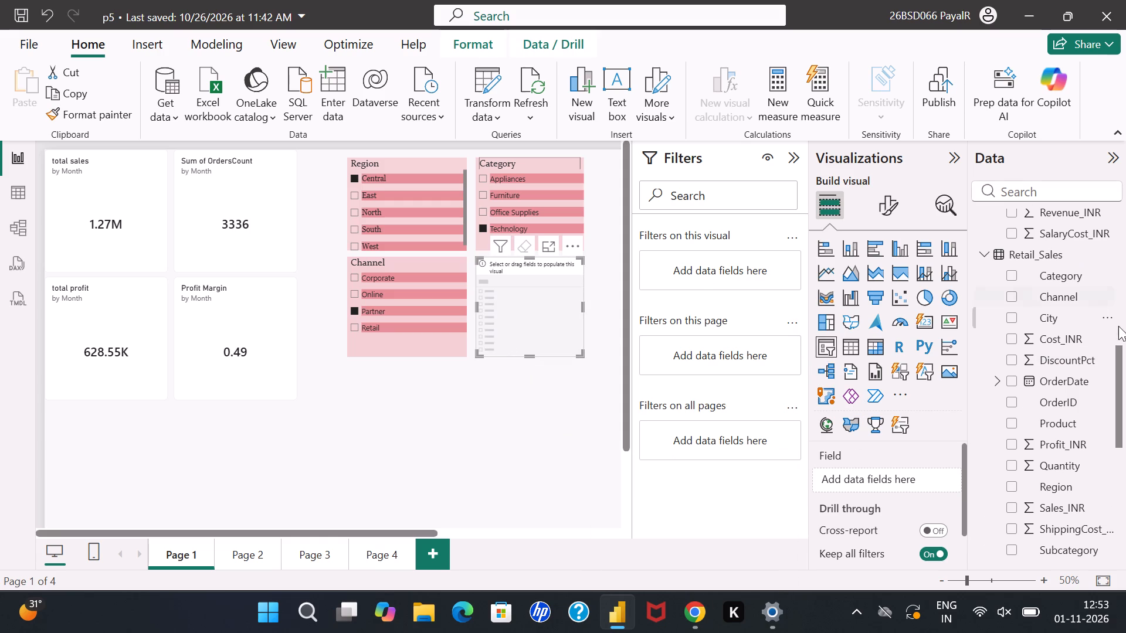
left_click_drag(1075, 376, 914, 475)
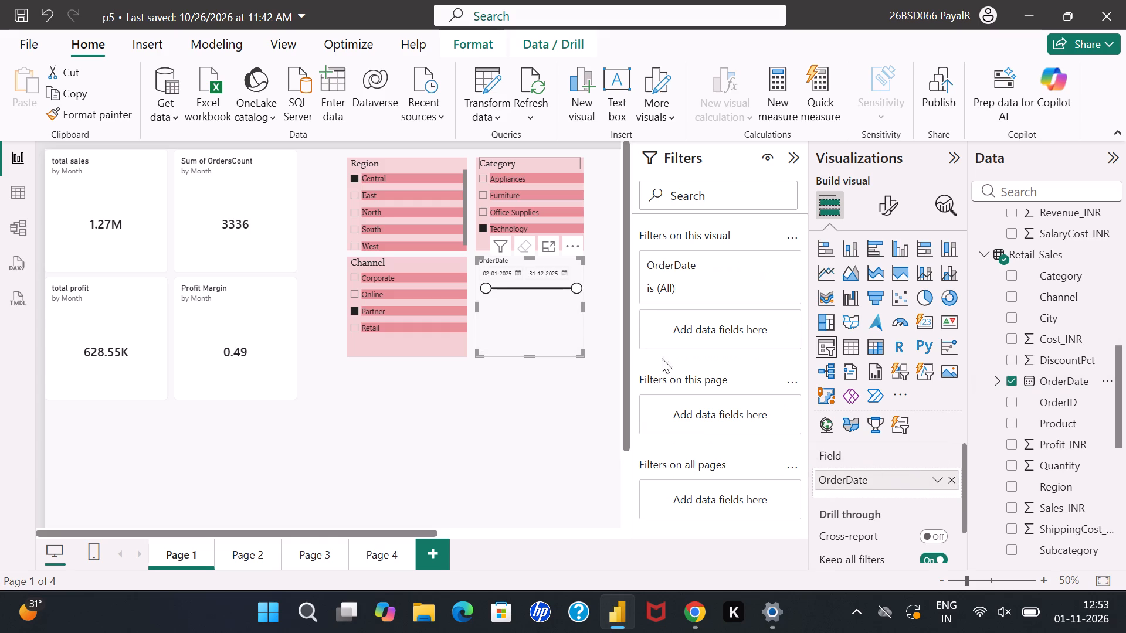
Set the OrderDate slicer's header font to Constantia at size 16.
left_click(890, 209)
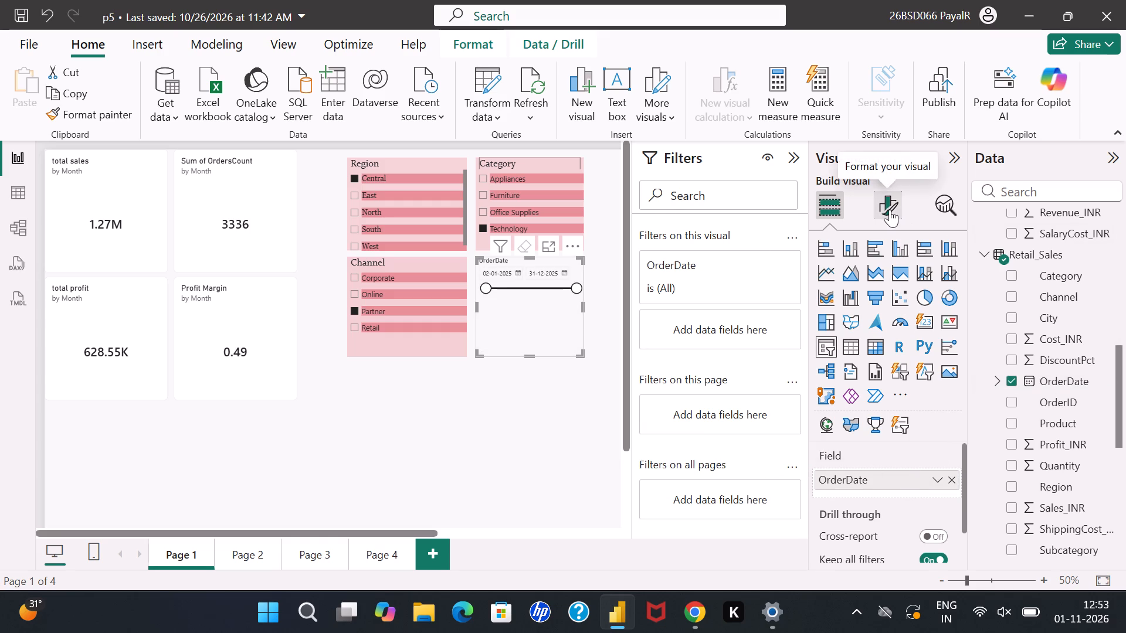
left_click(869, 358)
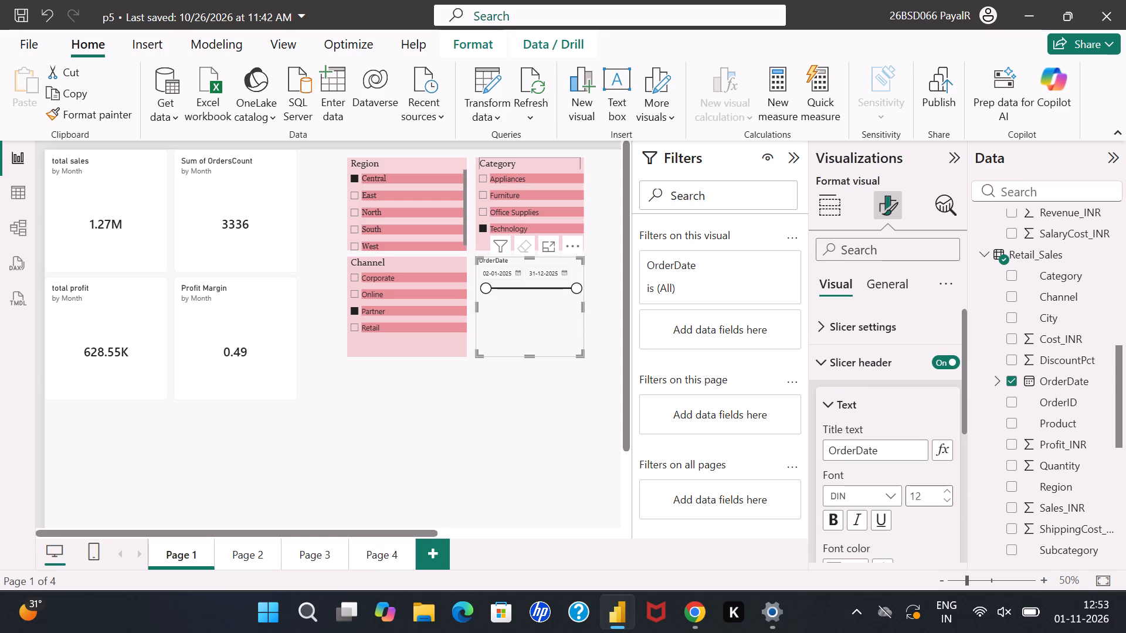
left_click(947, 495)
left_click(947, 491)
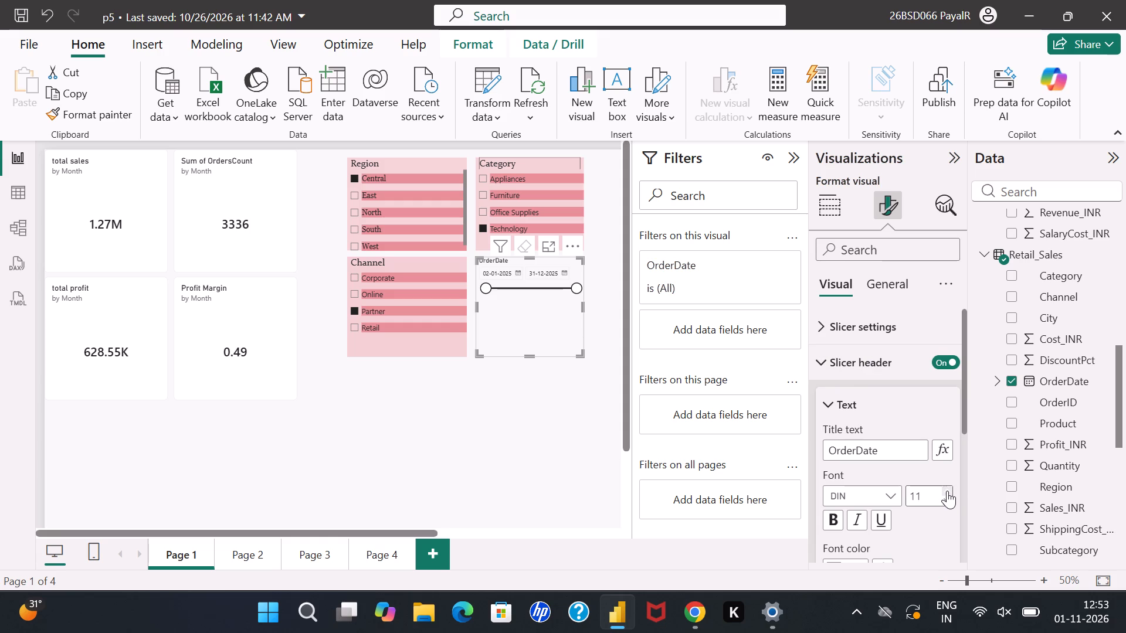
left_click(947, 491)
left_click(947, 491)
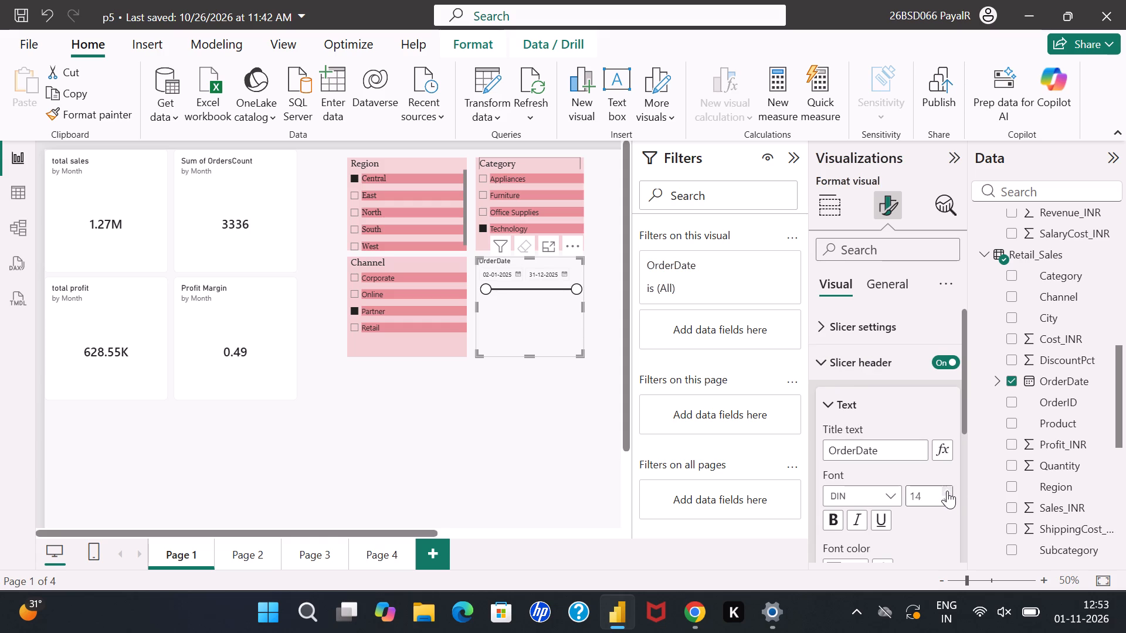
left_click(947, 491)
double_click(947, 491)
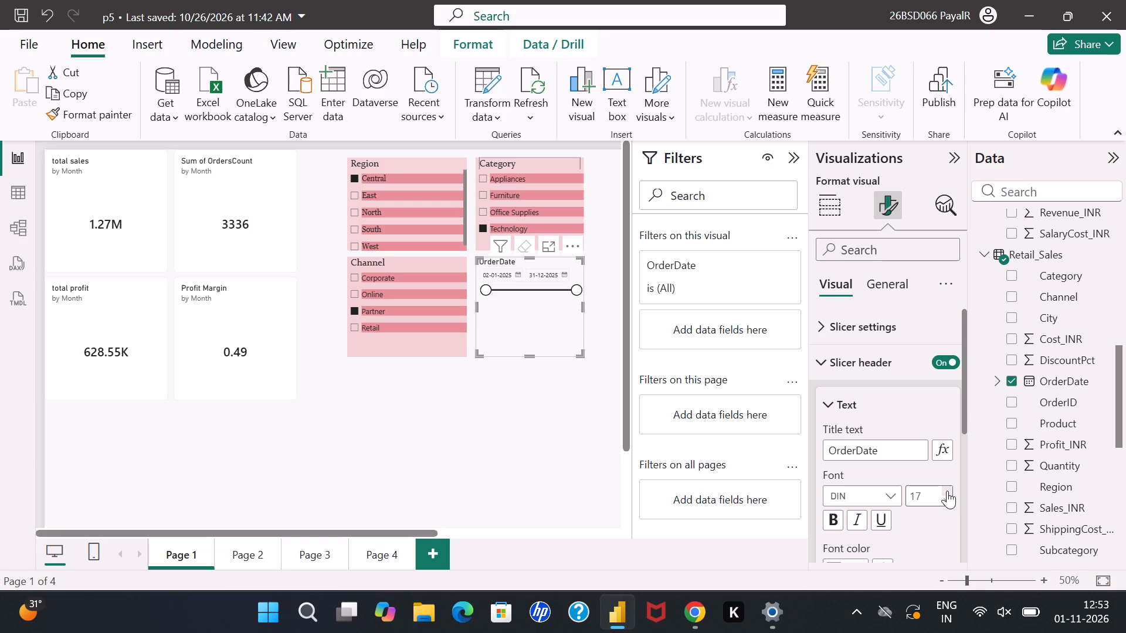
left_click(949, 502)
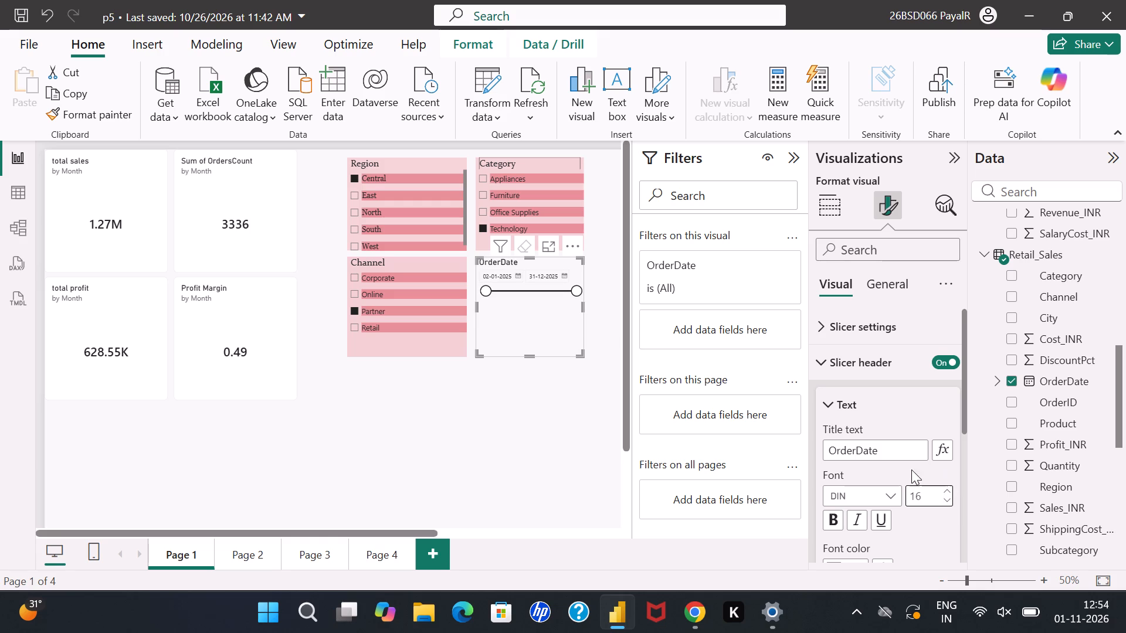
left_click(867, 494)
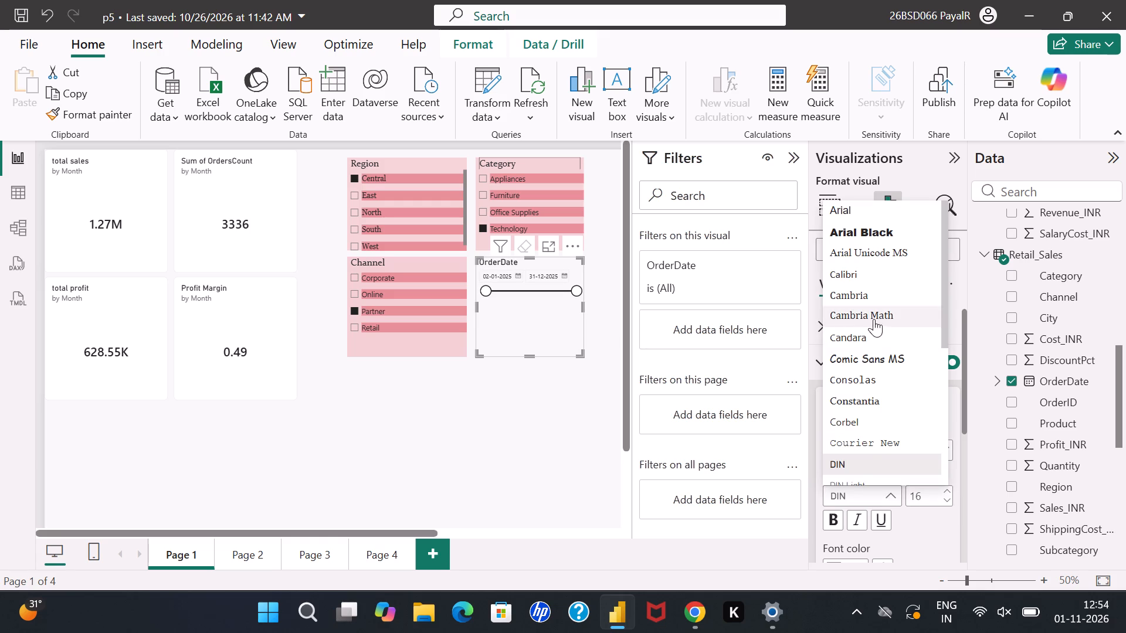
left_click(887, 401)
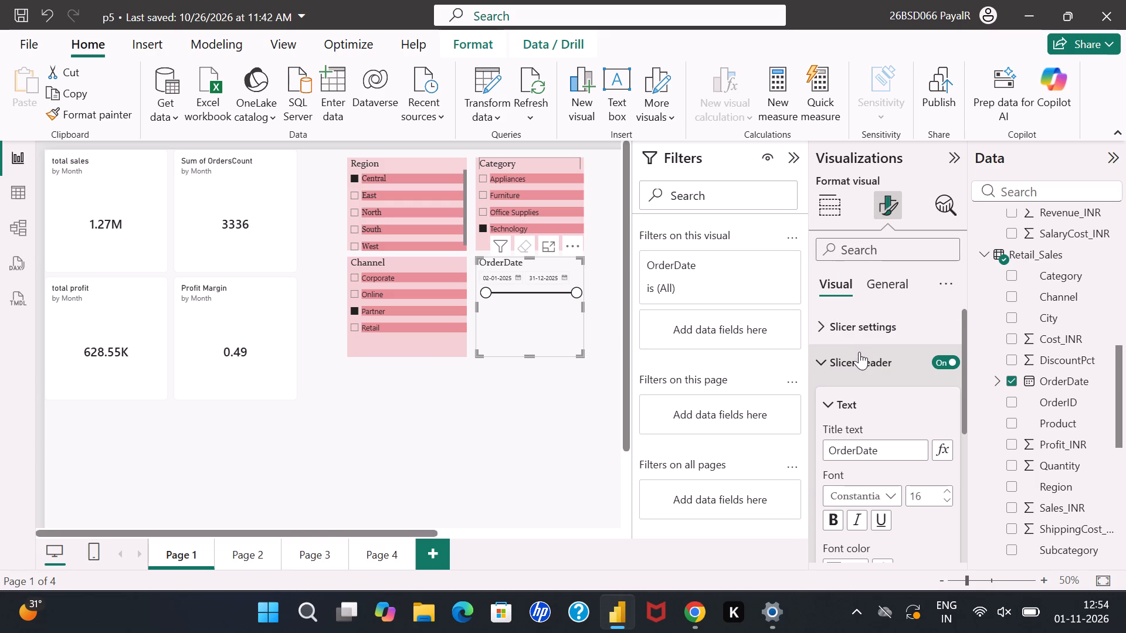
left_click(826, 365)
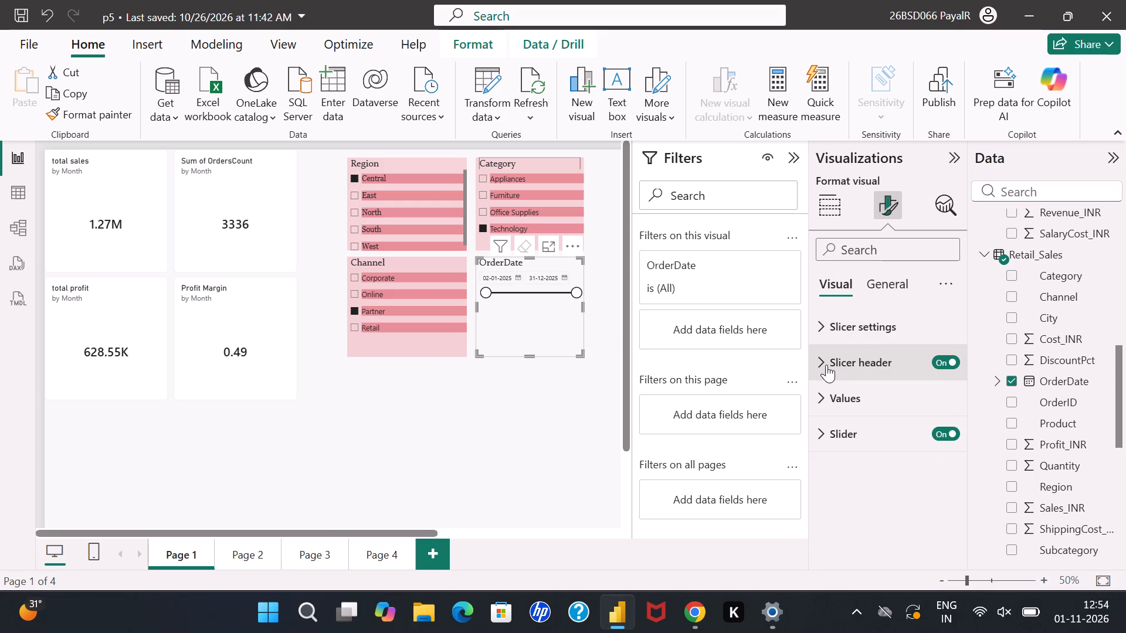
left_click(826, 365)
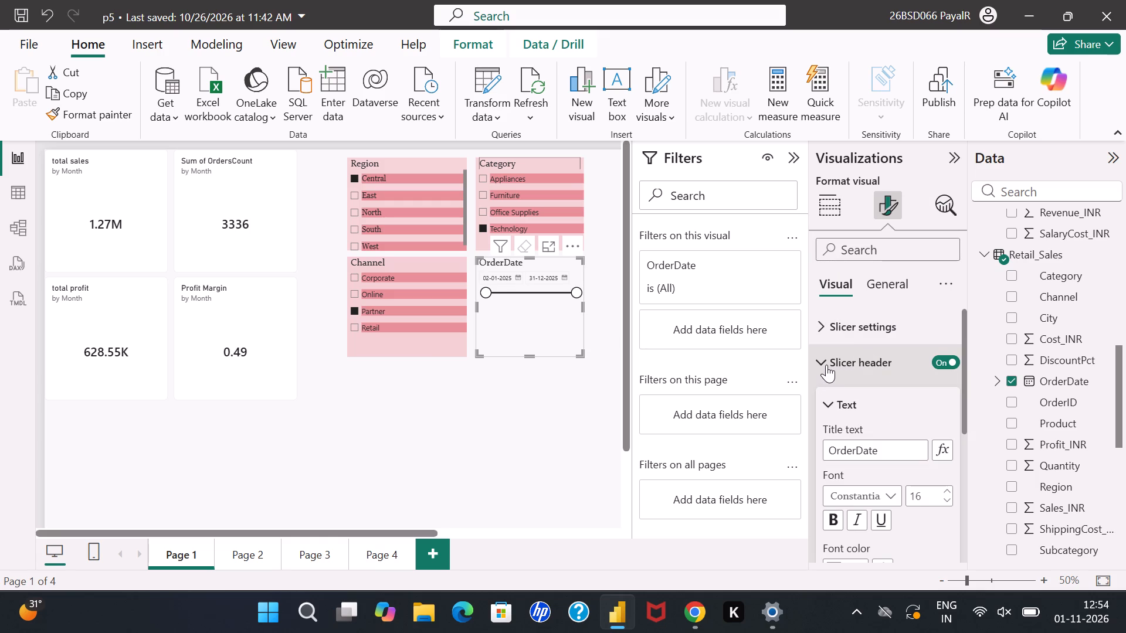
left_click(822, 358)
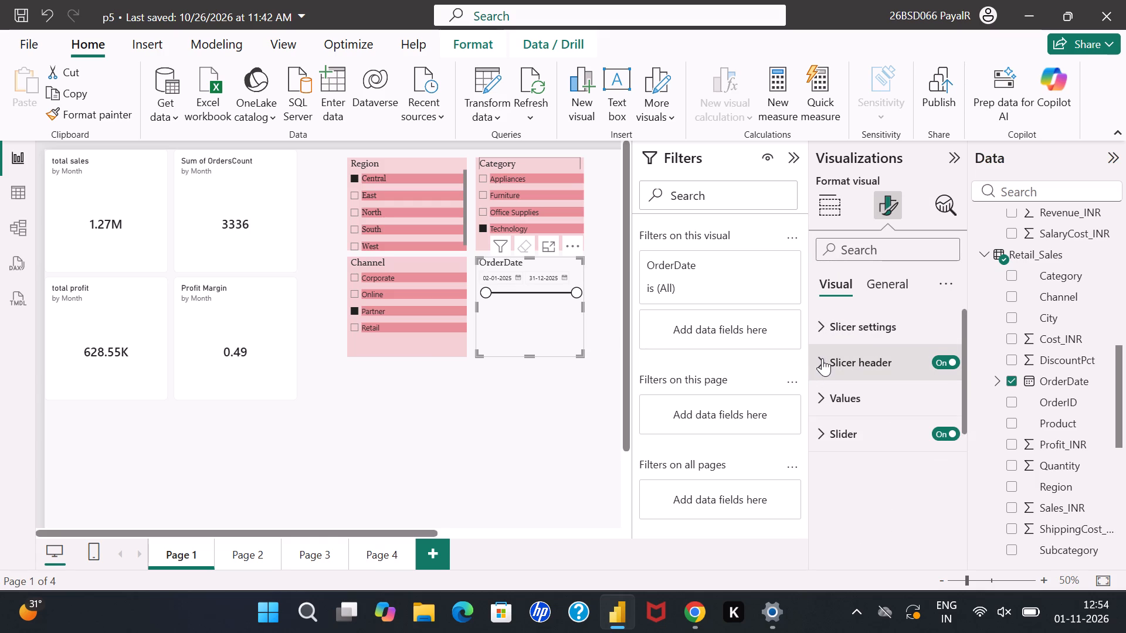
Set the background colour of the OrderDate slicer's date values to pink #e68f96 (Theme color 8, 40% lighter).
scroll(822, 358, "up", 2)
left_click(833, 400)
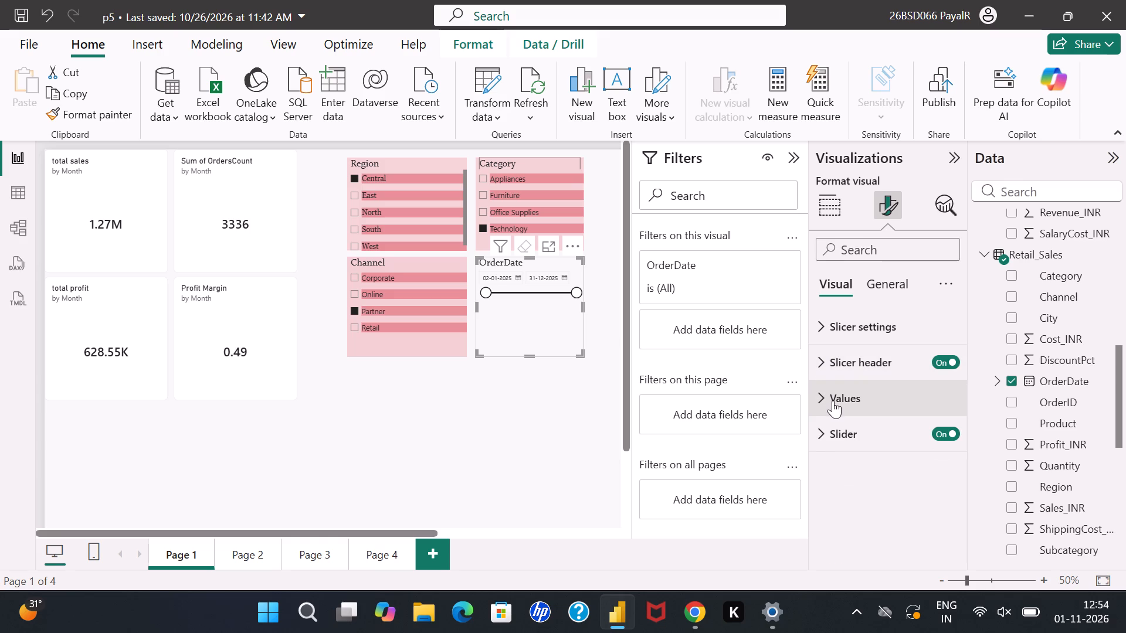
scroll(869, 534, "down", 1)
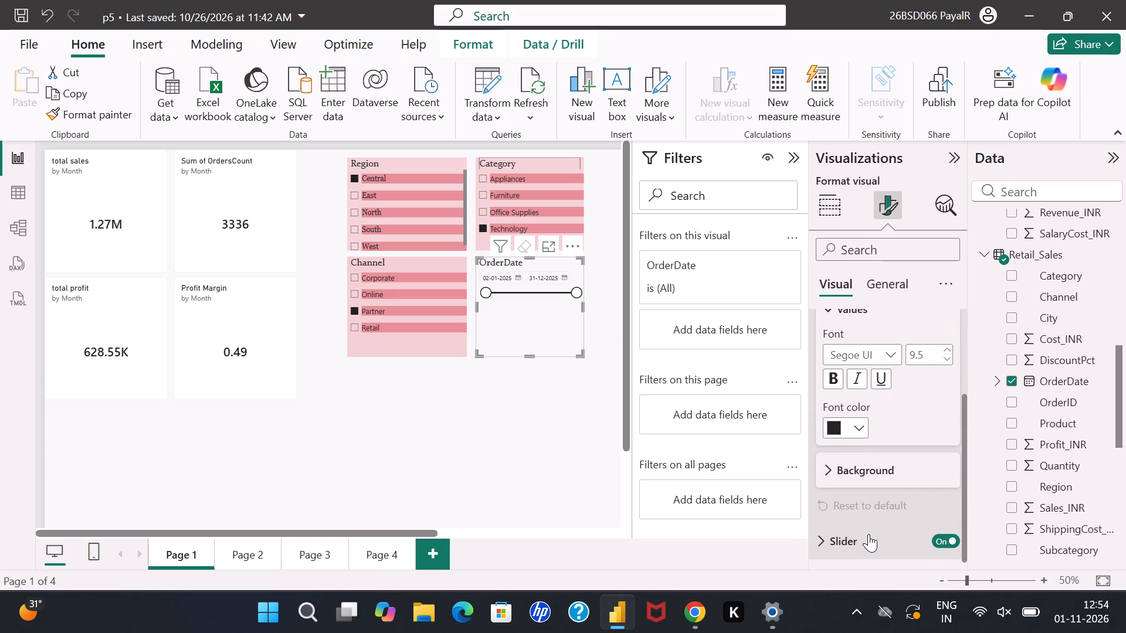
scroll(869, 534, "down", 1)
left_click(886, 474)
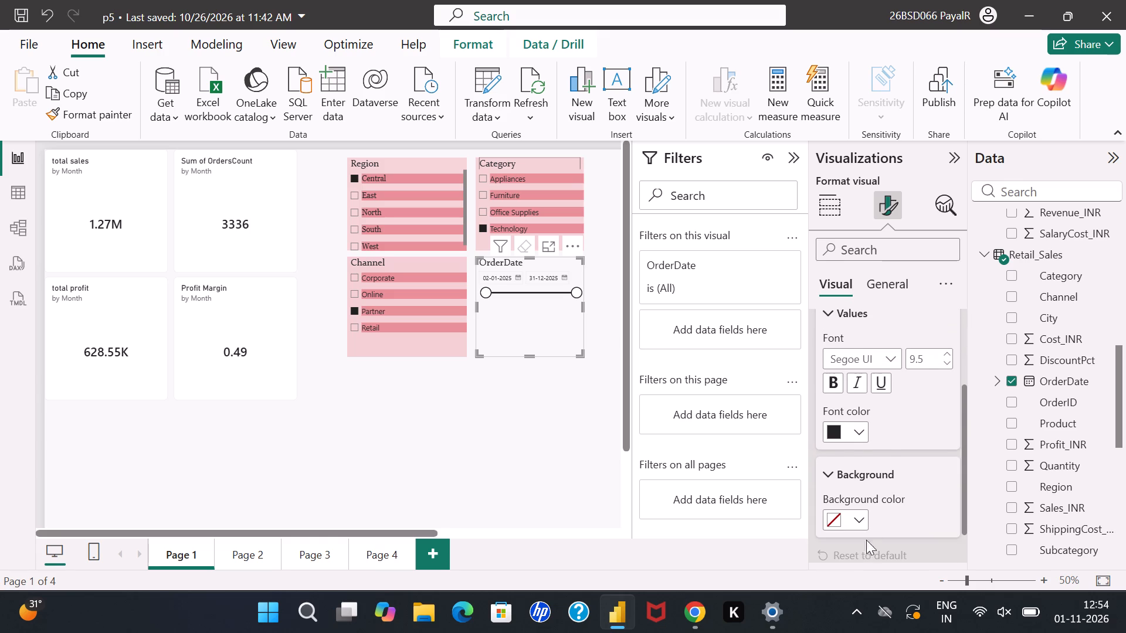
left_click(860, 526)
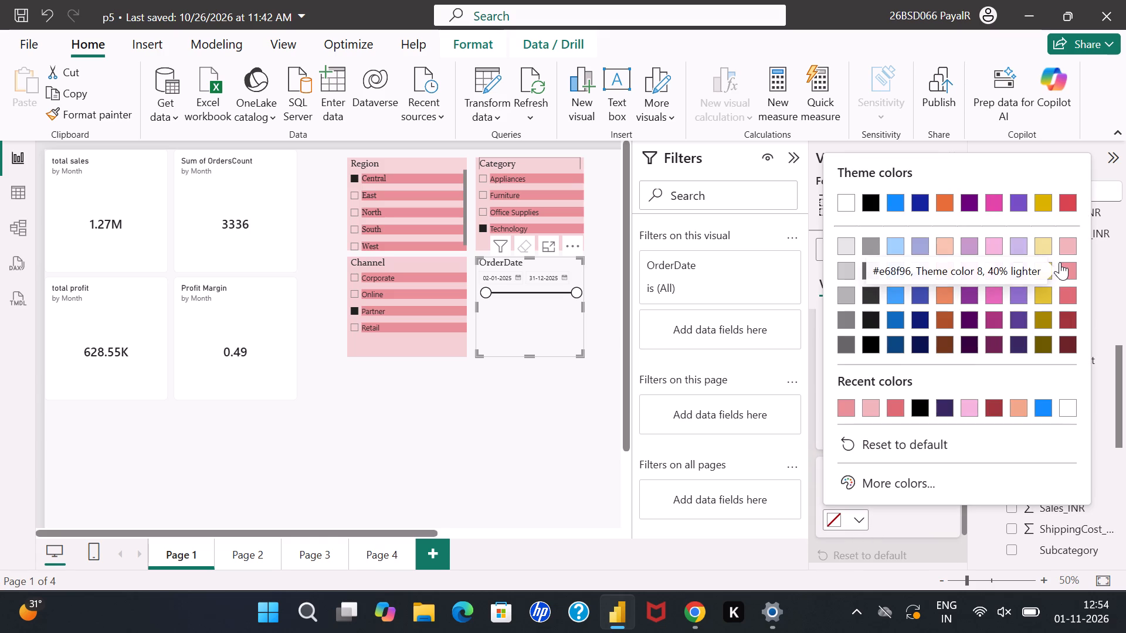
left_click(1069, 267)
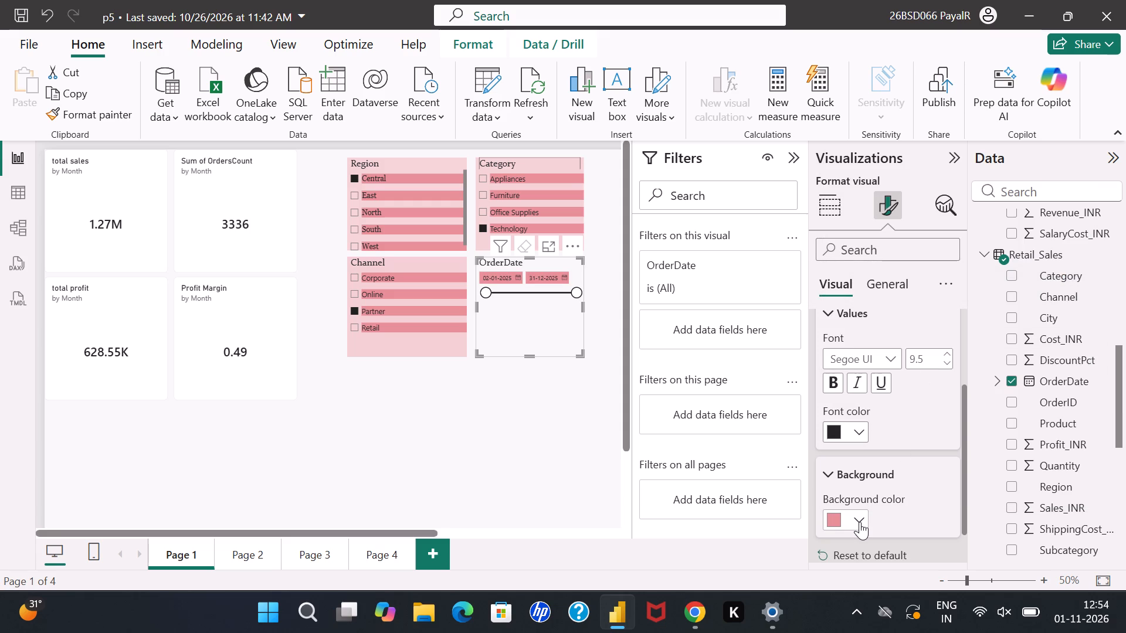
Enable the OrderDate slicer's overall background in the lightest pink-red theme colour, with 42% transparency.
left_click(893, 290)
left_click(866, 382)
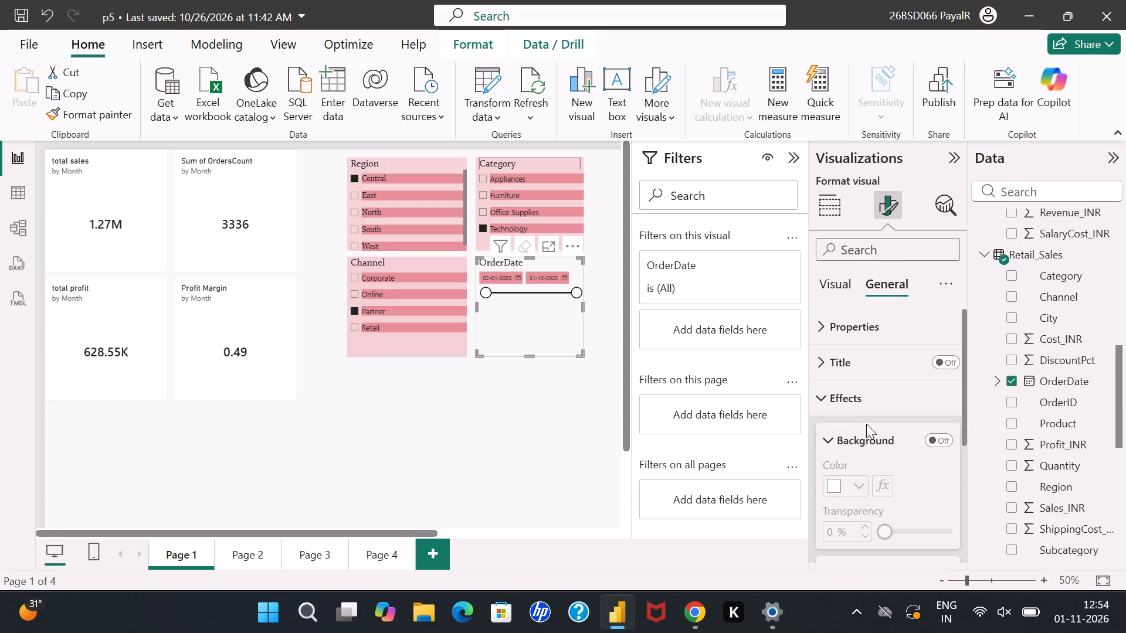
left_click(933, 435)
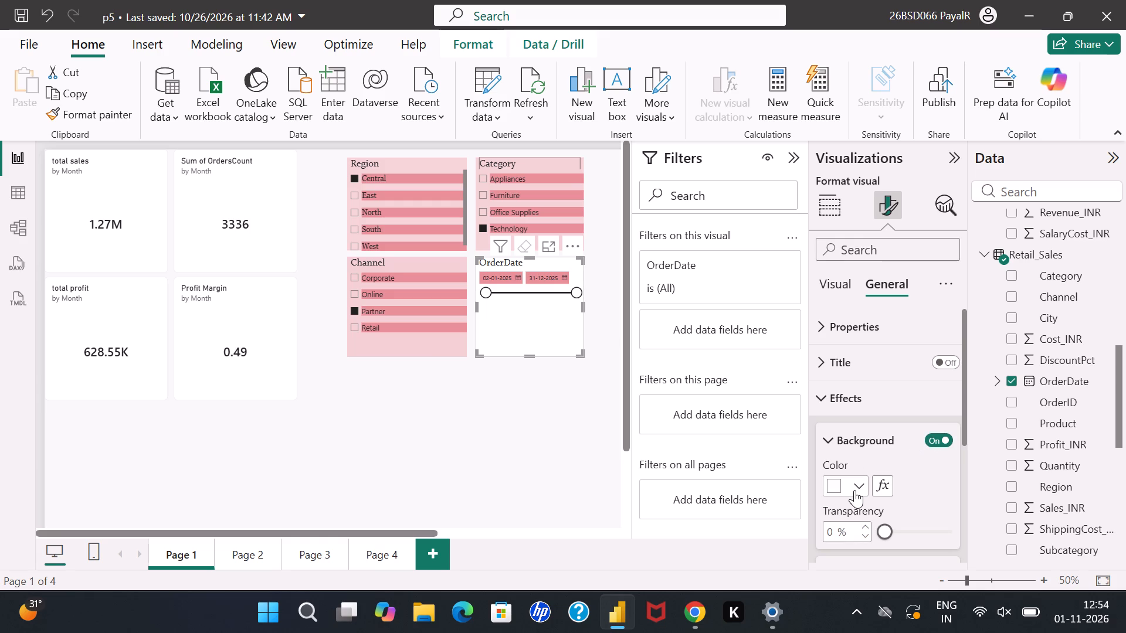
left_click(854, 490)
left_click(1069, 212)
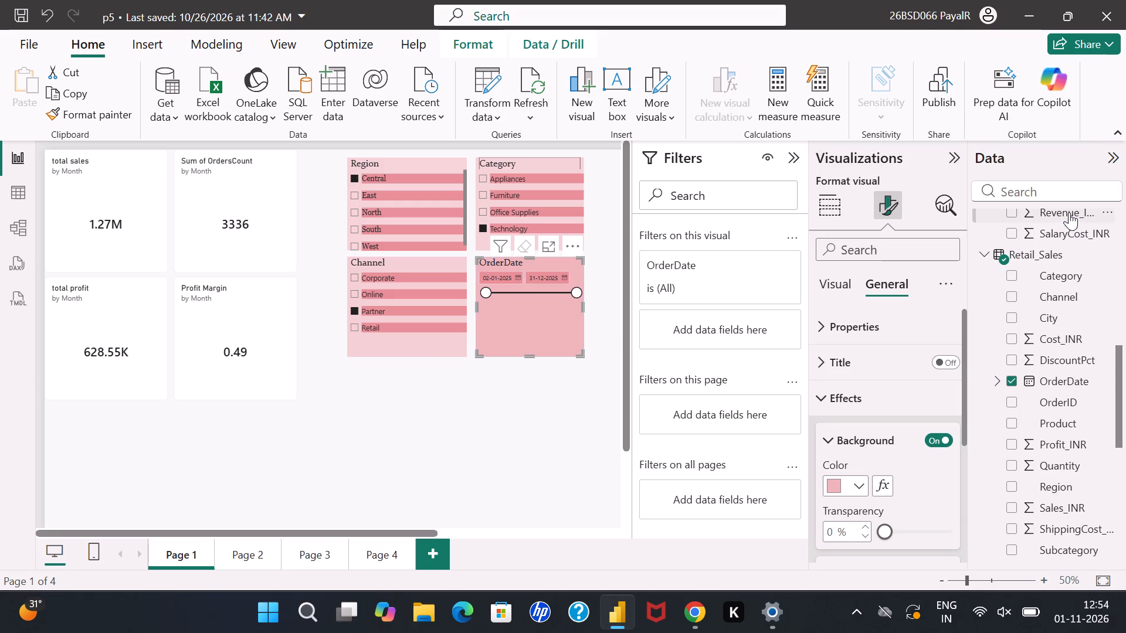
left_click(912, 532)
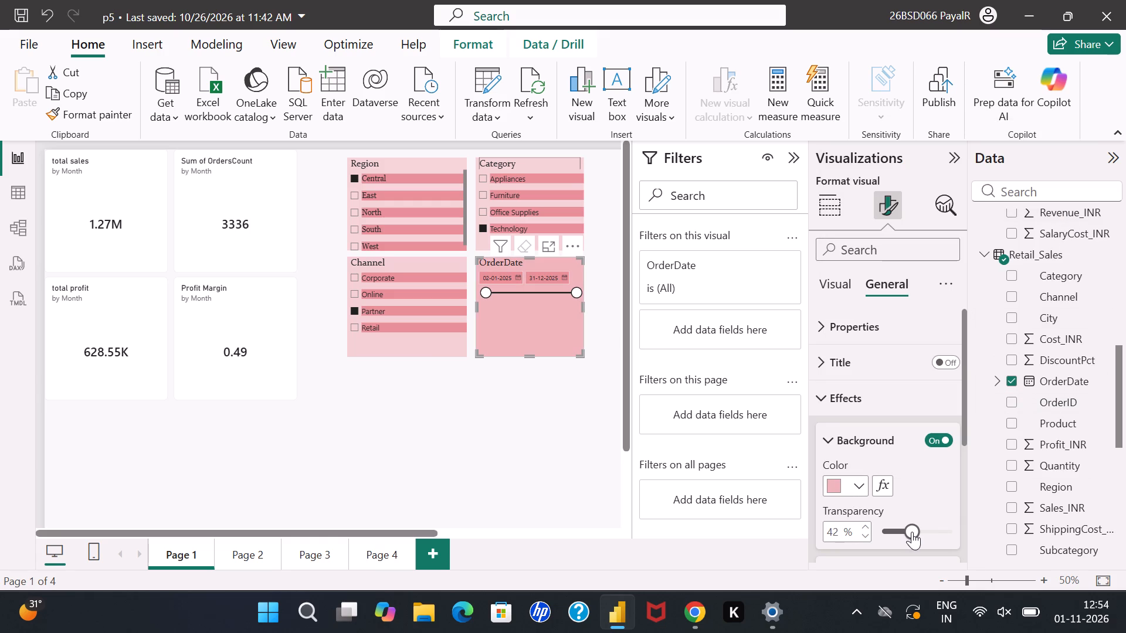
left_click(497, 474)
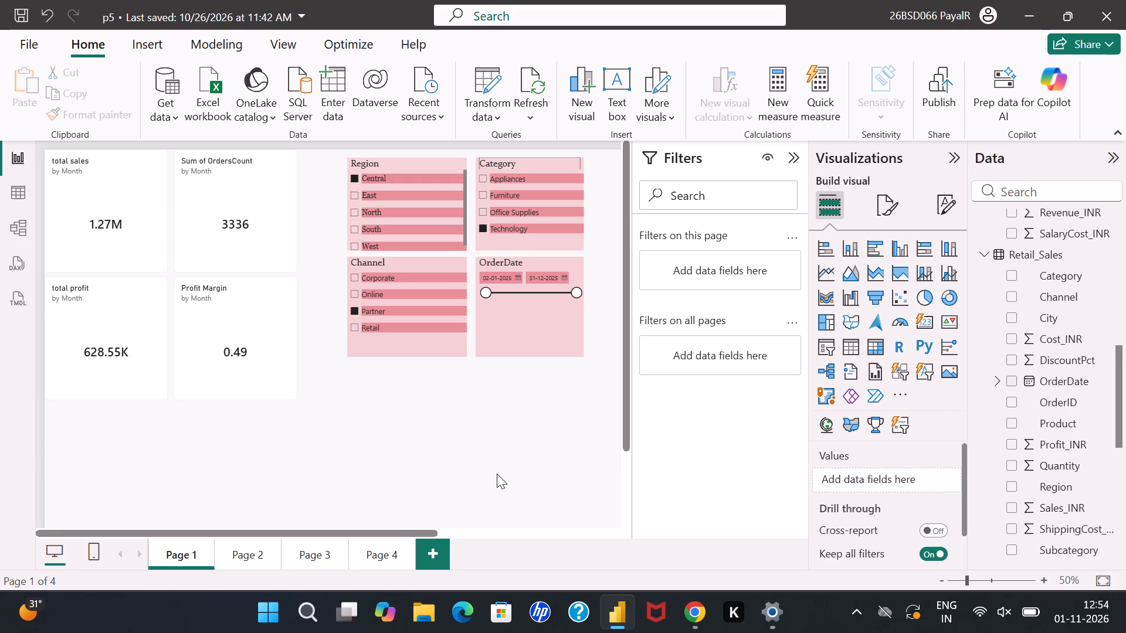
Move the OrderDate slicer's start date forward to 24-04-2025, keeping the end date at 31-12-2025.
left_click(528, 288)
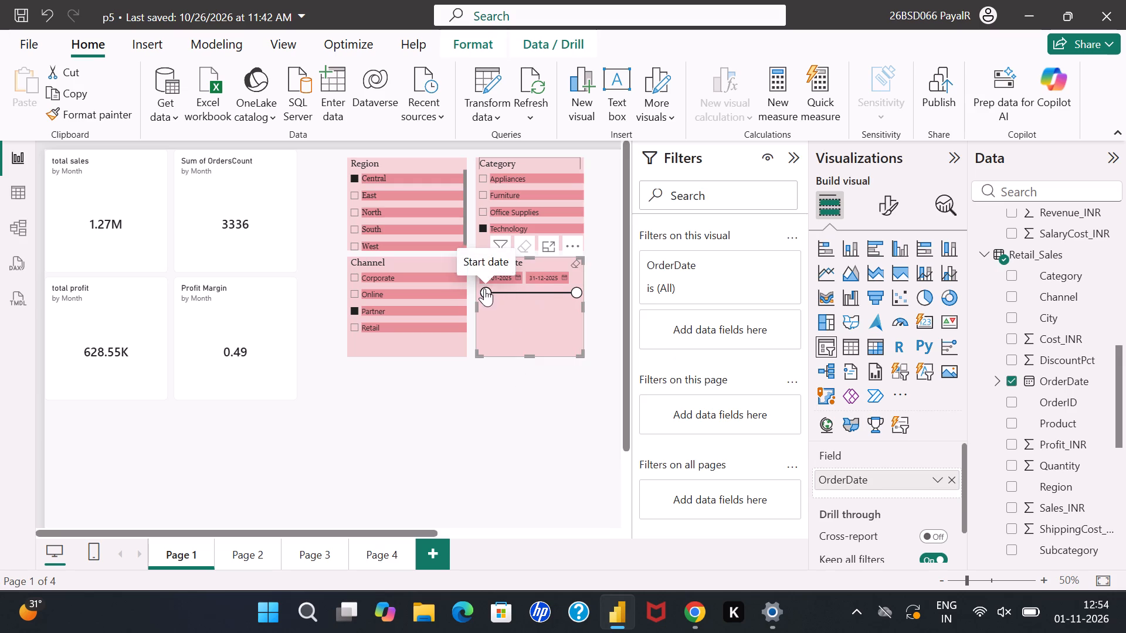
left_click(484, 288)
left_click(513, 292)
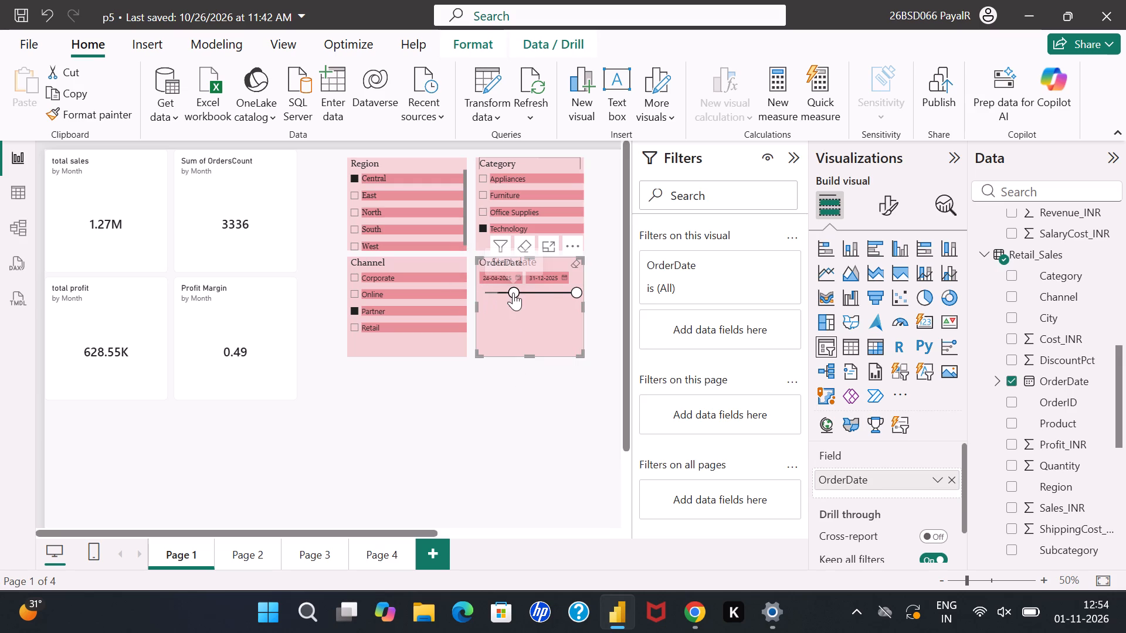
left_click(449, 427)
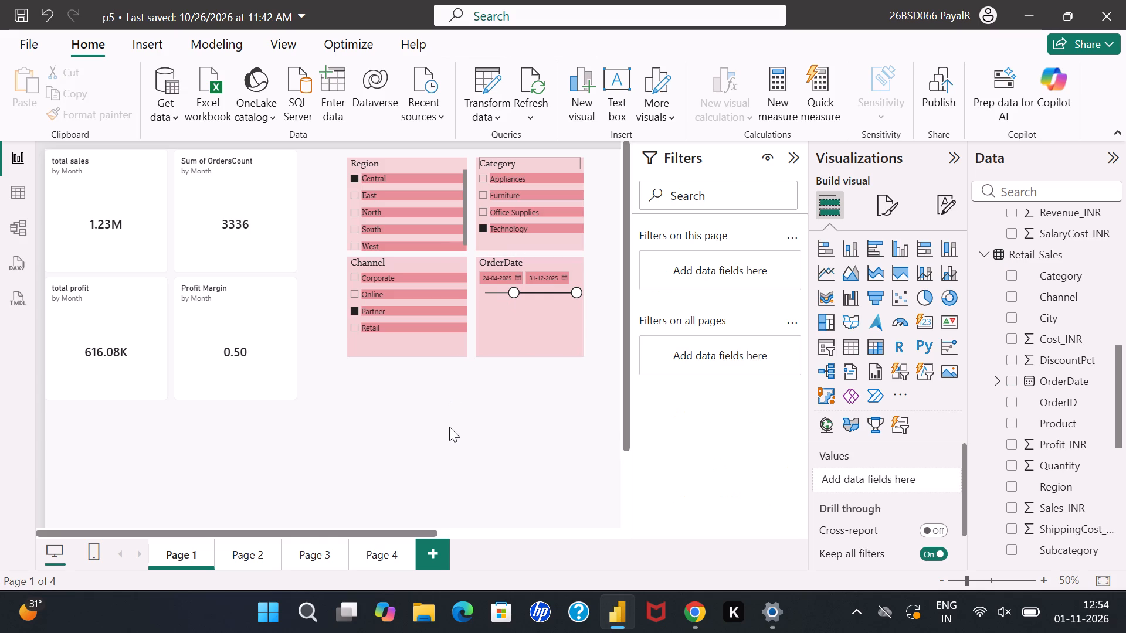
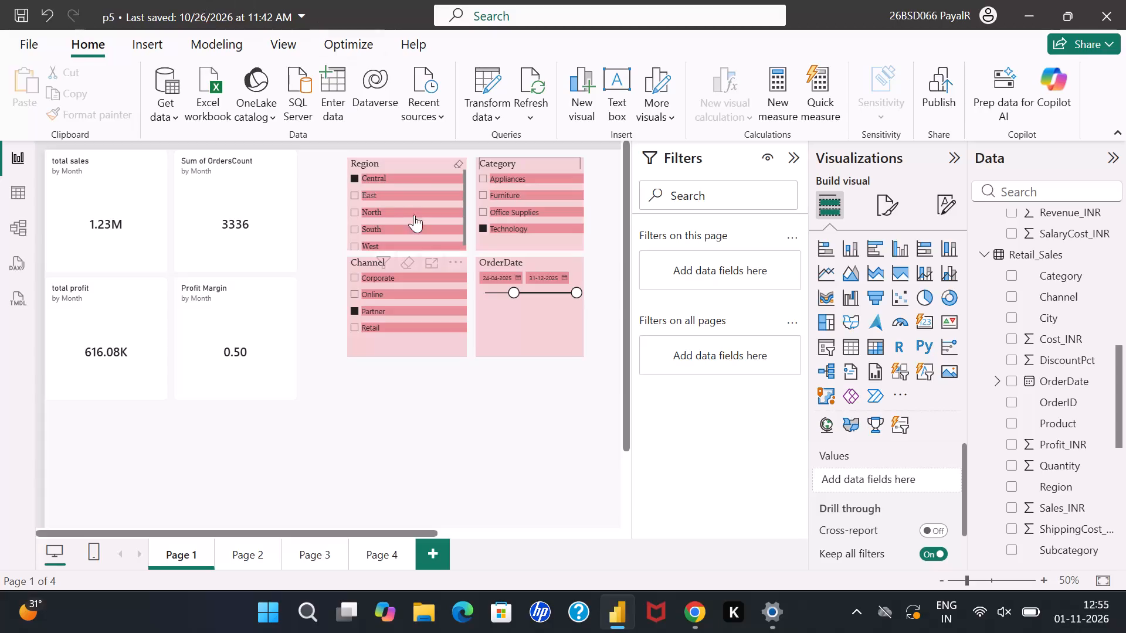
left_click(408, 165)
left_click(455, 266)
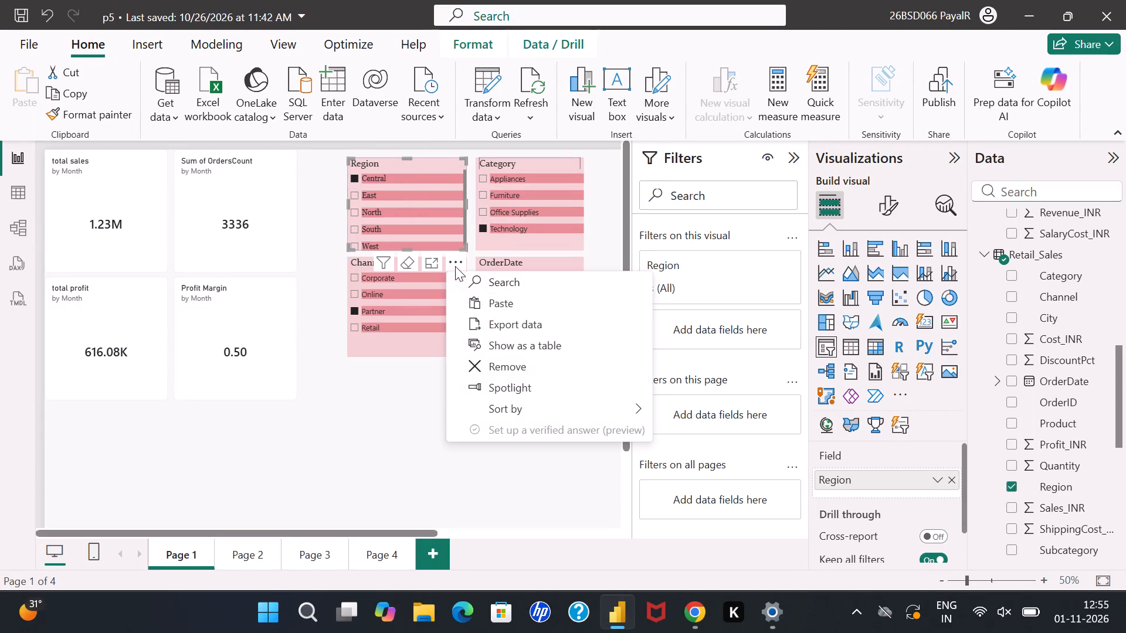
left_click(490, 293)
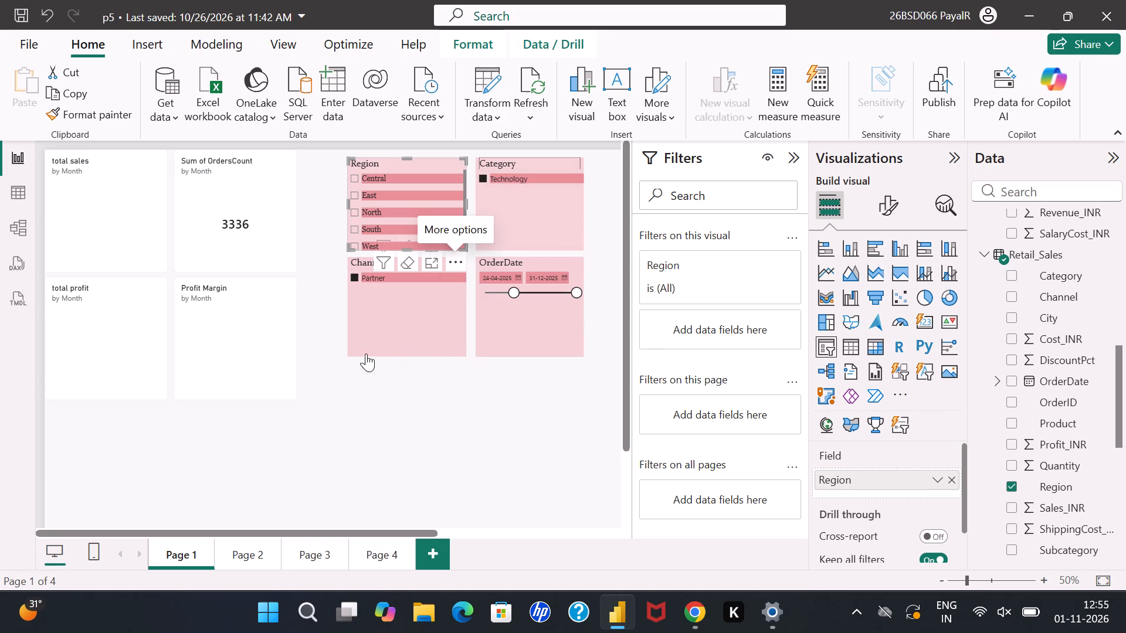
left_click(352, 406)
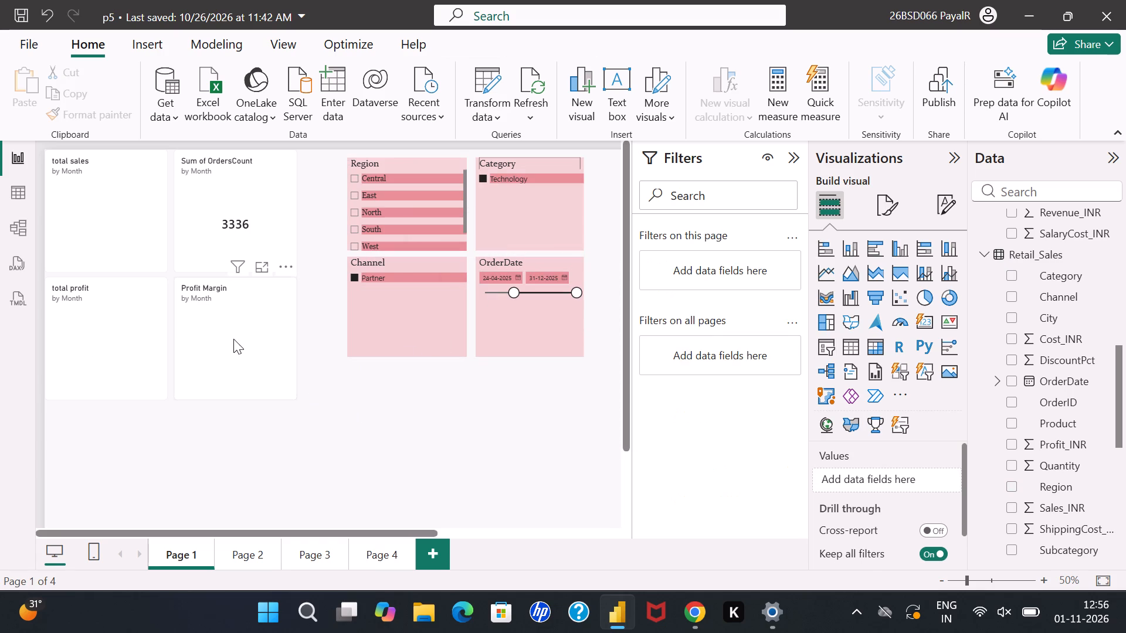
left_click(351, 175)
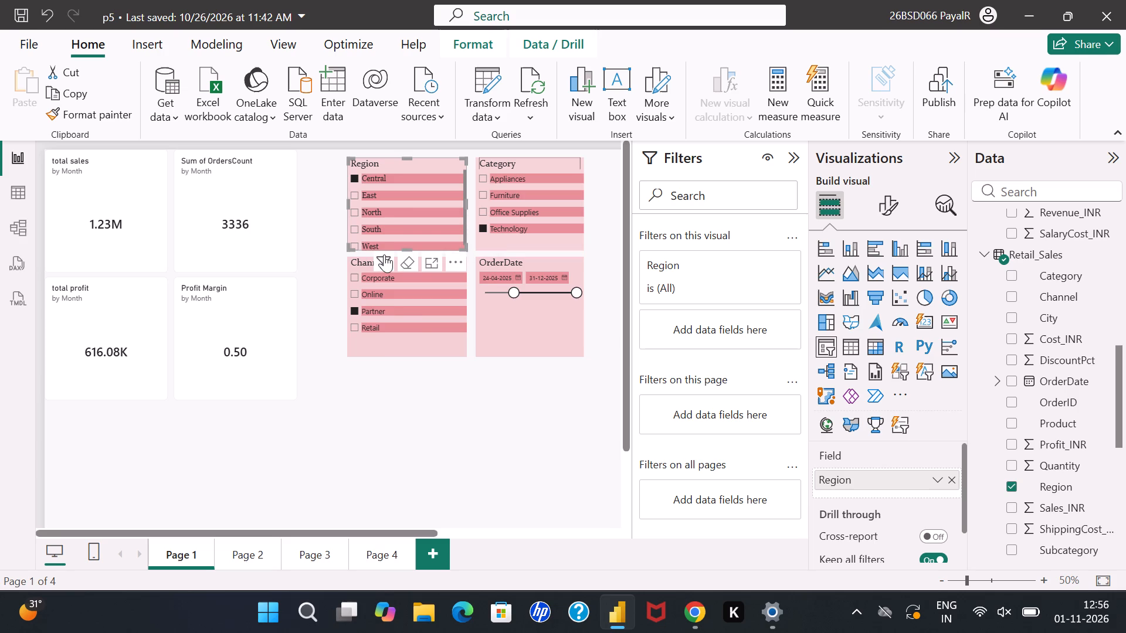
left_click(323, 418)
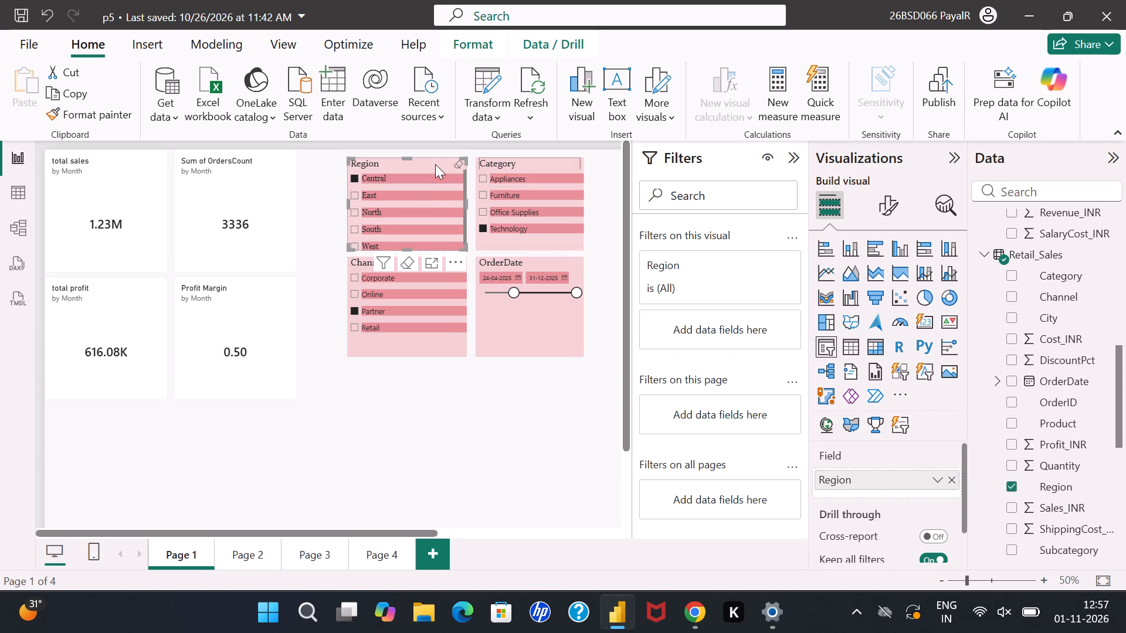
key("ctrl+c")
key("ctrl+c")
left_click(250, 541)
left_click(483, 326)
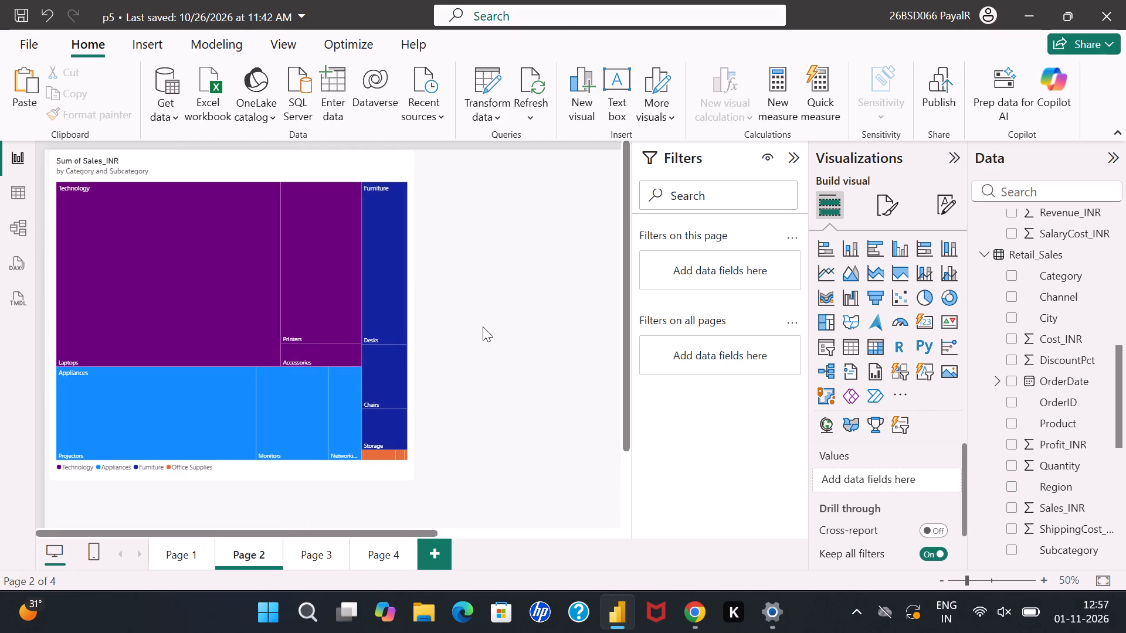
key("ctrl+v")
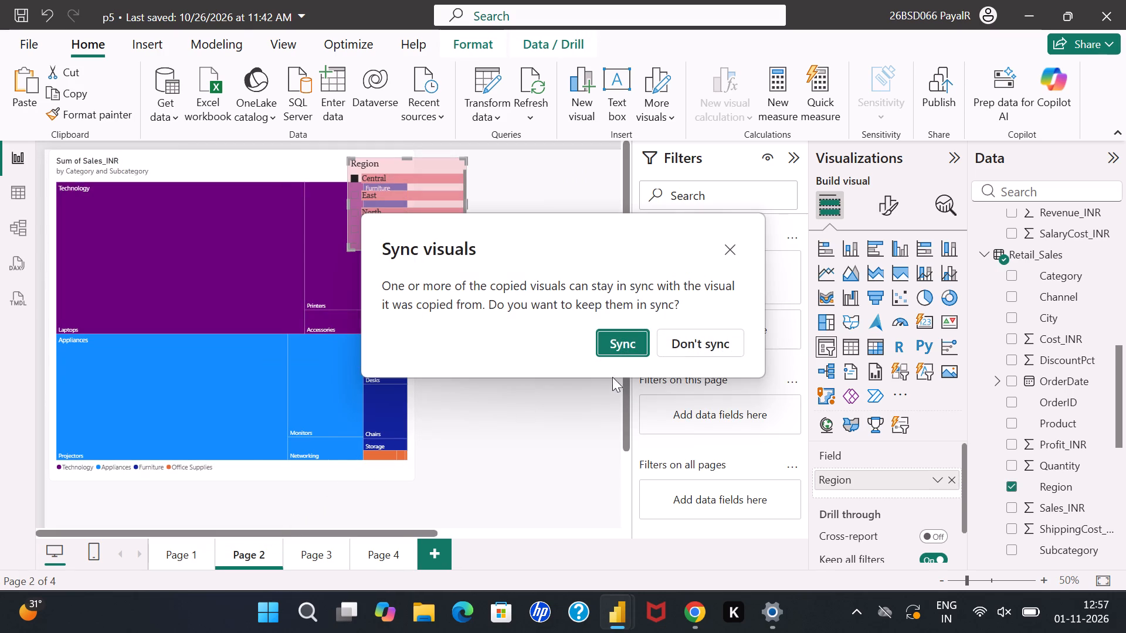
left_click(732, 251)
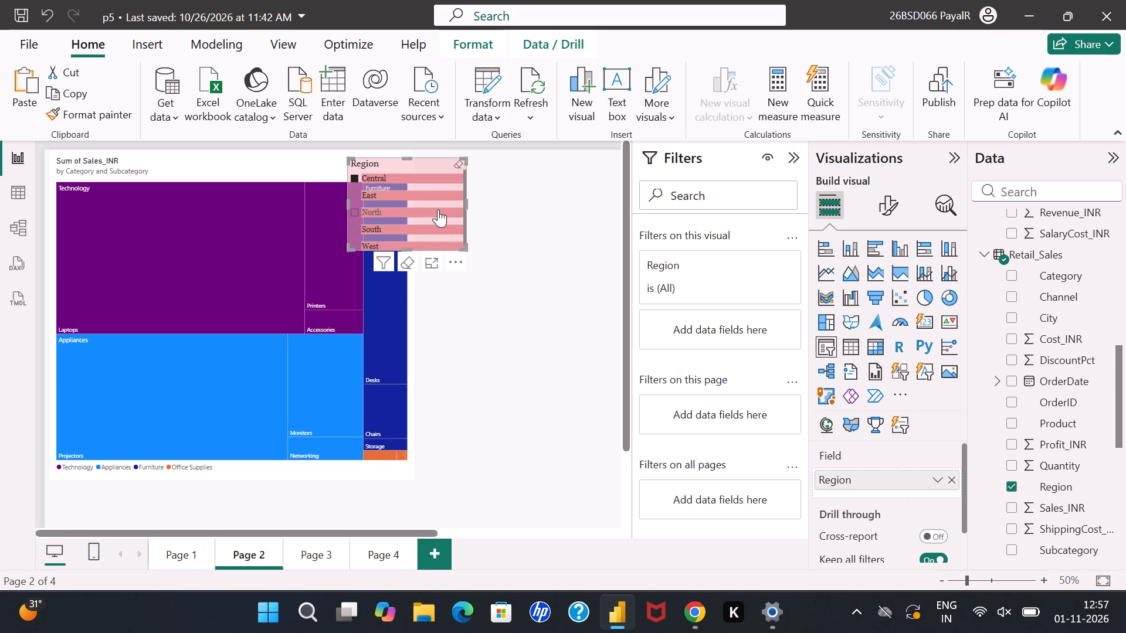
left_click_drag(438, 209, 511, 209)
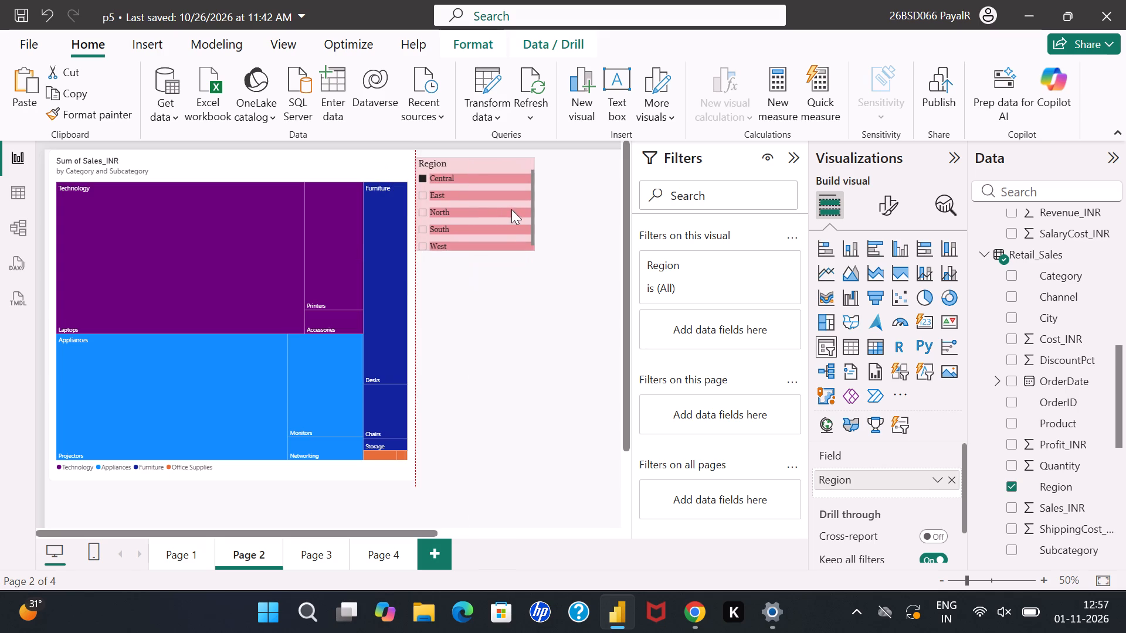
left_click_drag(511, 209, 514, 234)
left_click(493, 352)
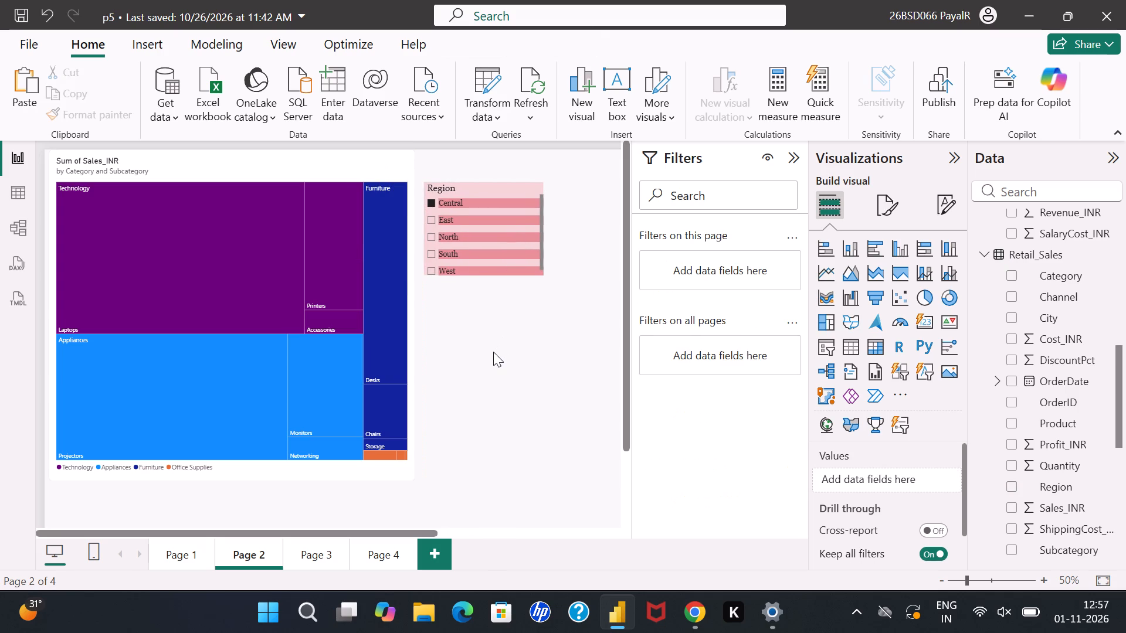
Shrink the Sum of Sales_INR treemap on Page 2 in width and height to free space for slicers.
left_click(360, 384)
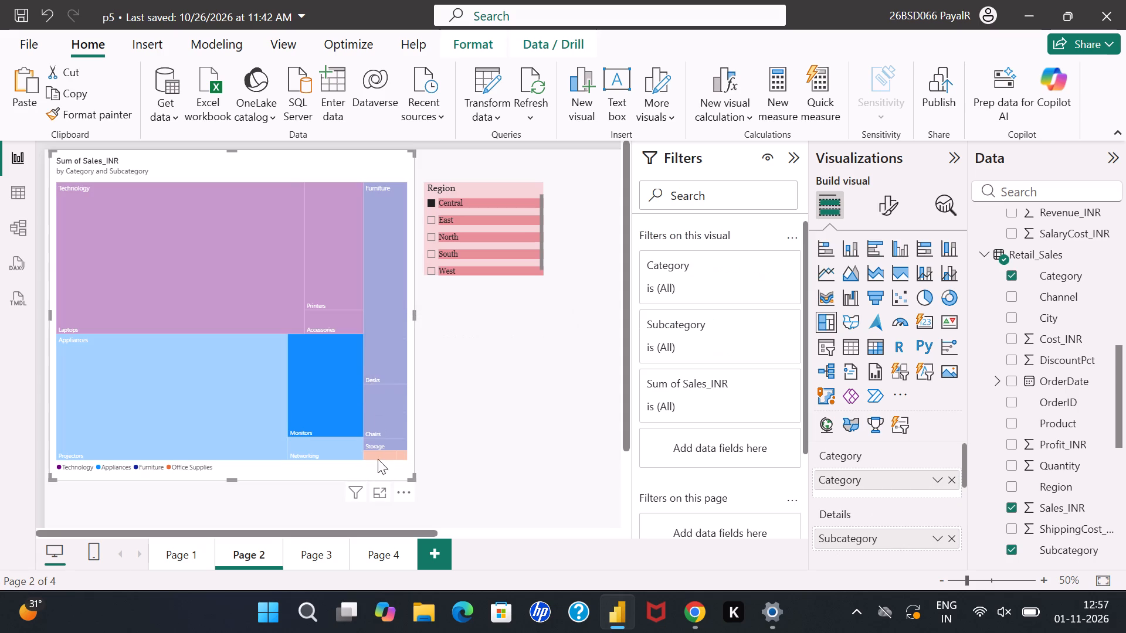
left_click(320, 399)
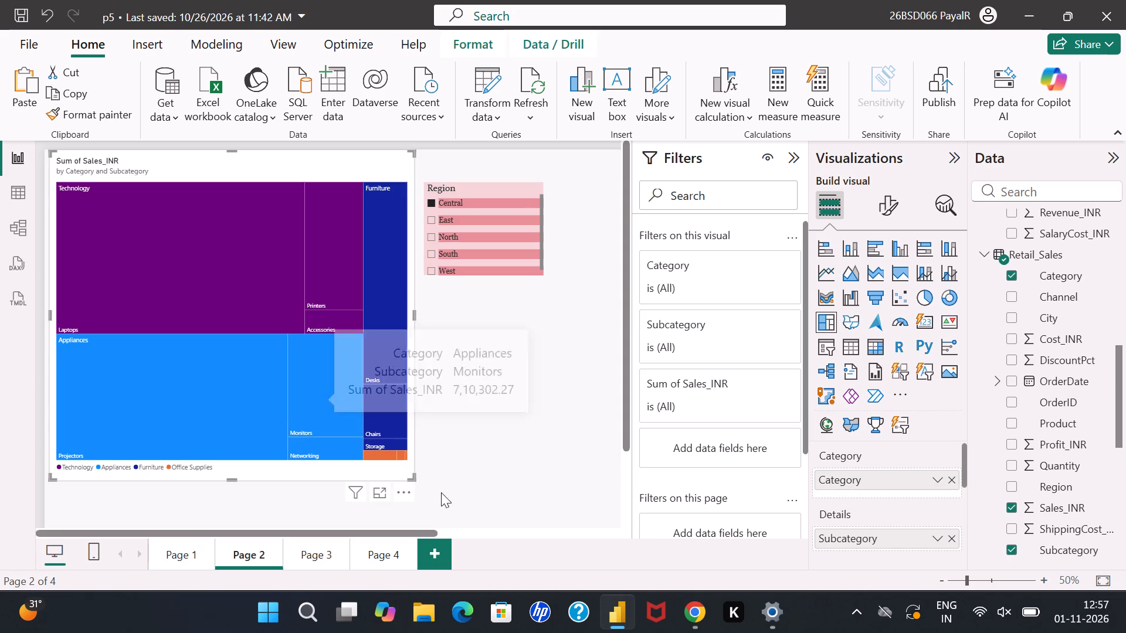
left_click_drag(411, 474, 399, 463)
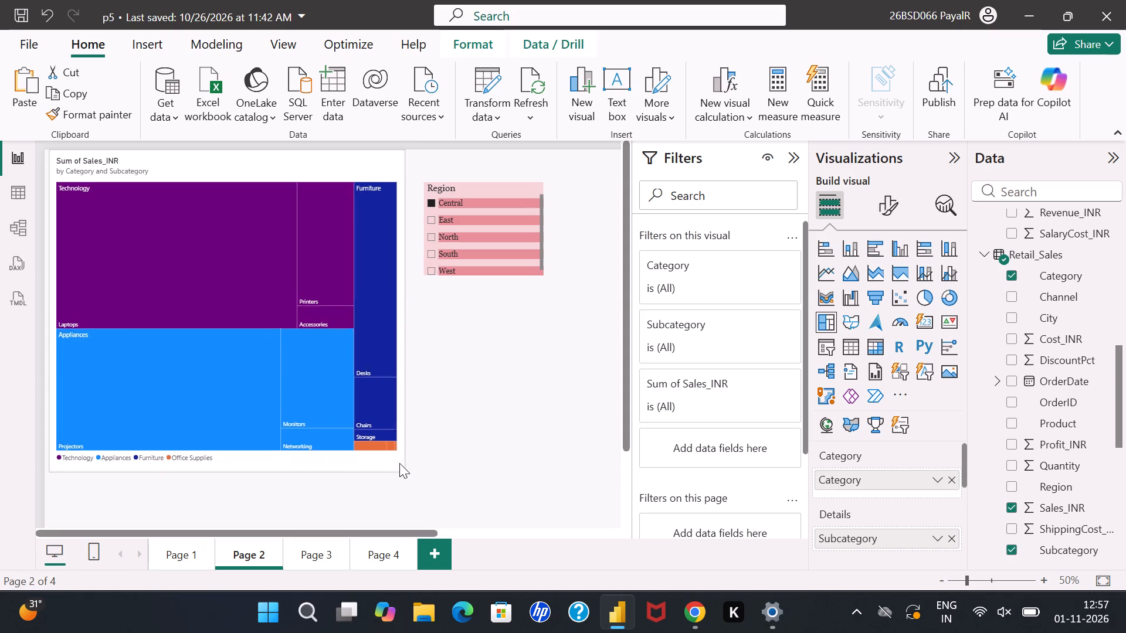
left_click_drag(399, 463, 377, 427)
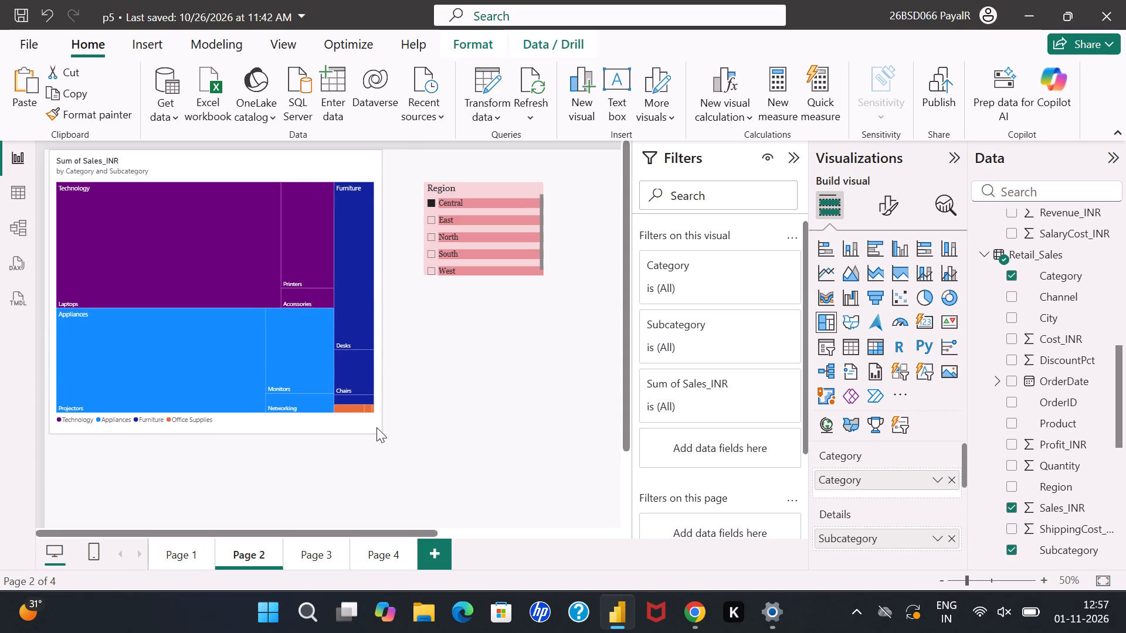
left_click_drag(377, 427, 367, 440)
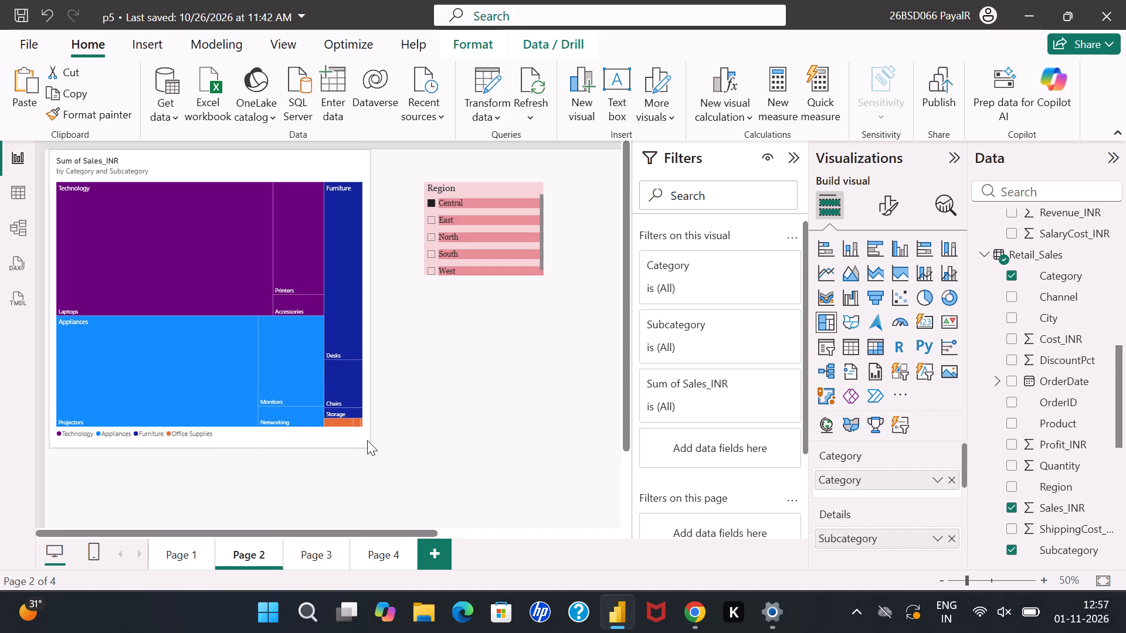
left_click_drag(367, 440, 371, 420)
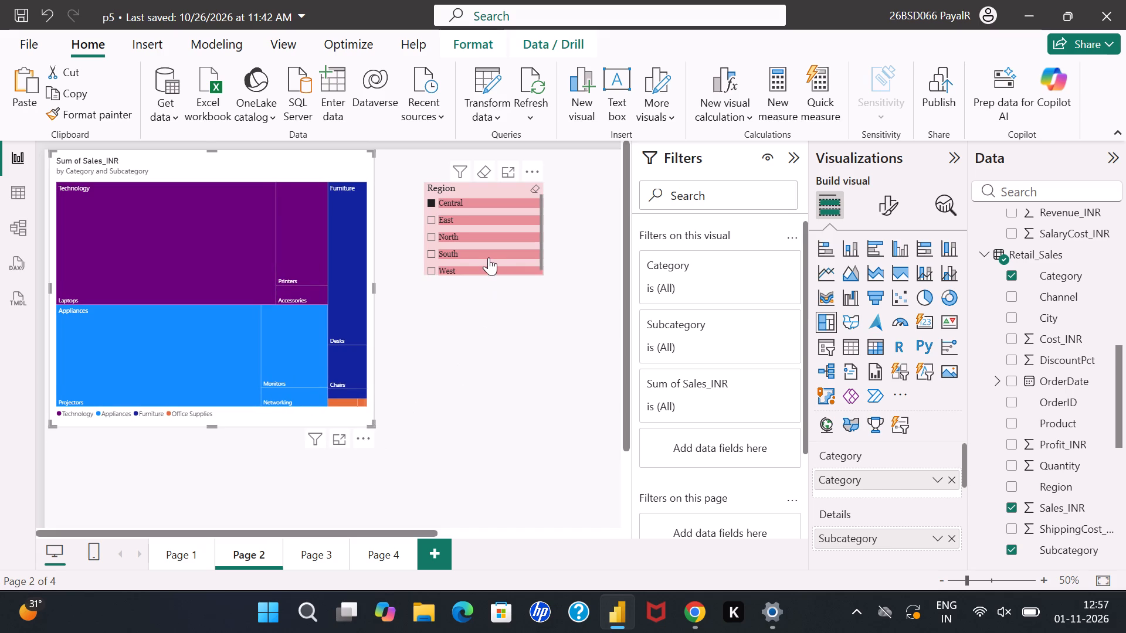
Move the Region slicer on Page 2 close beside the resized treemap, near its upper part.
left_click_drag(489, 257, 452, 250)
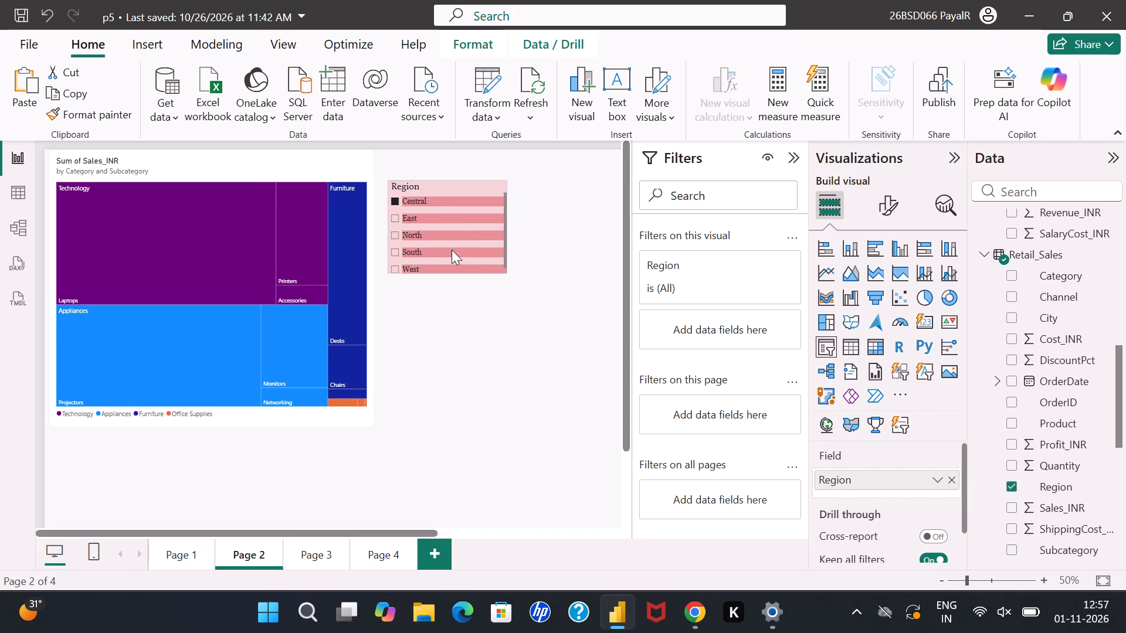
left_click_drag(452, 250, 452, 247)
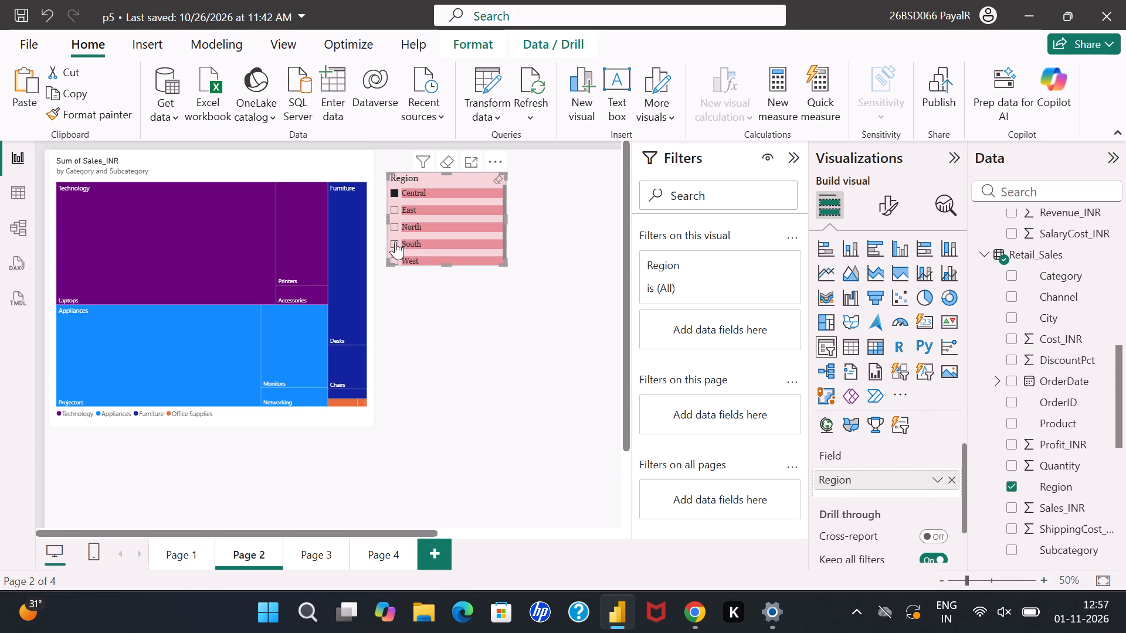
Test the Region slicer on Page 2 by selecting South and switching back to Central.
left_click(395, 241)
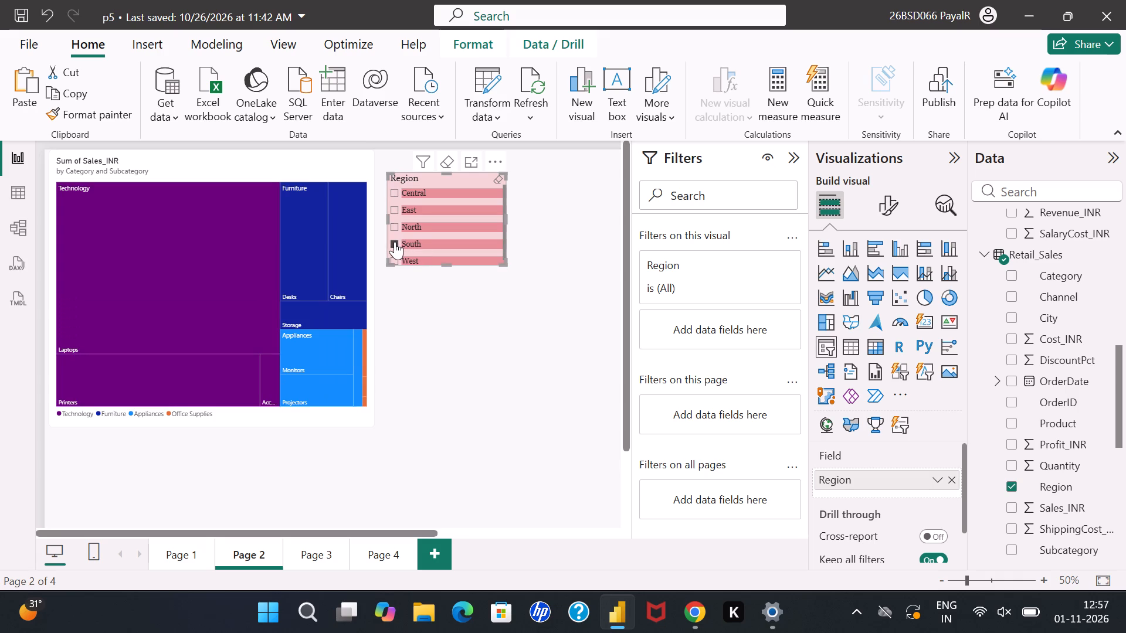
left_click(393, 191)
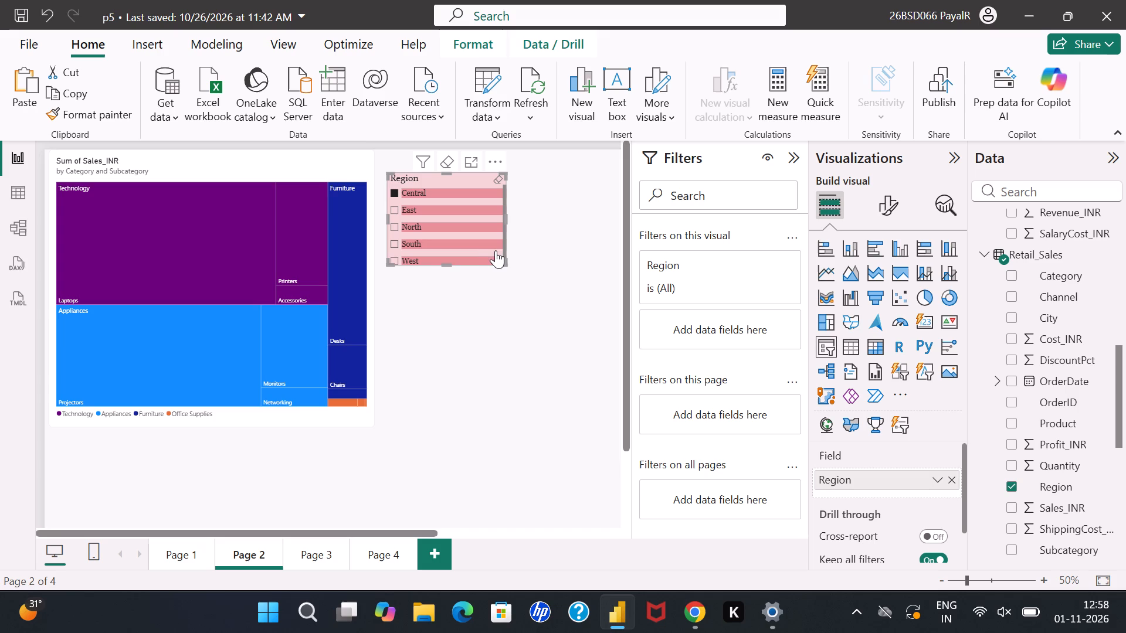
Enlarge the Region slicer on Page 2 to fit all five regions and move it to the page's top edge against the treemap.
left_click_drag(503, 258, 497, 256)
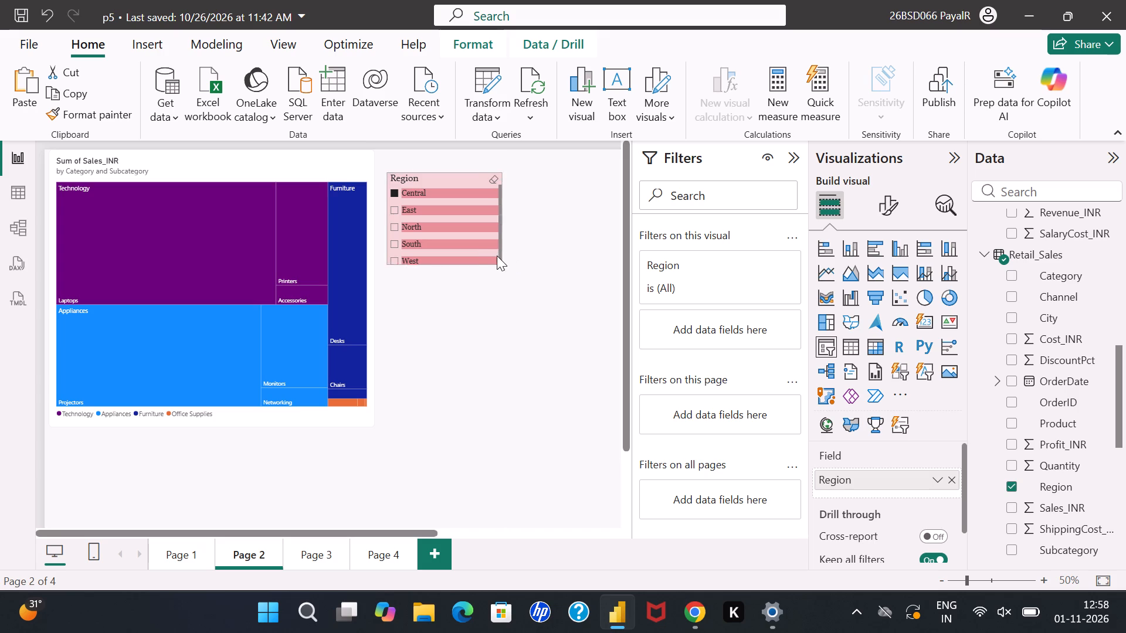
left_click_drag(497, 256, 498, 268)
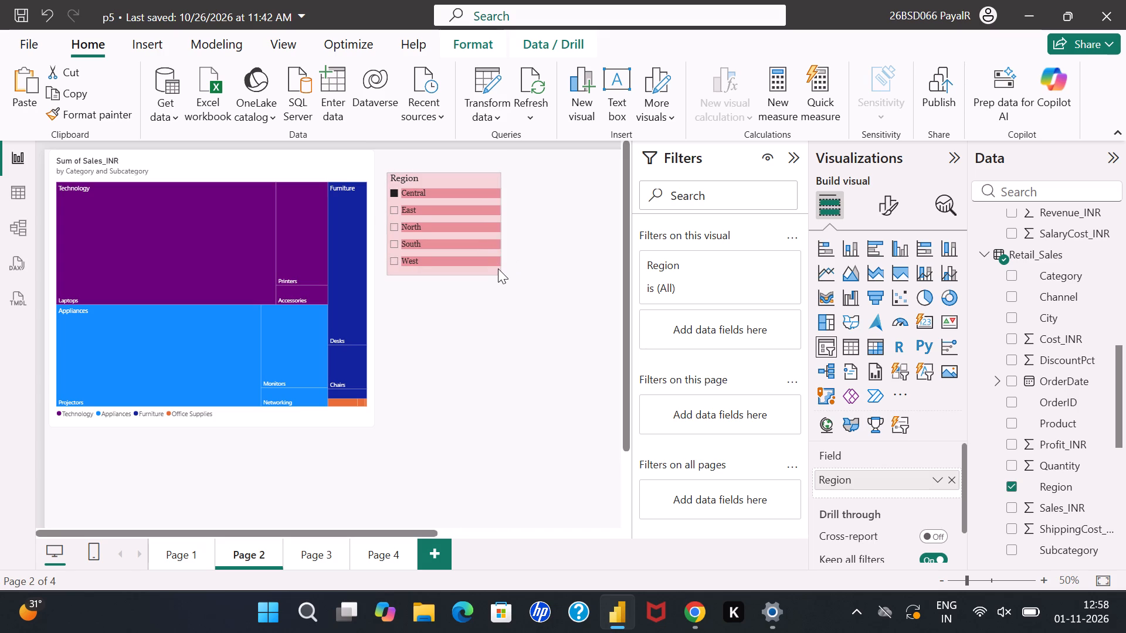
left_click_drag(498, 268, 505, 268)
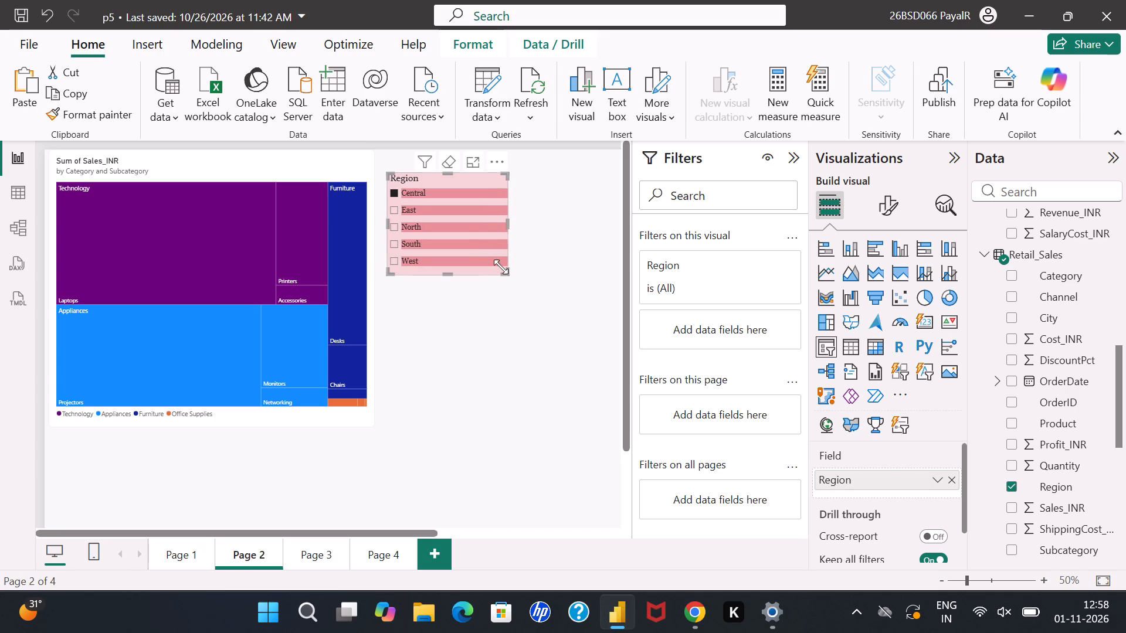
left_click_drag(475, 232, 468, 216)
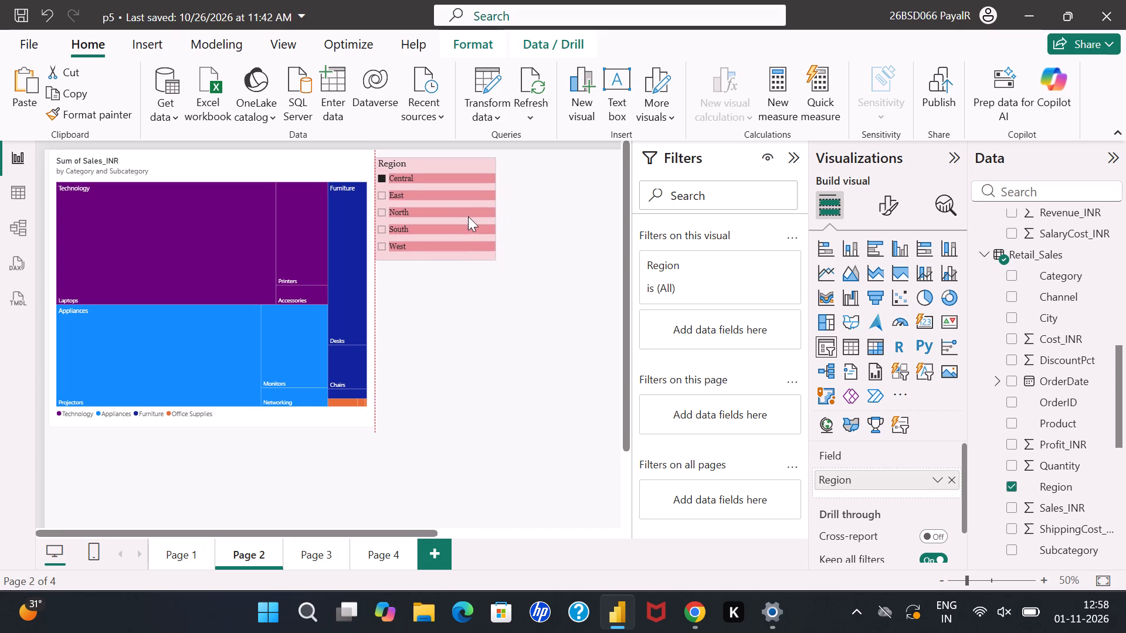
left_click_drag(468, 216, 468, 212)
left_click(486, 325)
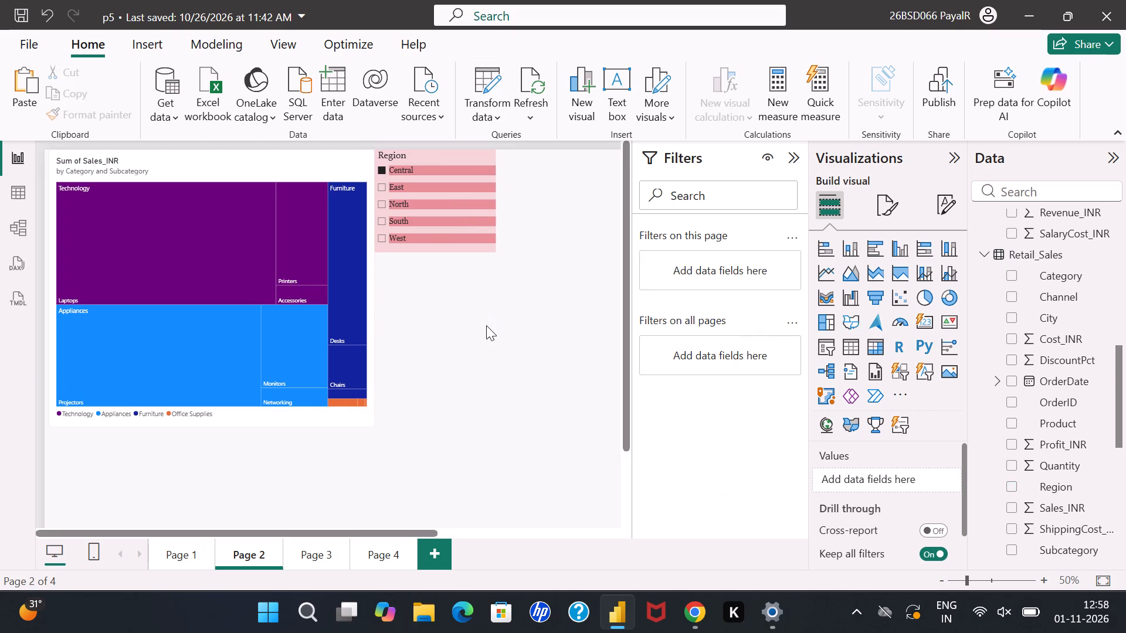
Copy the Category slicer, with Technology deselected, from Page 1 to Page 2 without choosing a sync option, placing it beside the Region slicer.
left_click(191, 550)
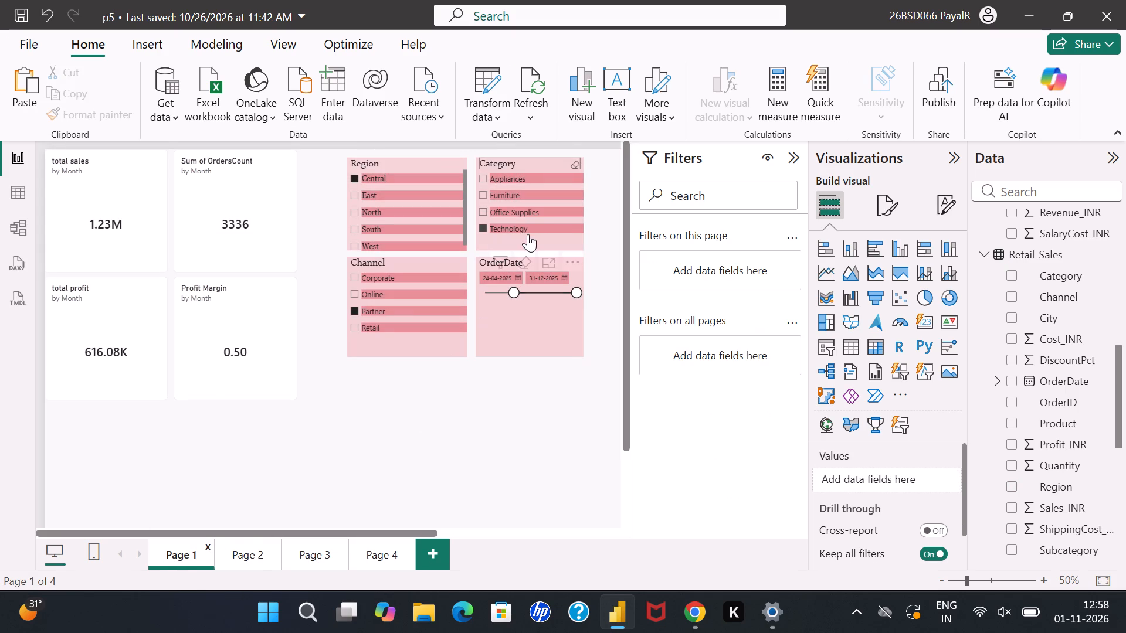
left_click(528, 236)
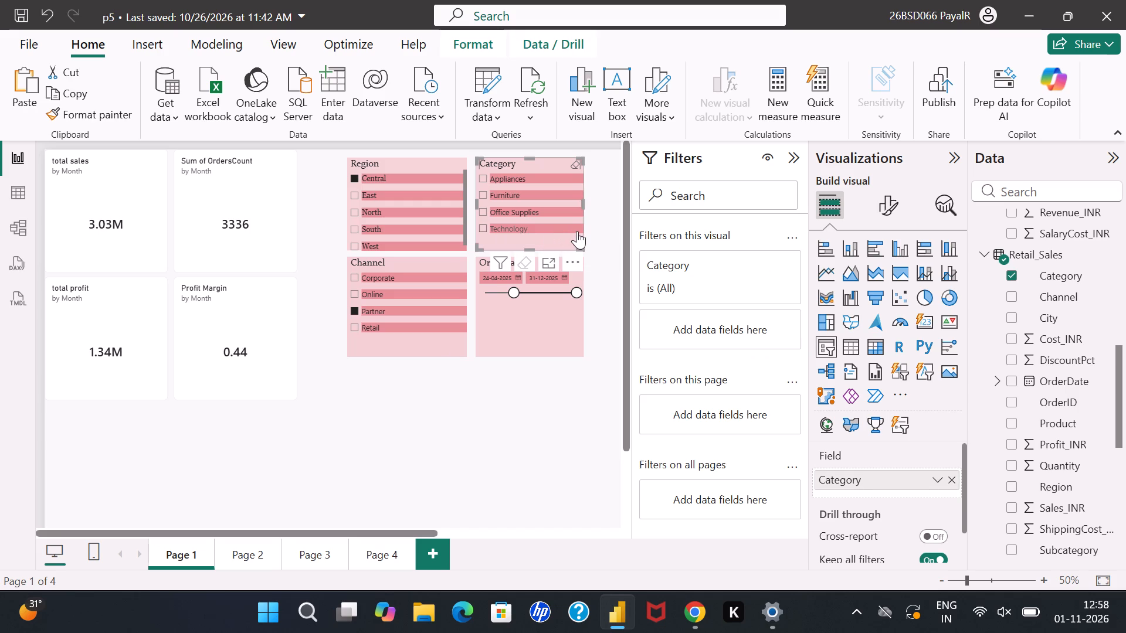
key("ctrl+c")
left_click(256, 550)
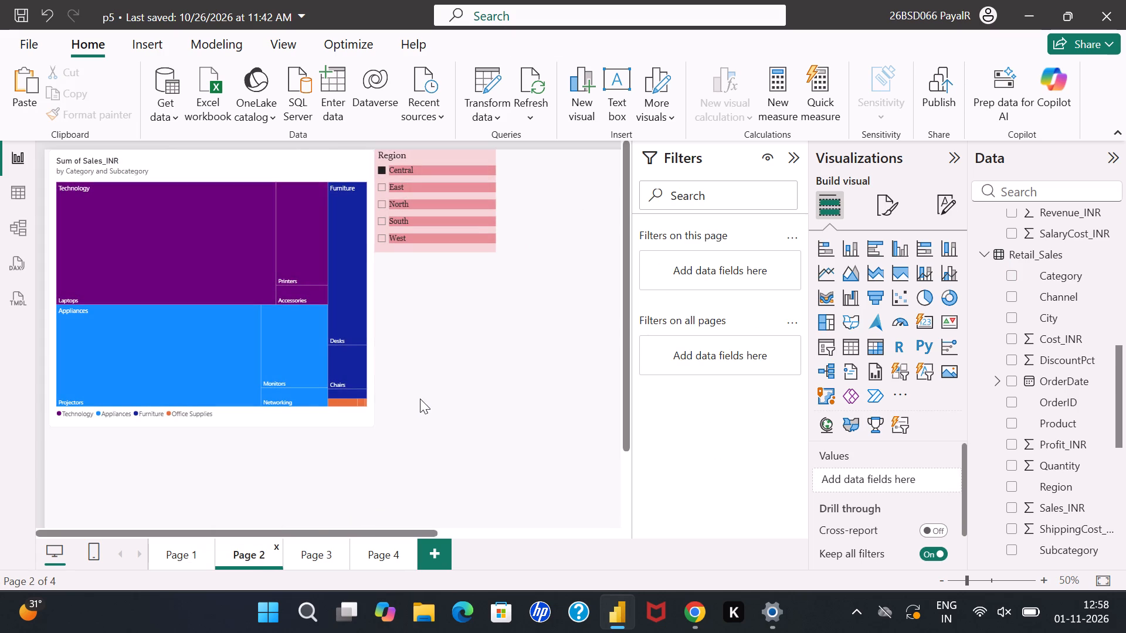
key("ctrl+v")
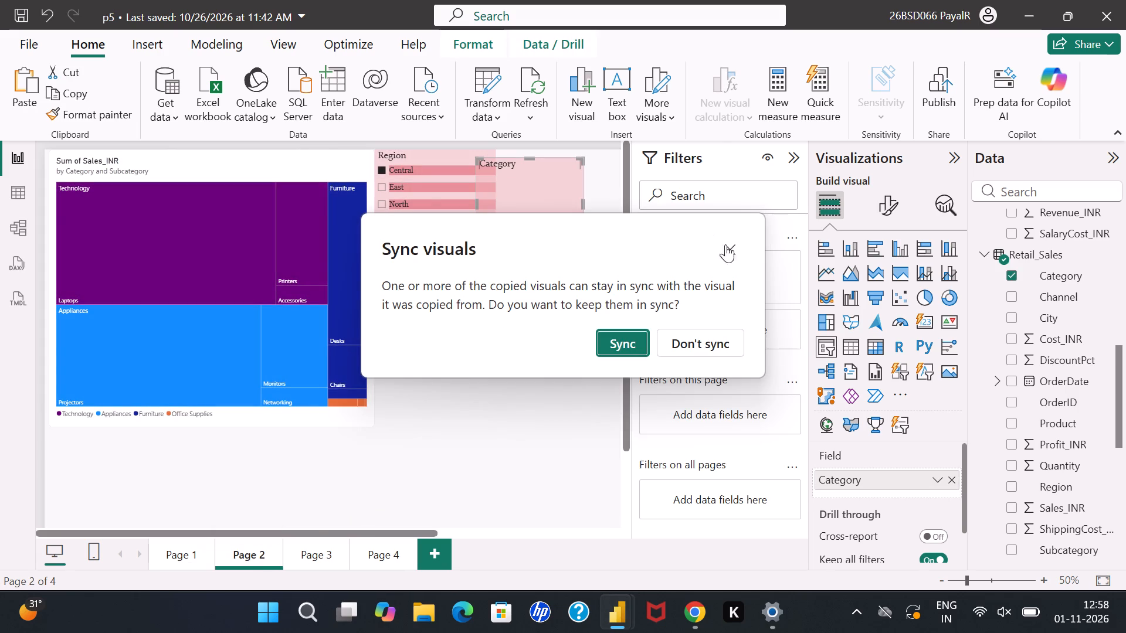
left_click(737, 244)
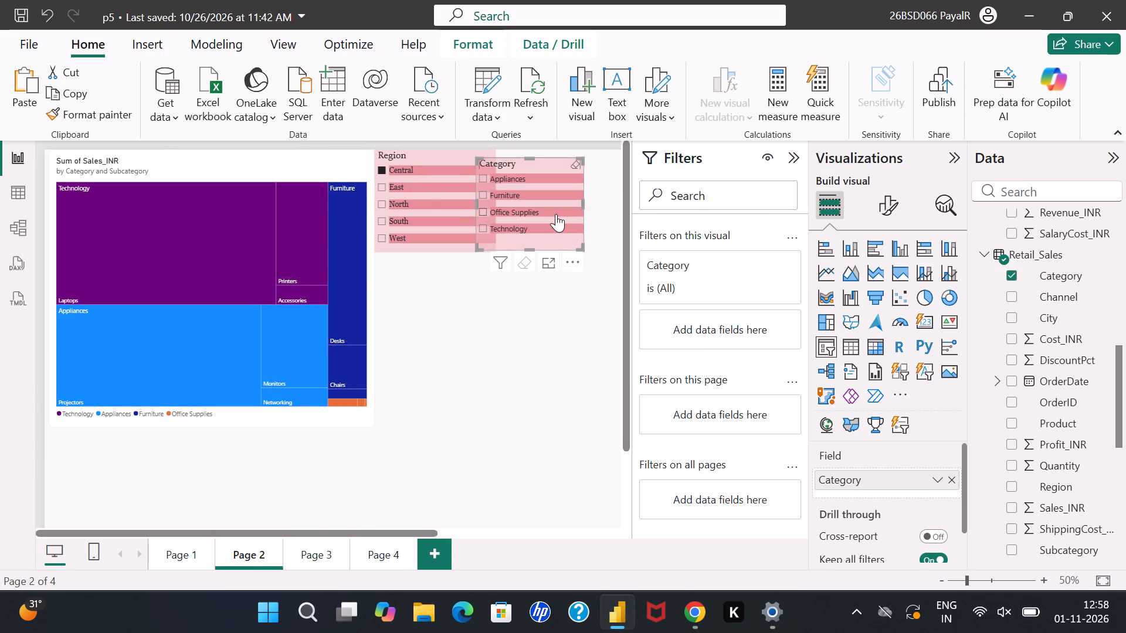
left_click_drag(556, 214, 586, 210)
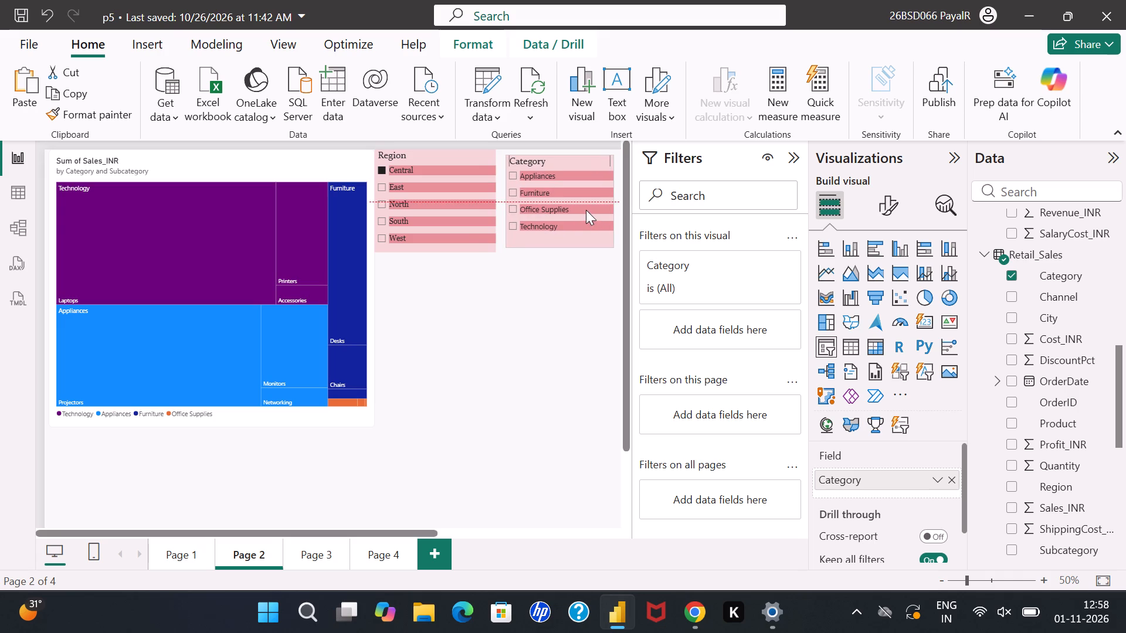
left_click_drag(586, 210, 584, 203)
Shorten the Region slicer on Page 2 to match the Category slicer's height, leaving Central selected.
left_click(487, 244)
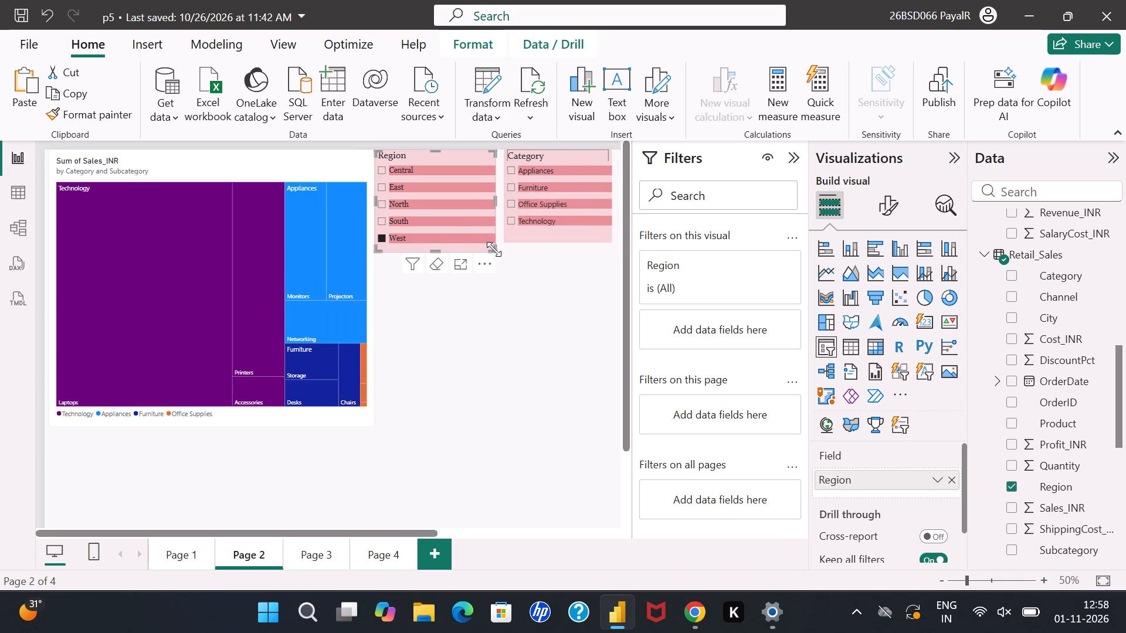
left_click(494, 249)
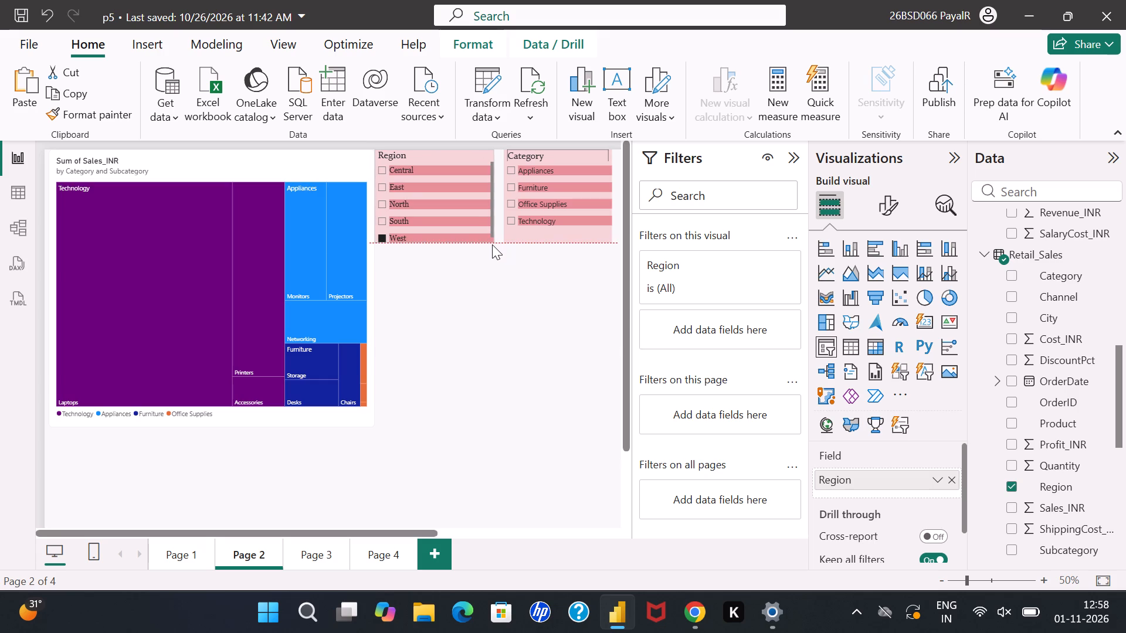
left_click(473, 311)
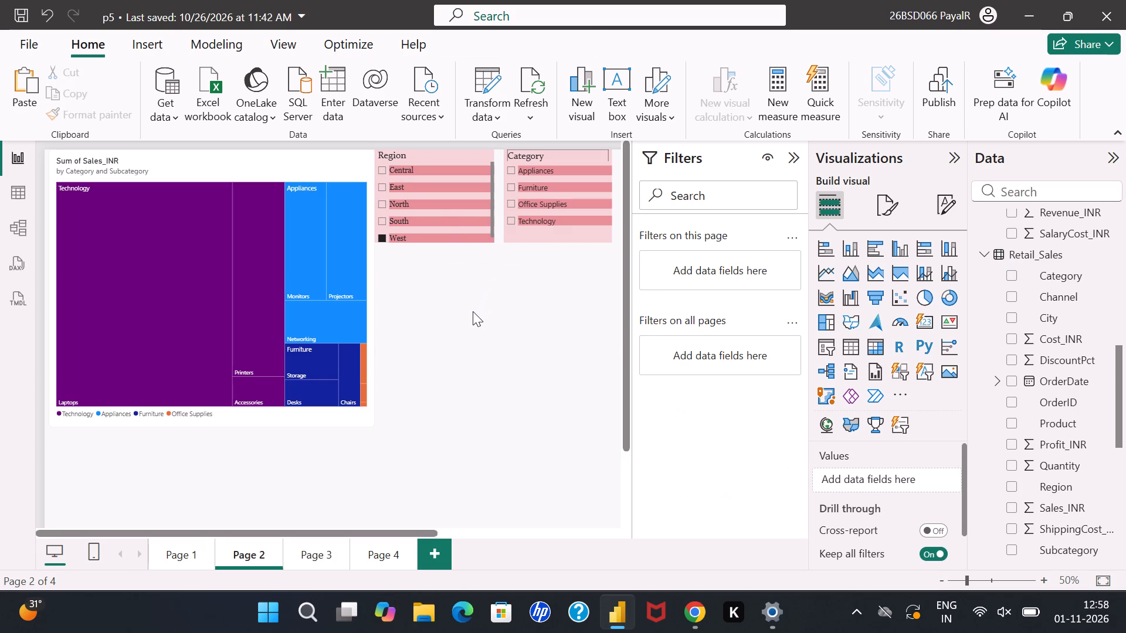
left_click(381, 170)
left_click(446, 341)
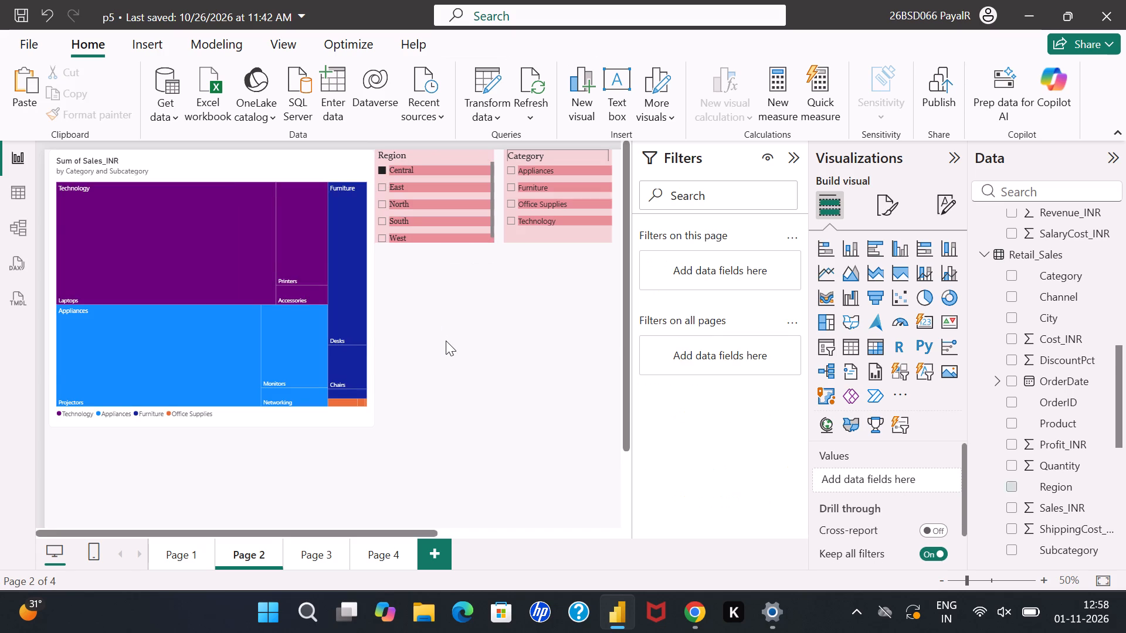
Nudge the Category slicer slightly closer to the Region slicer, aligned with its upper and lower edges.
left_click(535, 224)
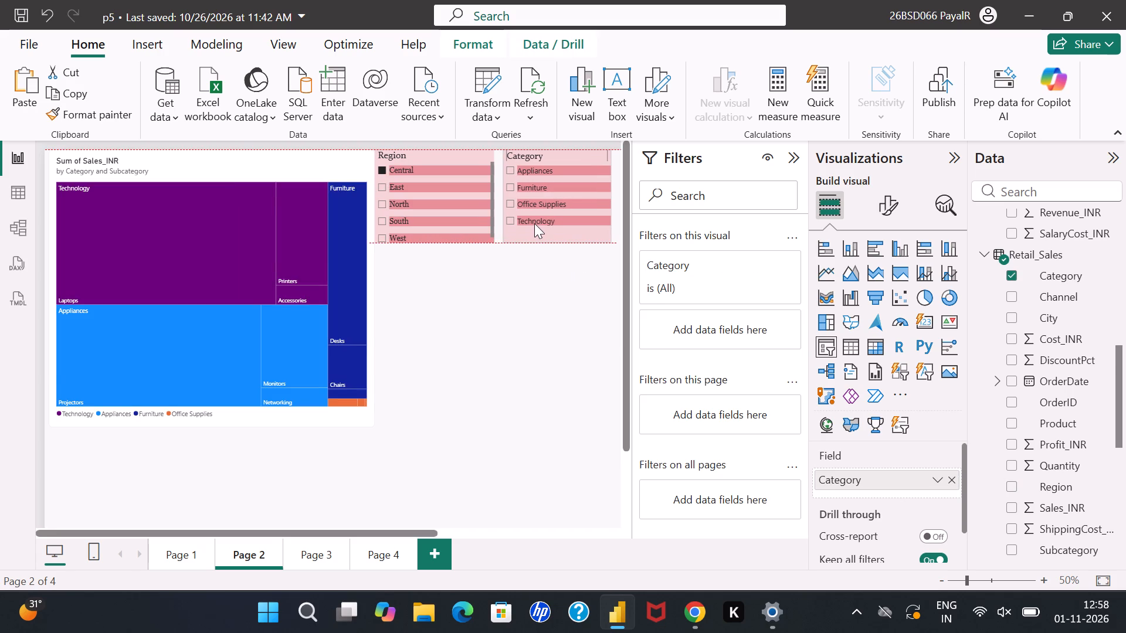
left_click(504, 367)
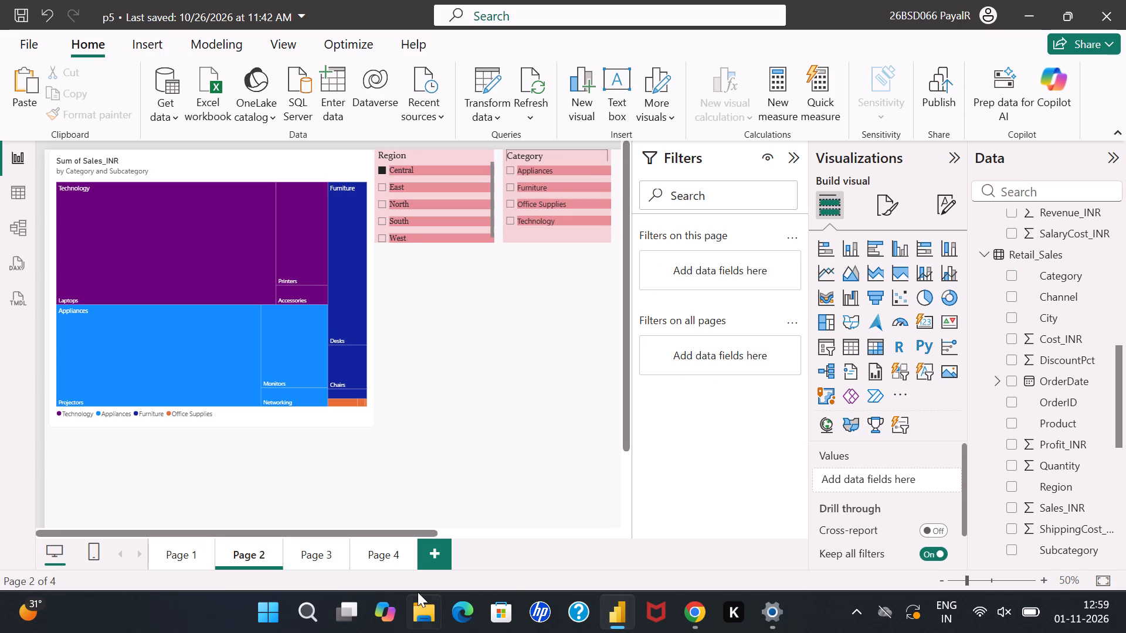
Copy the Channel slicer from Page 1 to Page 2 without choosing a sync option.
scroll(420, 593, "left", 1)
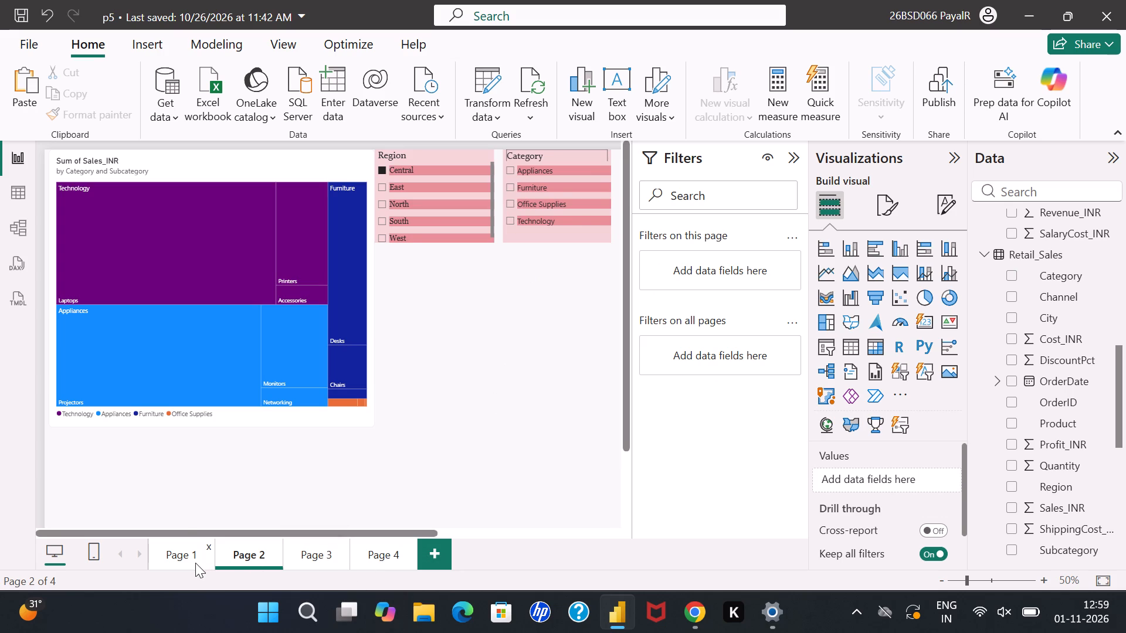
scroll(195, 563, "left", 1)
left_click(192, 563)
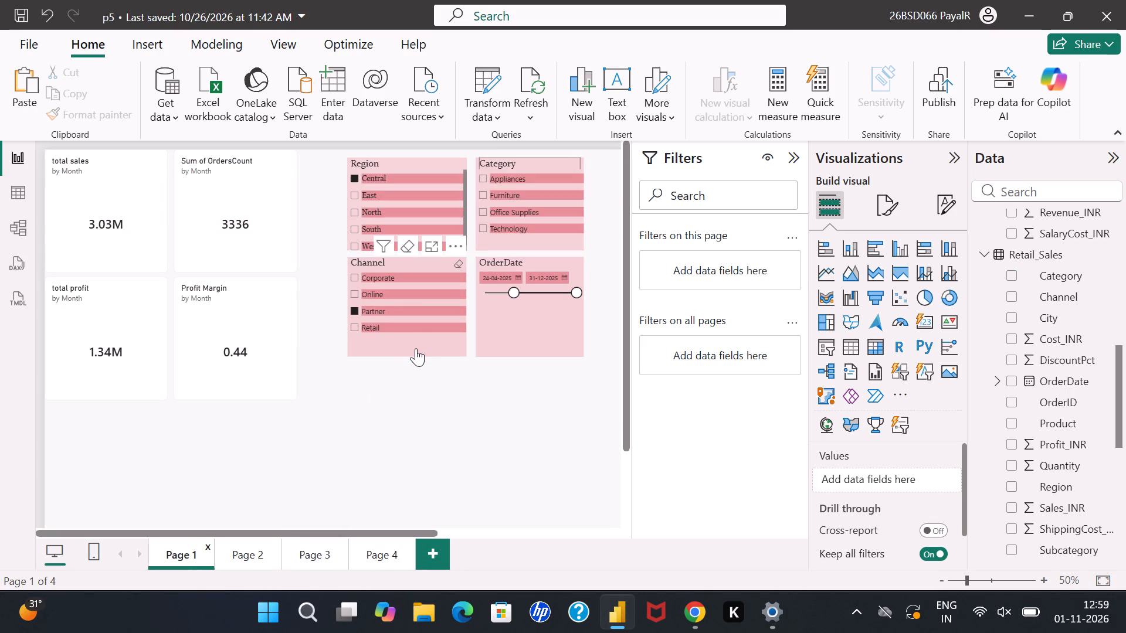
left_click(416, 348)
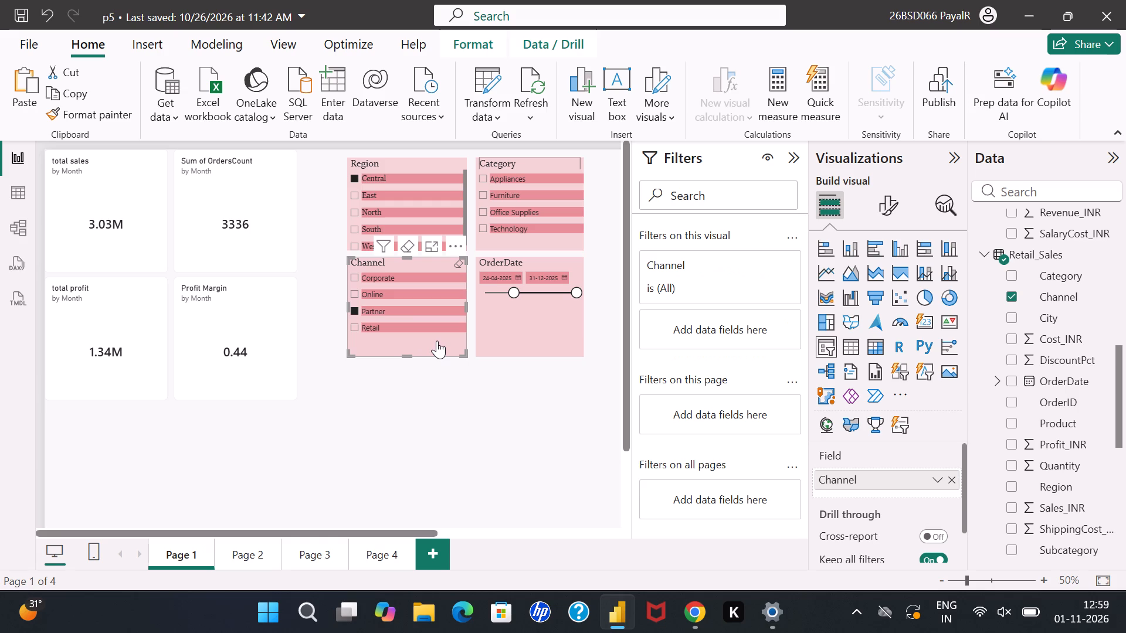
key("ctrl+c")
left_click(253, 557)
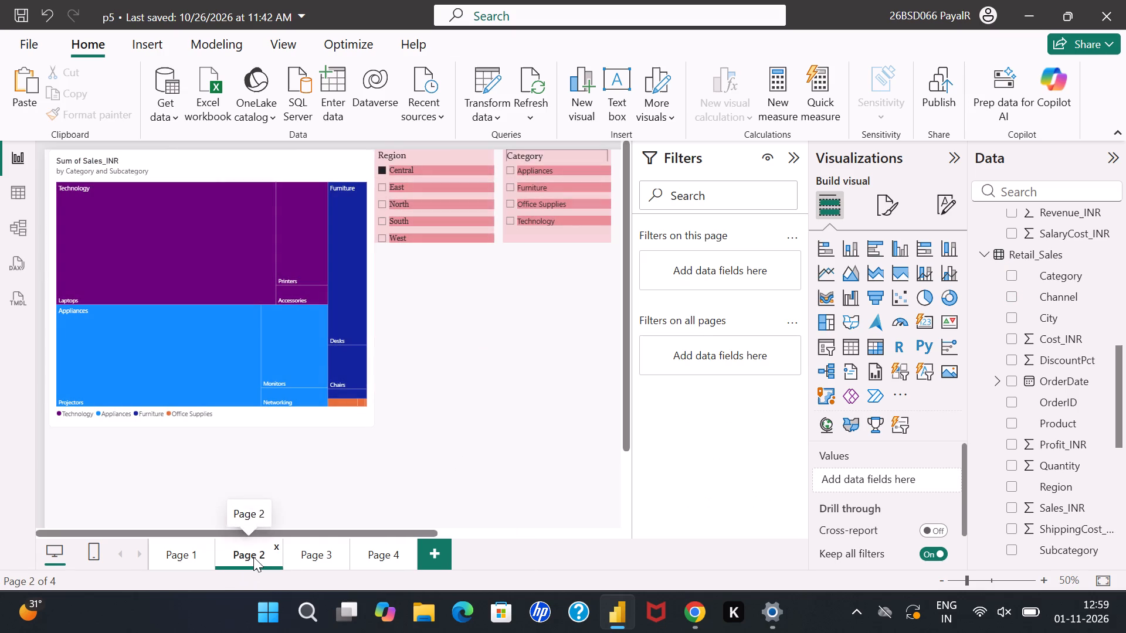
key("ctrl+v")
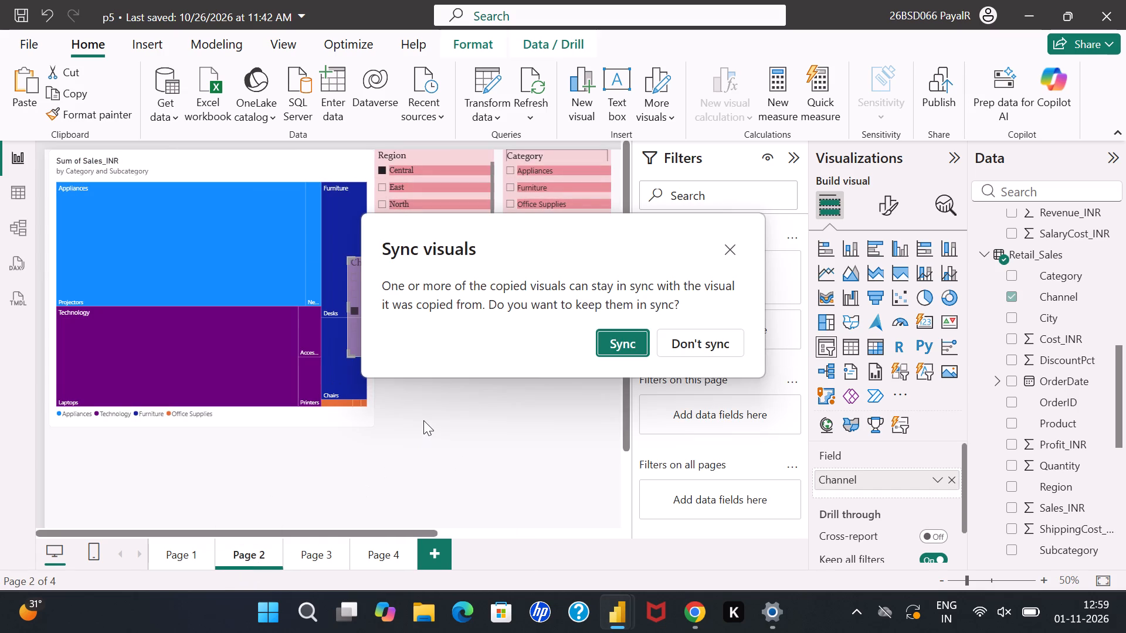
left_click(735, 243)
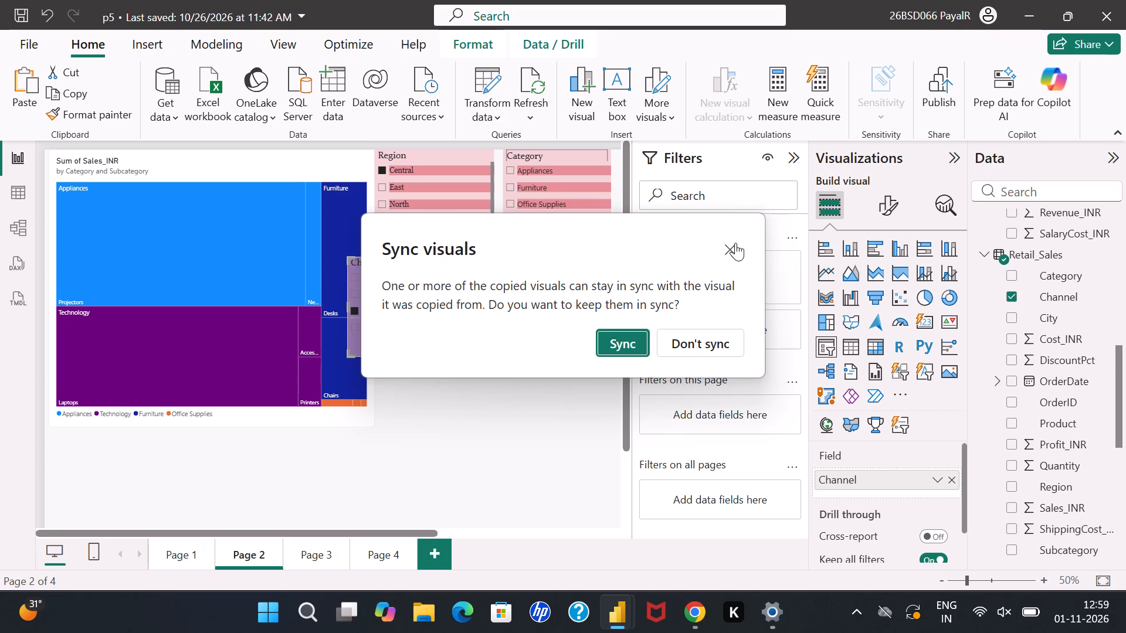
Position the Channel slicer closely beneath the Region slicer on Page 2, aligned with its side edges.
left_click_drag(428, 341, 432, 341)
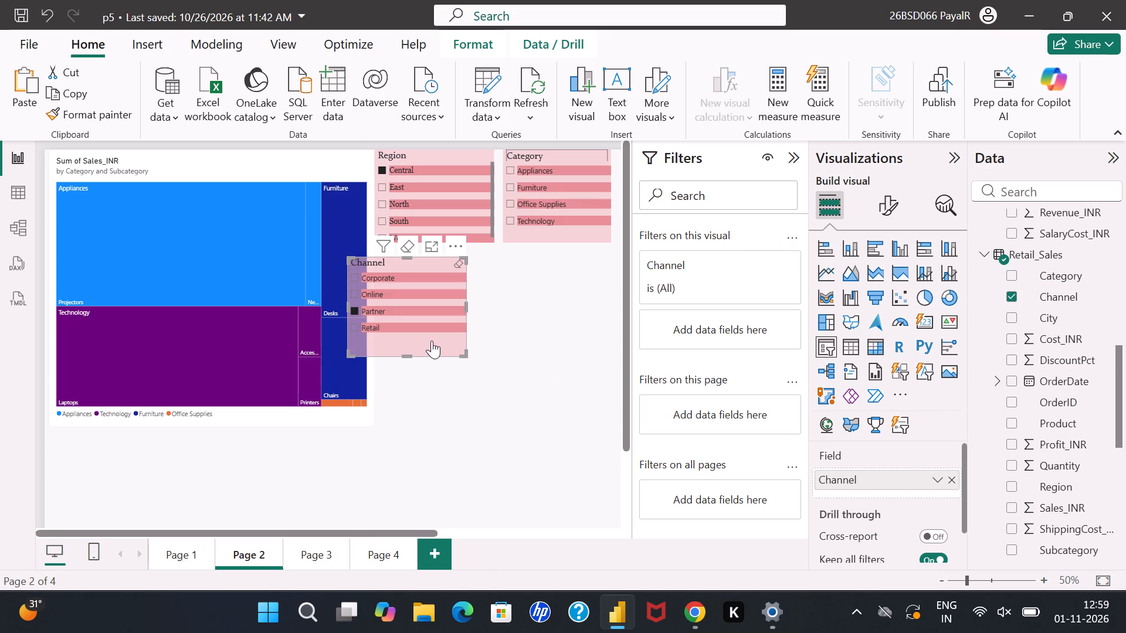
left_click_drag(432, 341, 457, 340)
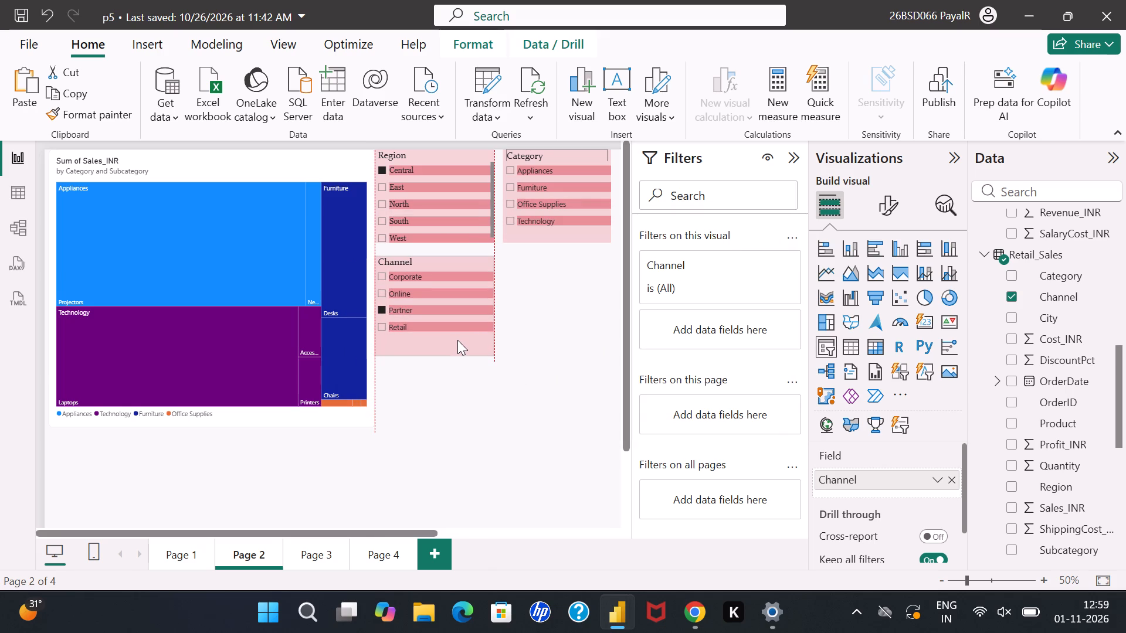
left_click_drag(457, 340, 457, 339)
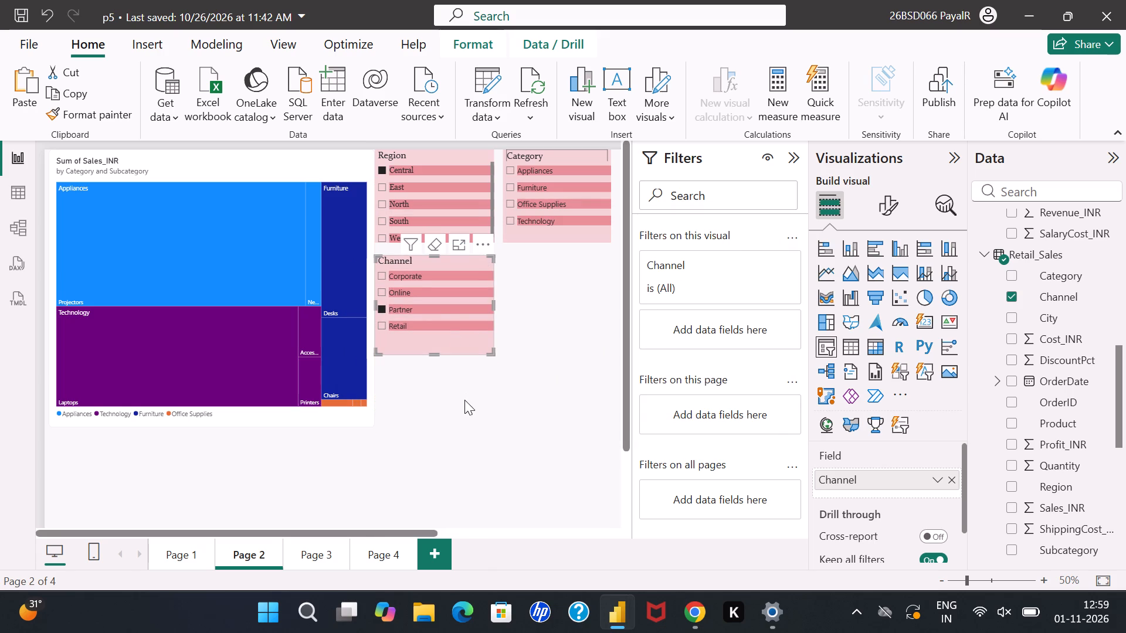
left_click(452, 416)
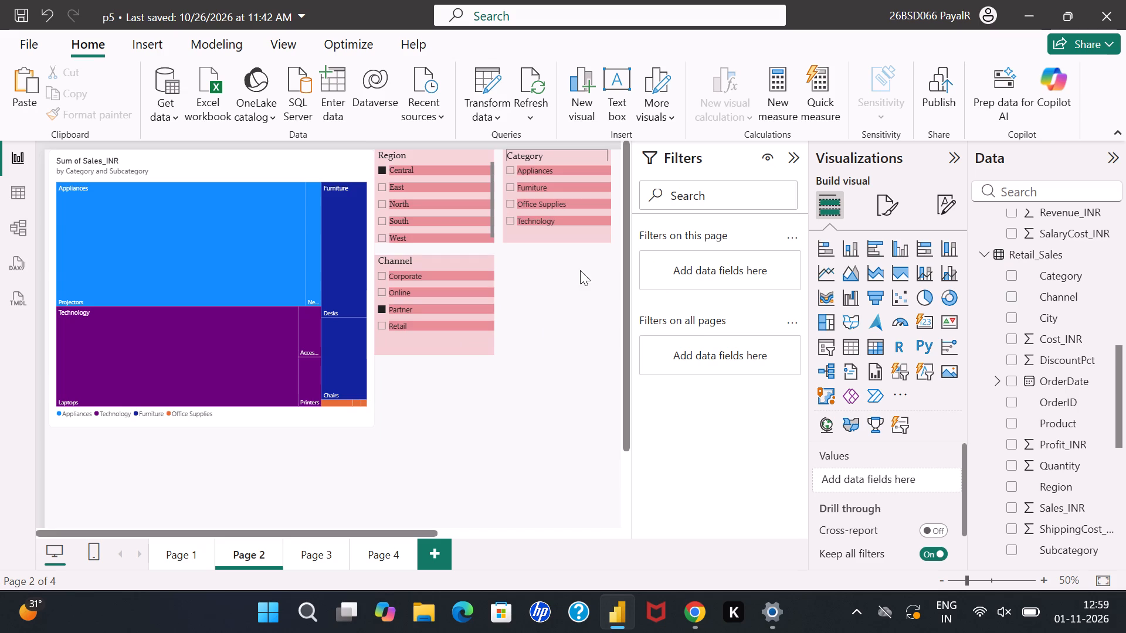
left_click(457, 334)
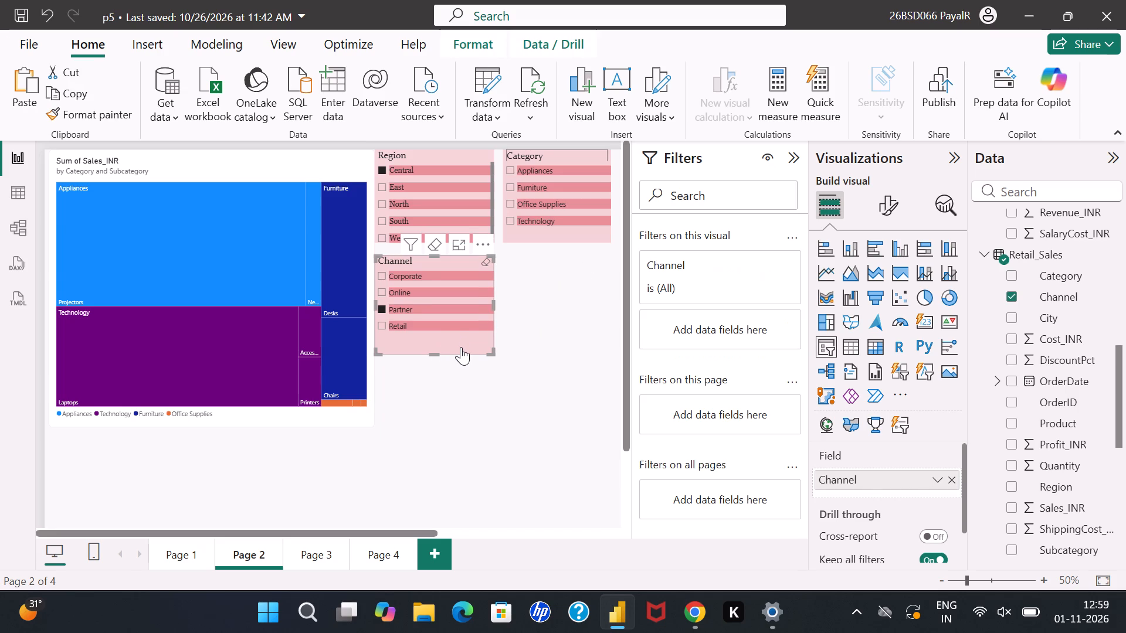
left_click(461, 342)
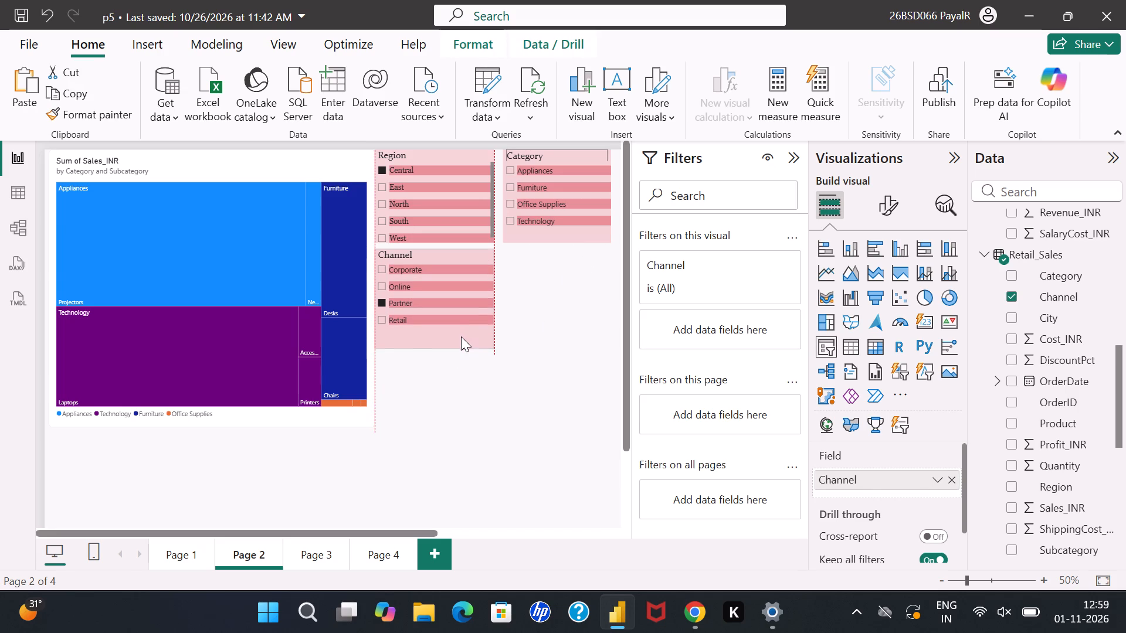
left_click(457, 405)
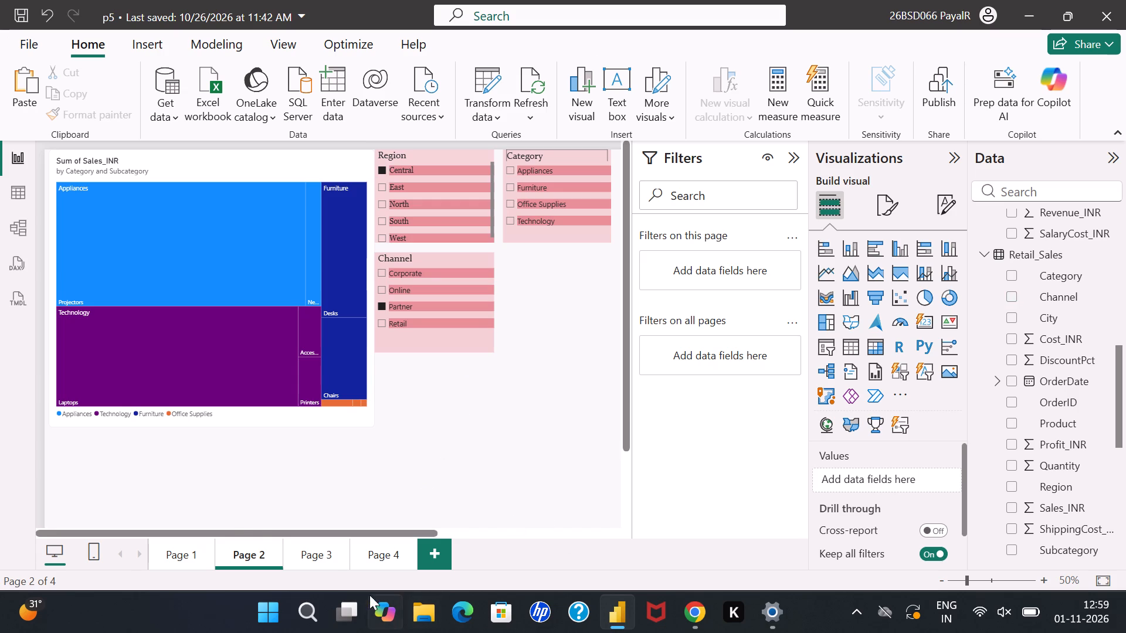
Copy the OrderDate slicer from Page 1 to Page 2 without choosing a sync option.
left_click(169, 553)
left_click(576, 333)
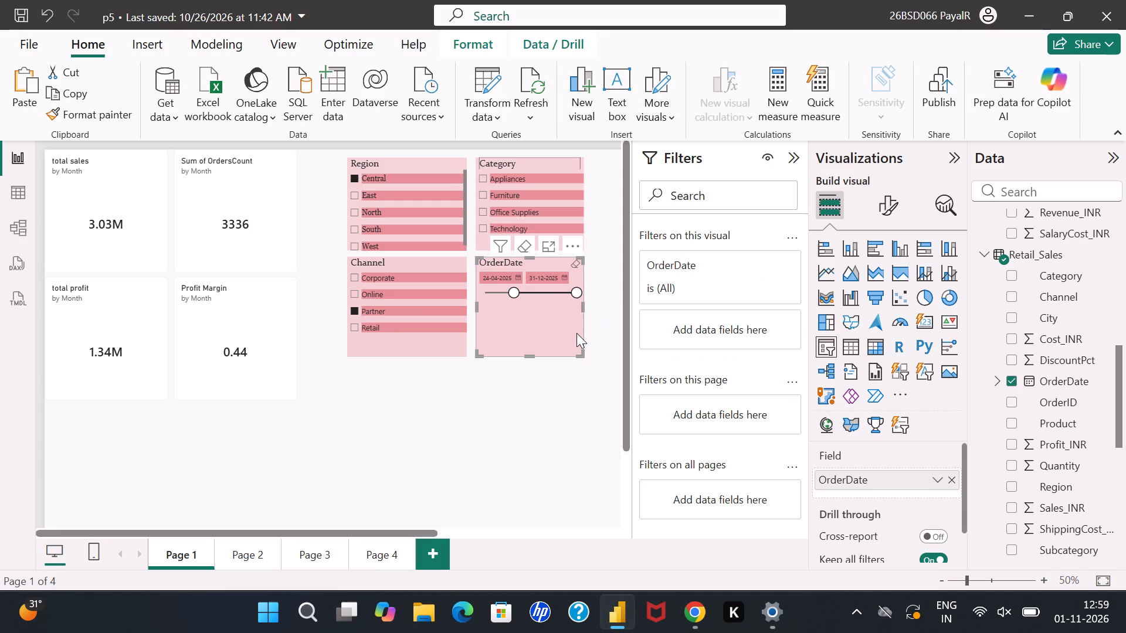
key("ctrl+c")
left_click(253, 548)
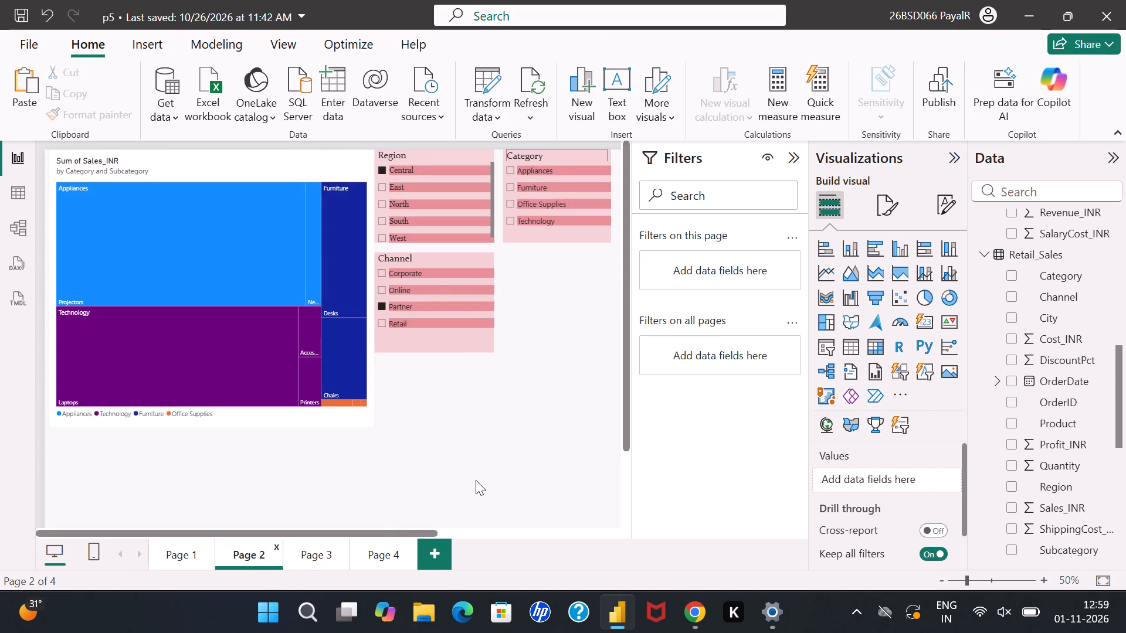
key("ctrl+v")
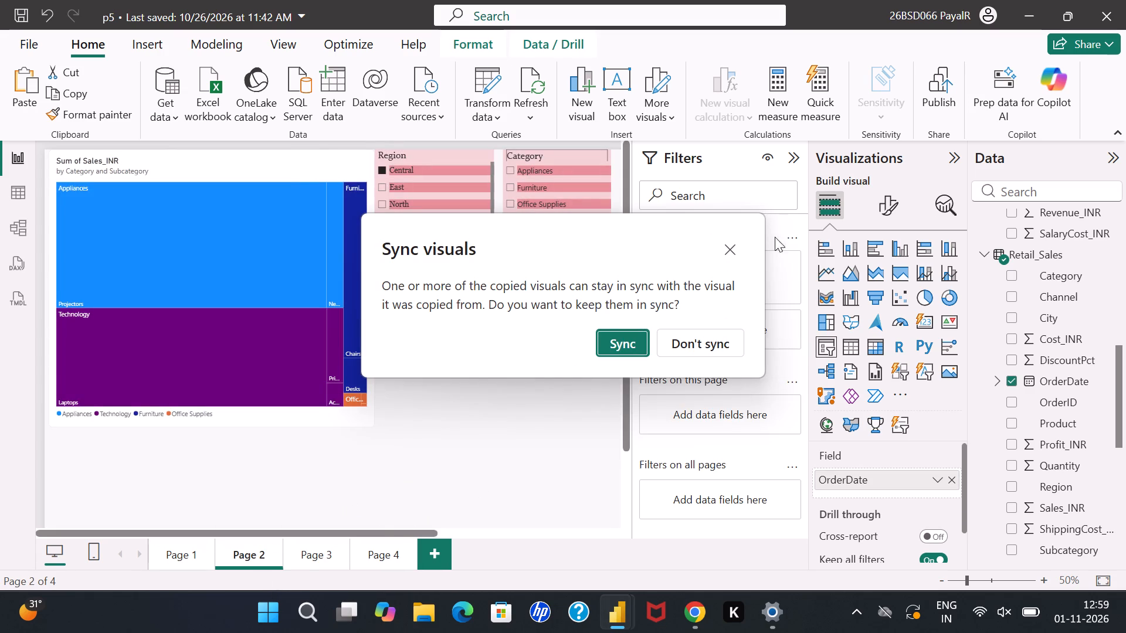
left_click(730, 257)
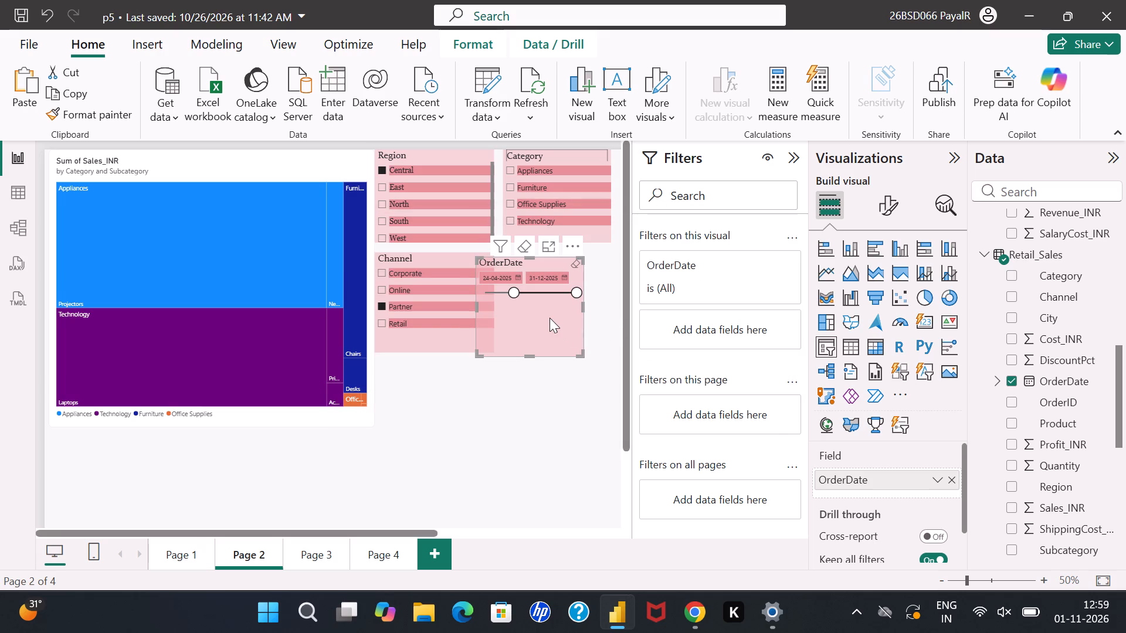
Position the OrderDate slicer beneath the Category slicer and beside the Channel slicer, aligned with the edges of both.
left_click_drag(550, 316, 572, 316)
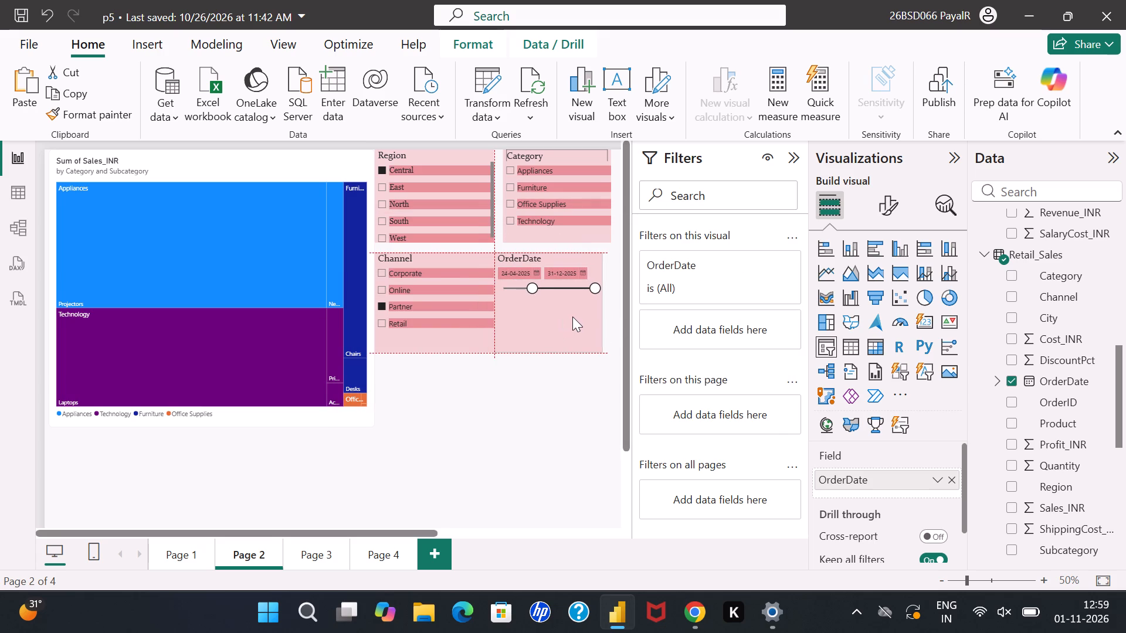
left_click_drag(572, 316, 579, 316)
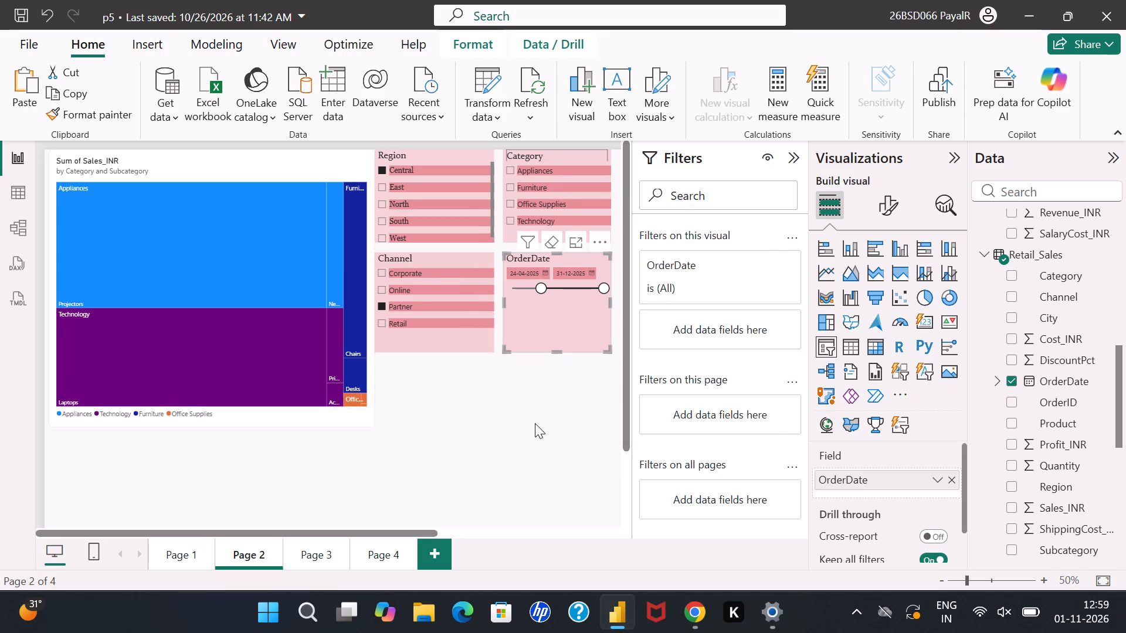
left_click(535, 423)
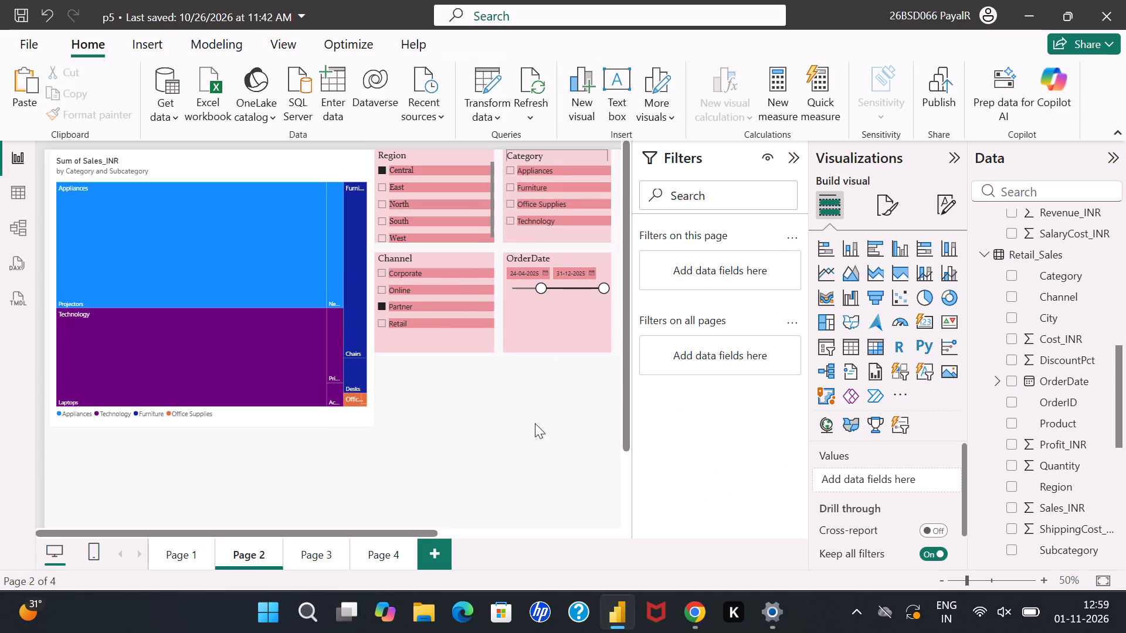
Set the start date of the OrderDate slicer on Page 2 to 20-03-2025.
left_click(525, 287)
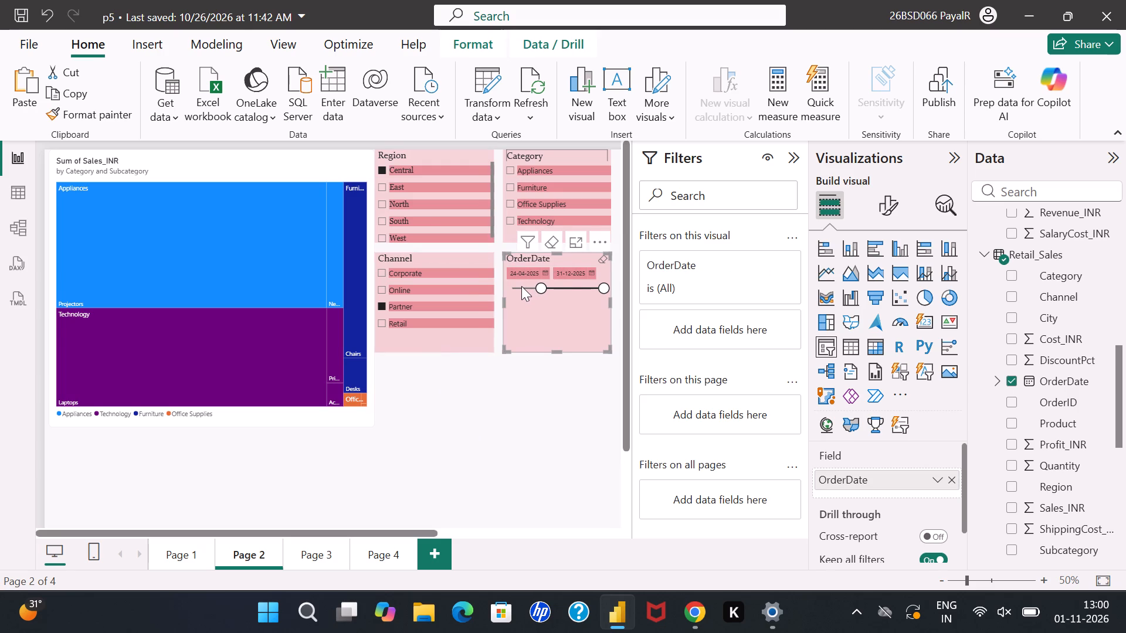
left_click(521, 285)
left_click(521, 285)
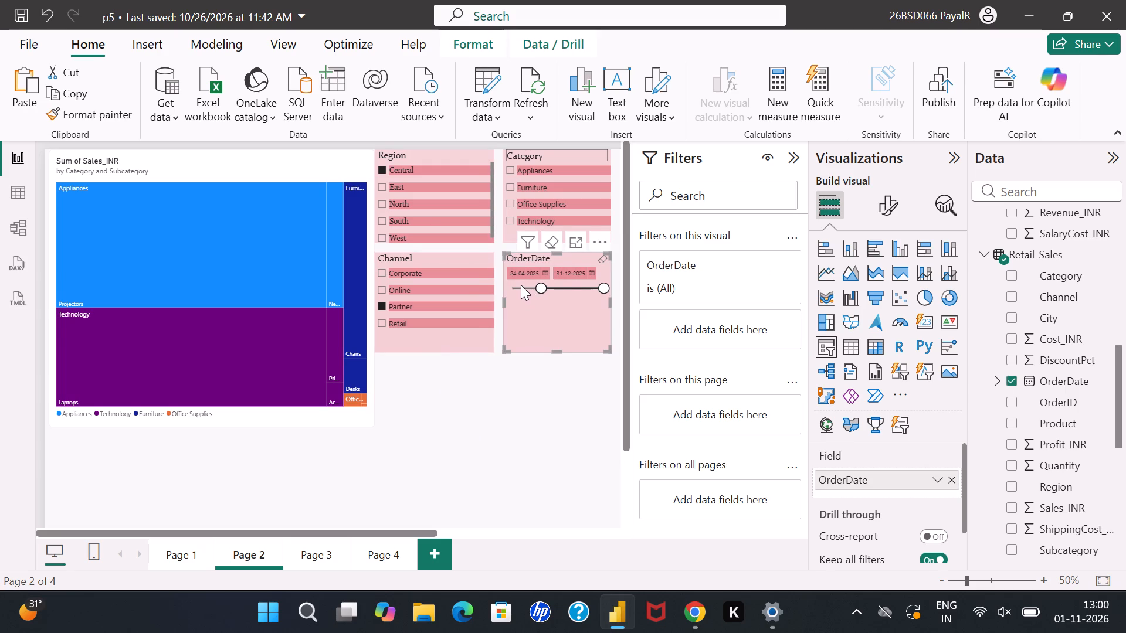
left_click(523, 285)
left_click(526, 302)
left_click_drag(542, 287, 533, 289)
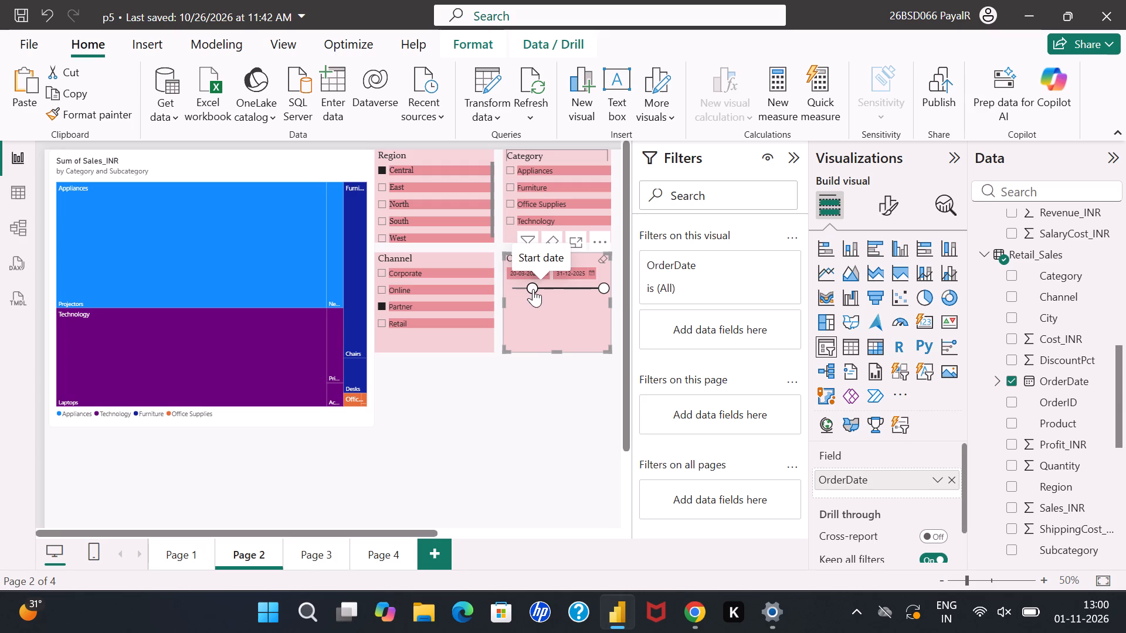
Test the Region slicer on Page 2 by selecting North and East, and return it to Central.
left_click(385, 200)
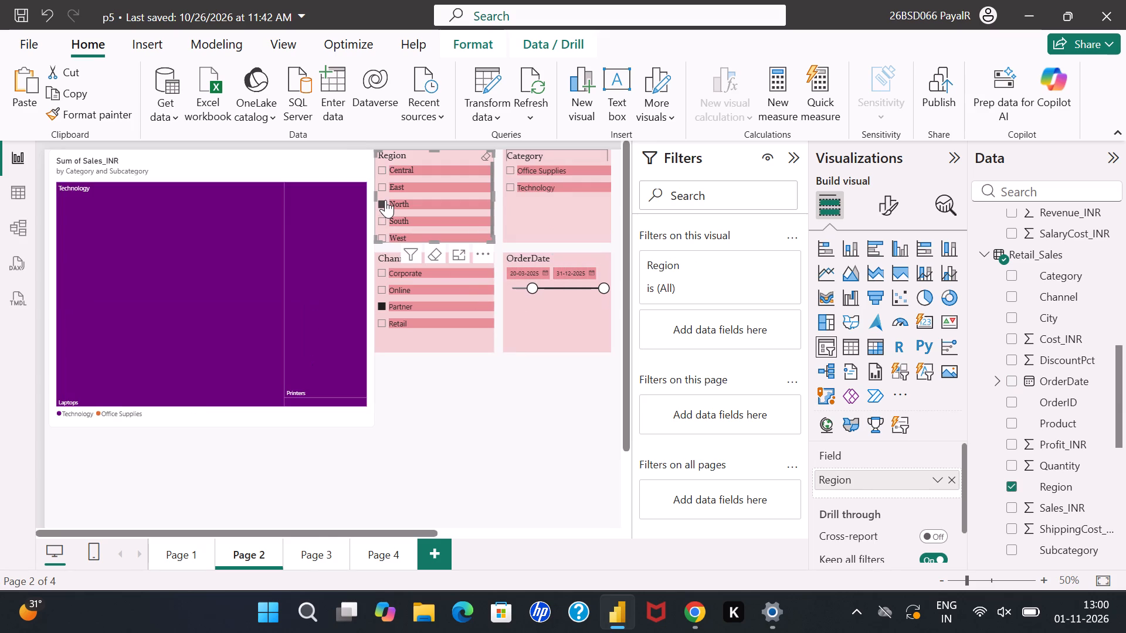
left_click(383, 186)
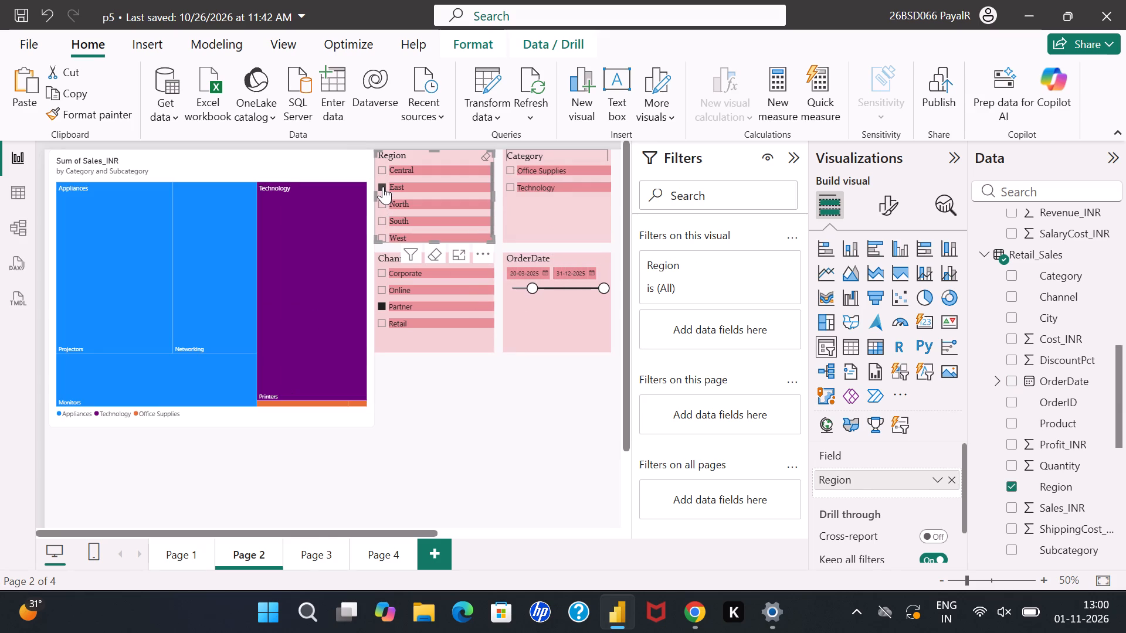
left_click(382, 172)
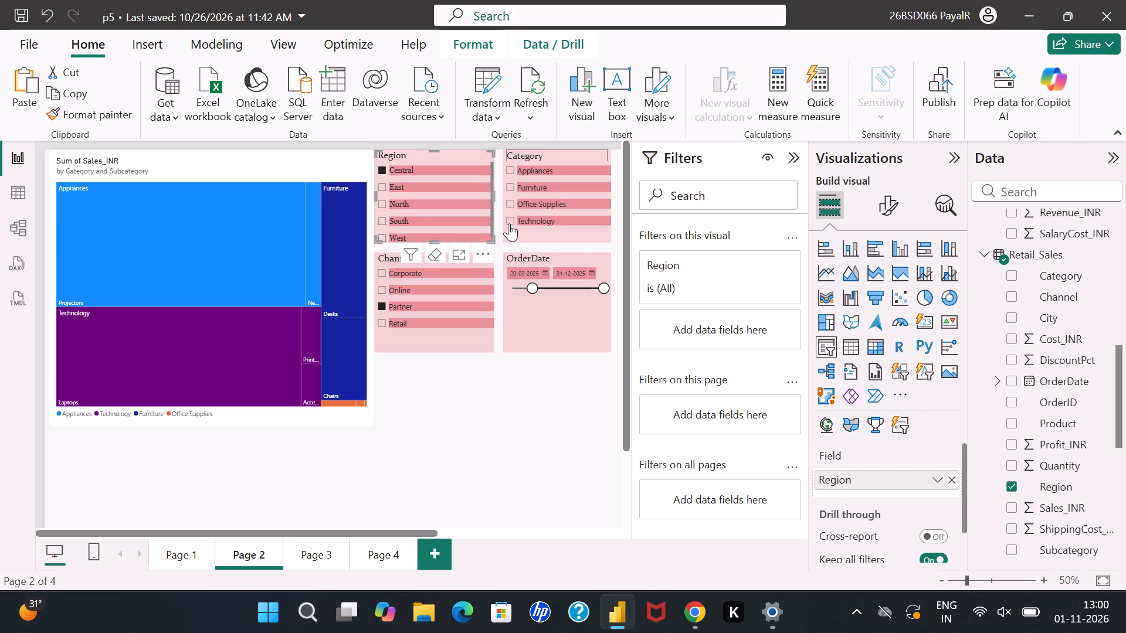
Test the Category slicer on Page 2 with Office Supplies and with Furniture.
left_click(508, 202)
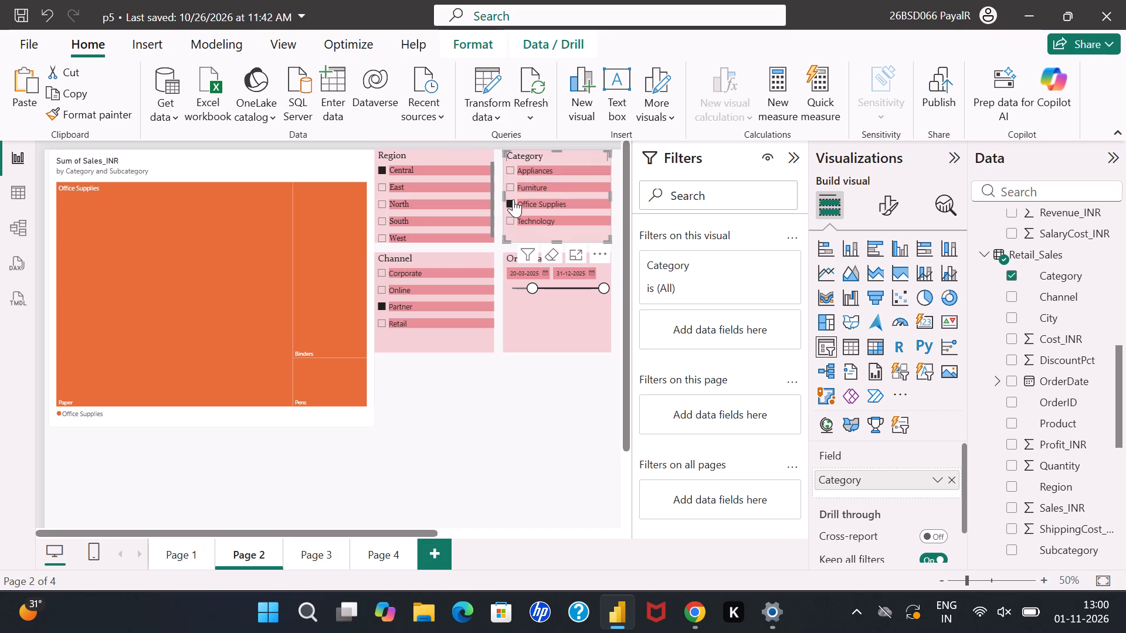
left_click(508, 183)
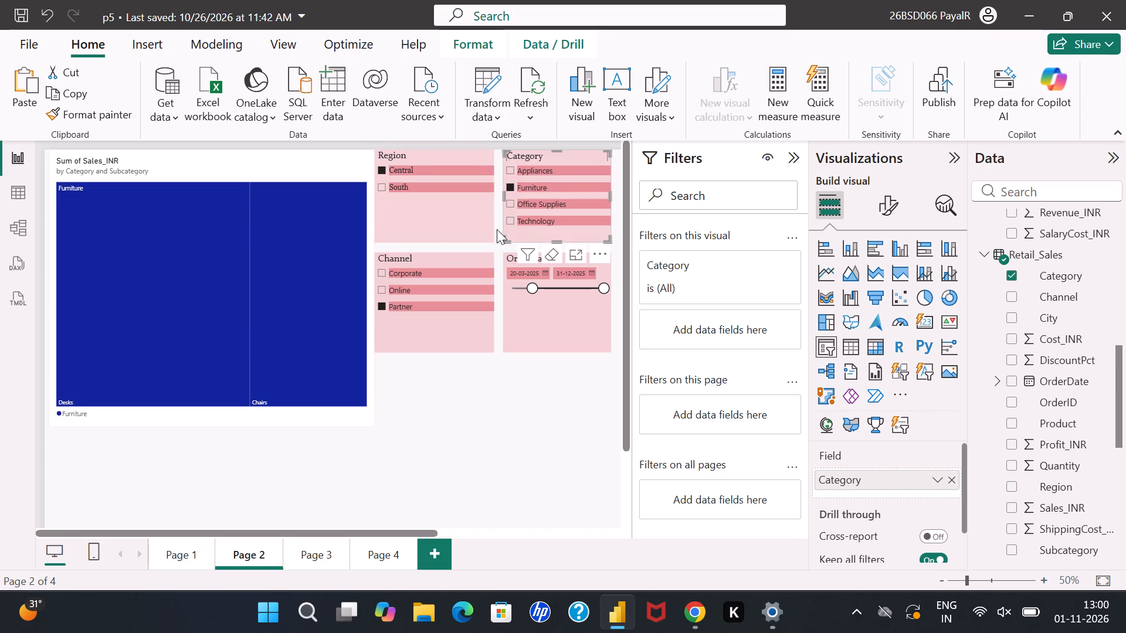
Try Online in the Channel slicer on Page 2, and switch the selection to Corporate.
left_click(382, 283)
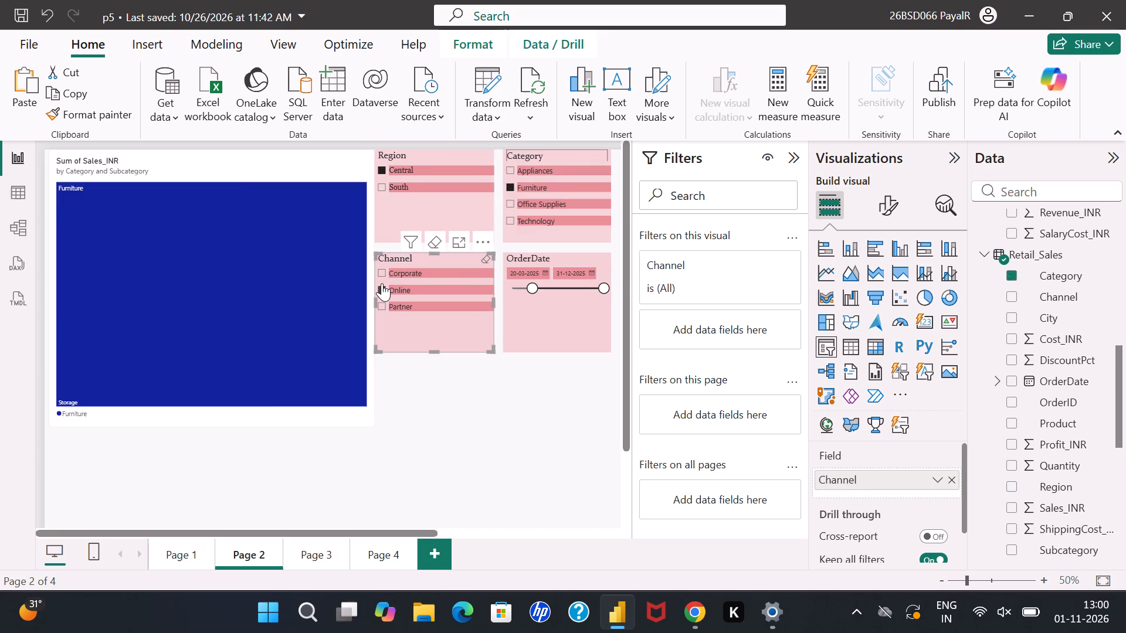
left_click(380, 274)
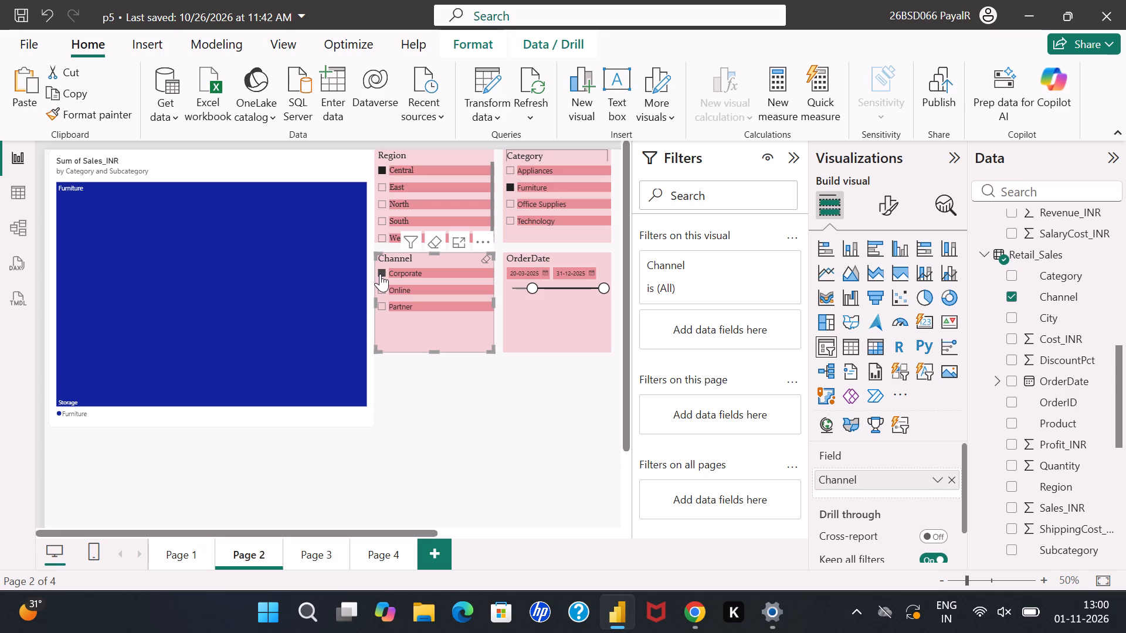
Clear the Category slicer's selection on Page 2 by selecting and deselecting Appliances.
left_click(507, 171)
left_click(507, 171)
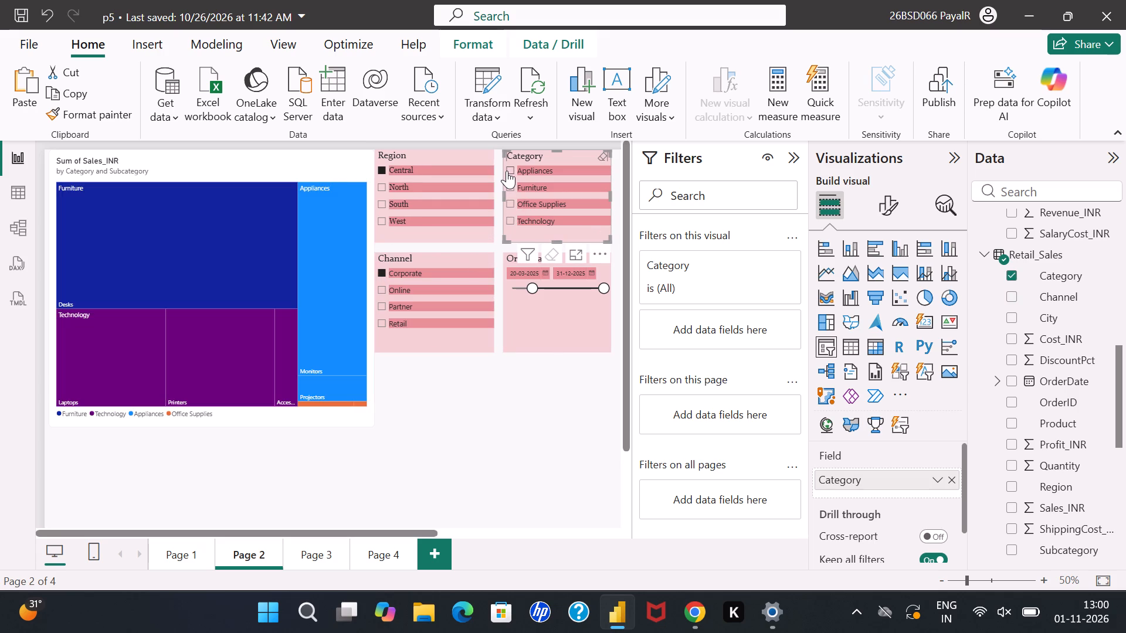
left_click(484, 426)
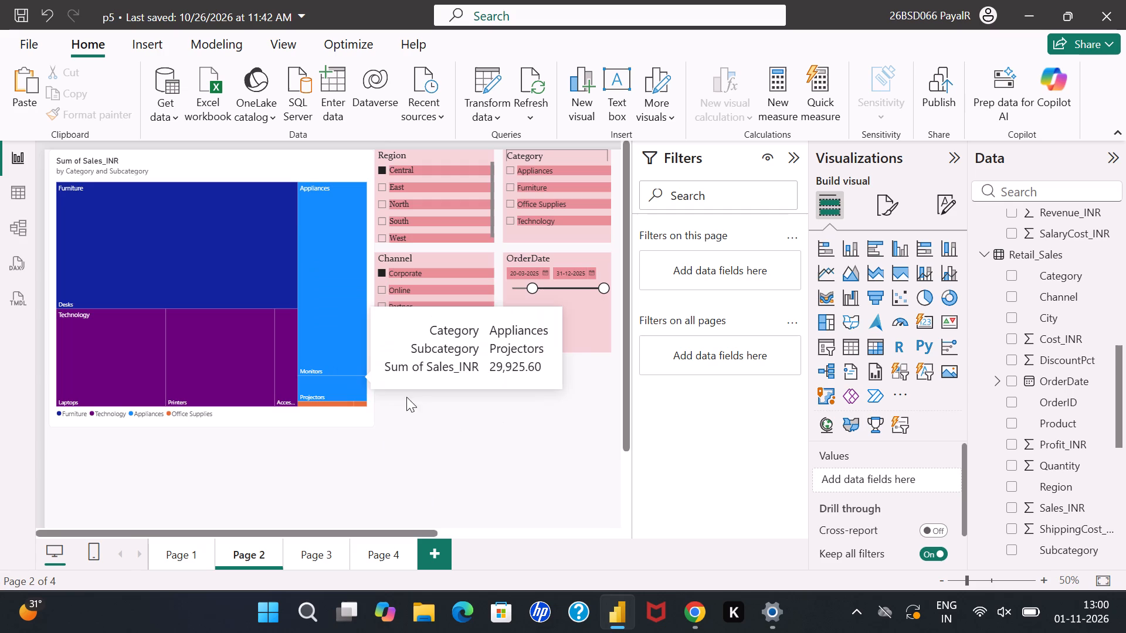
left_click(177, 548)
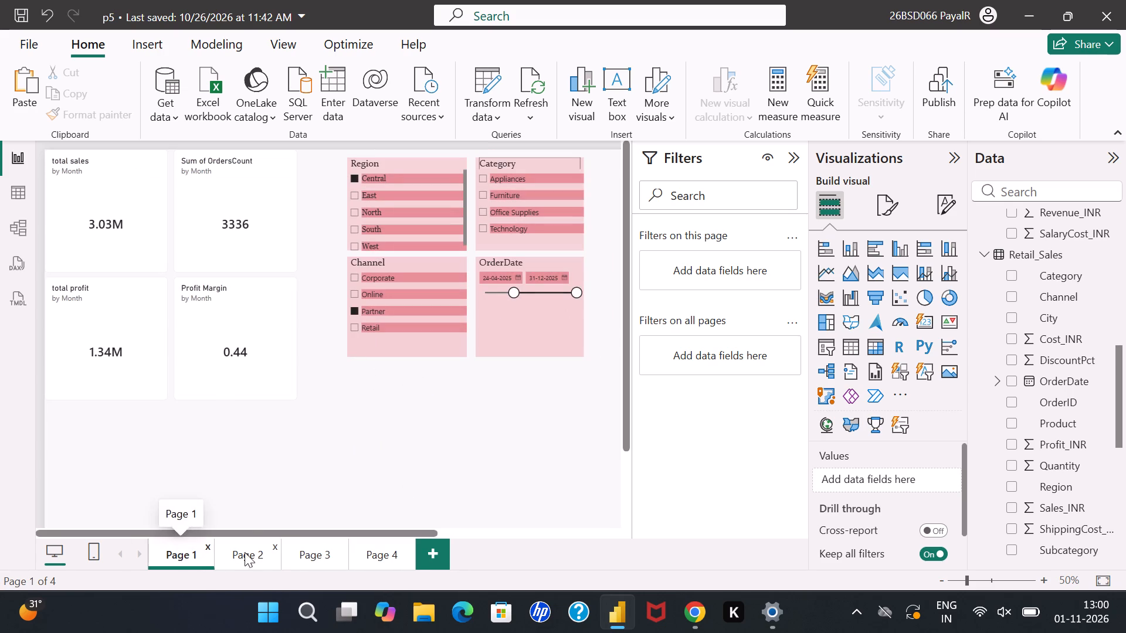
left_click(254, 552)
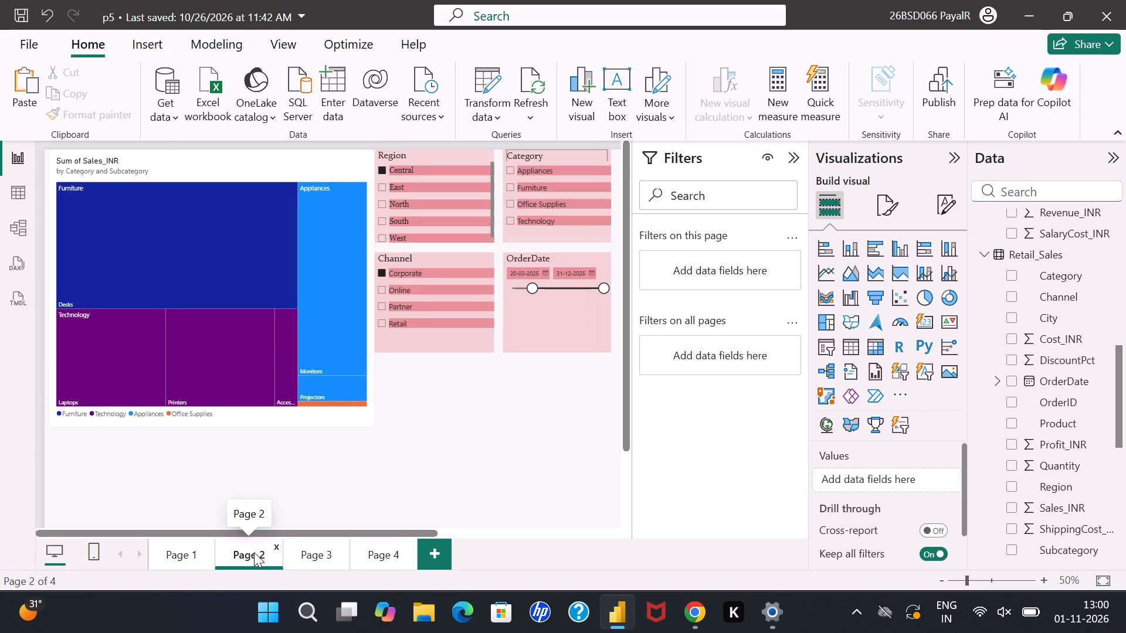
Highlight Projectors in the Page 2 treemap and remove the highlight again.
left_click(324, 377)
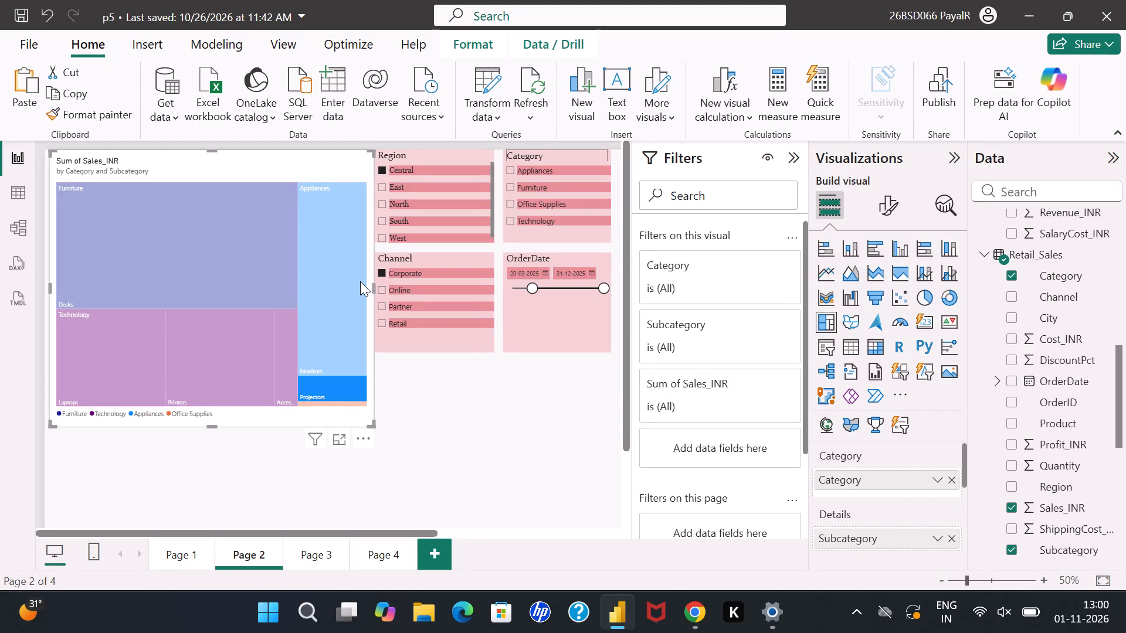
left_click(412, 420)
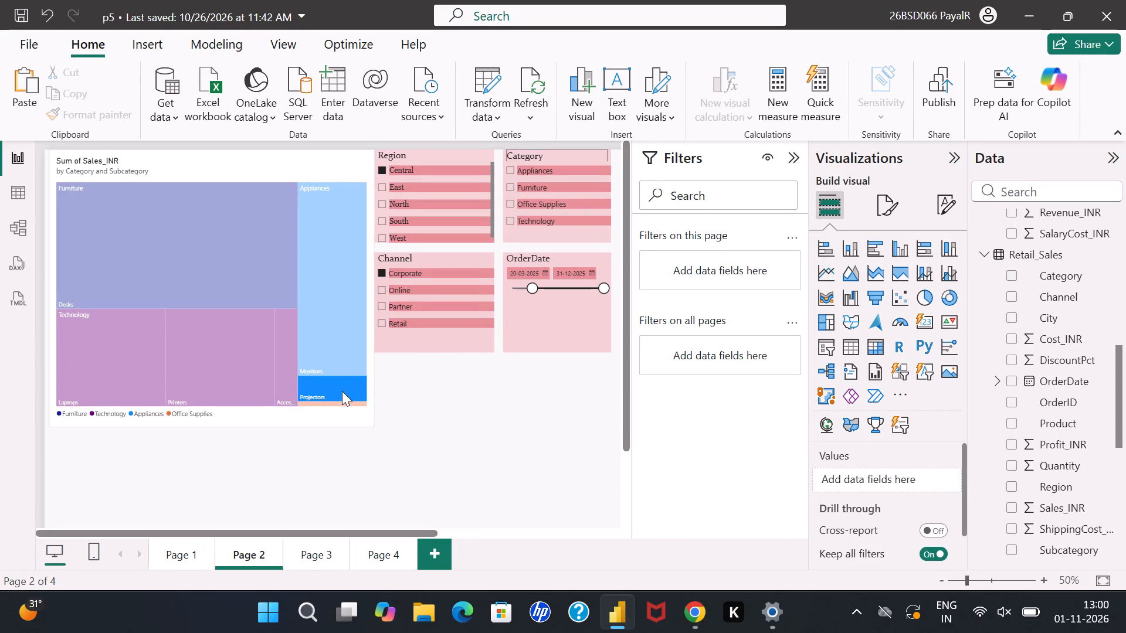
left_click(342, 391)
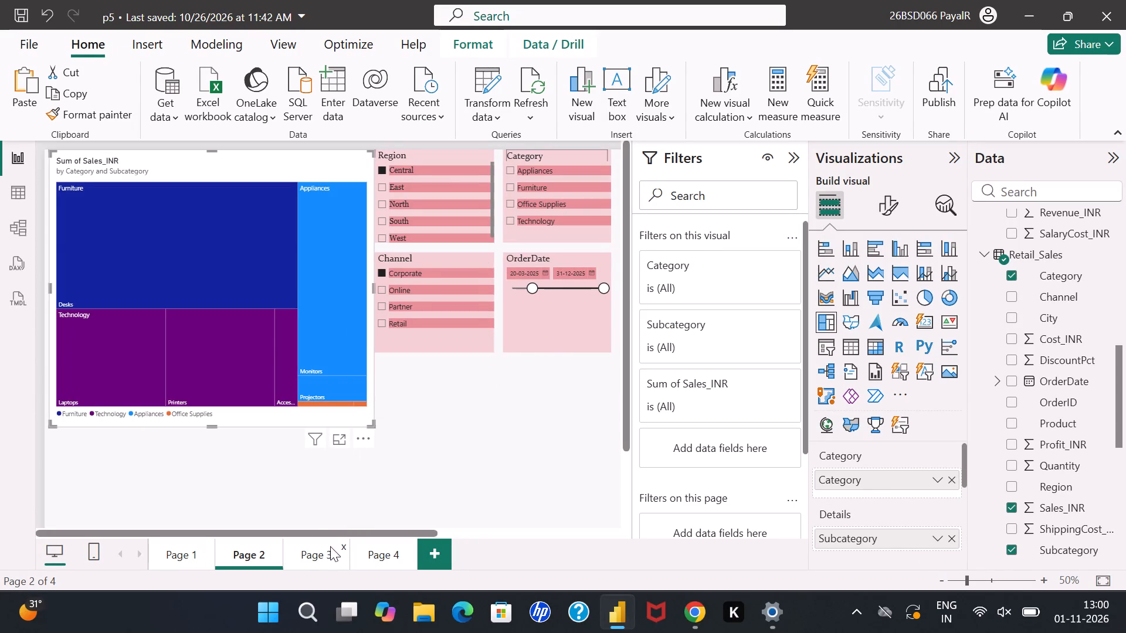
Copy the Region slicer from Page 1 to Page 3 without choosing a sync option.
left_click(175, 567)
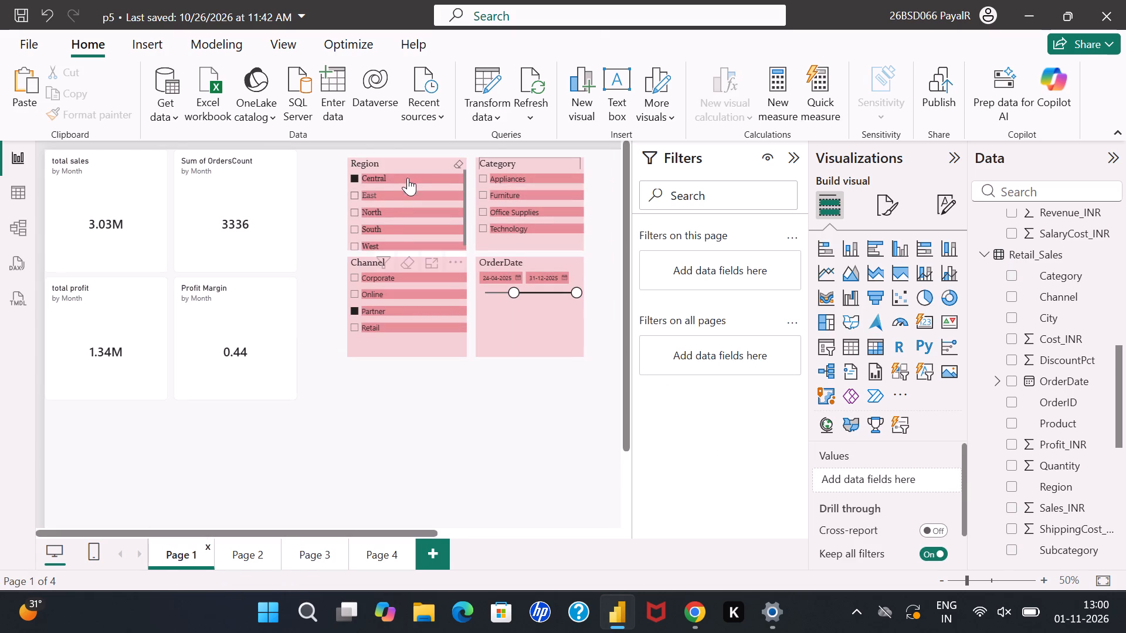
left_click(422, 161)
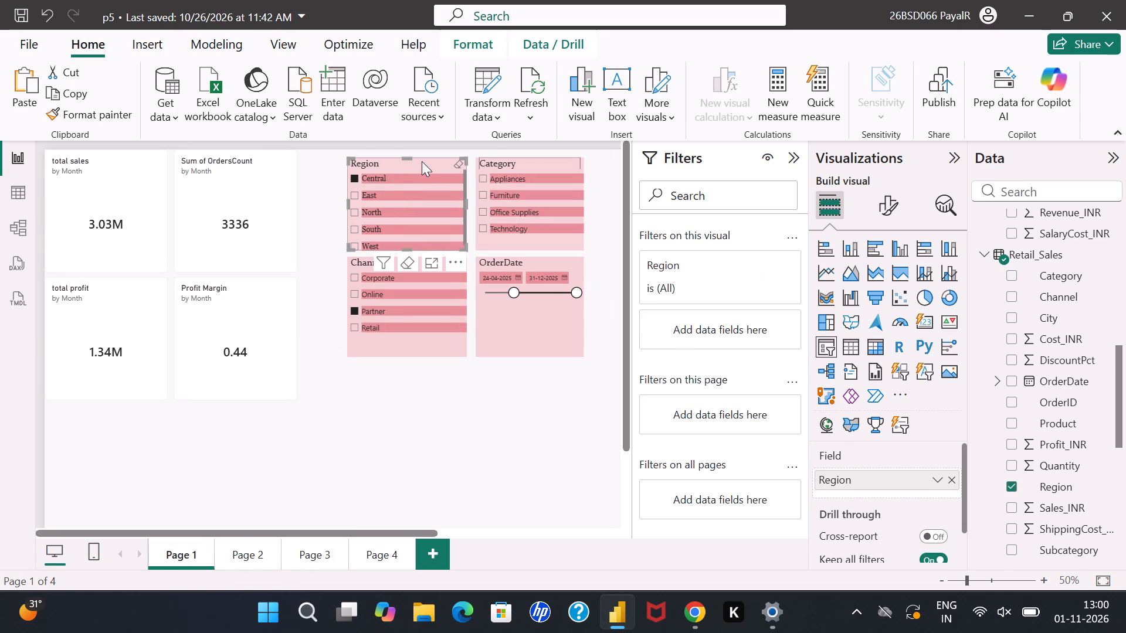
key("ctrl+c")
left_click(323, 548)
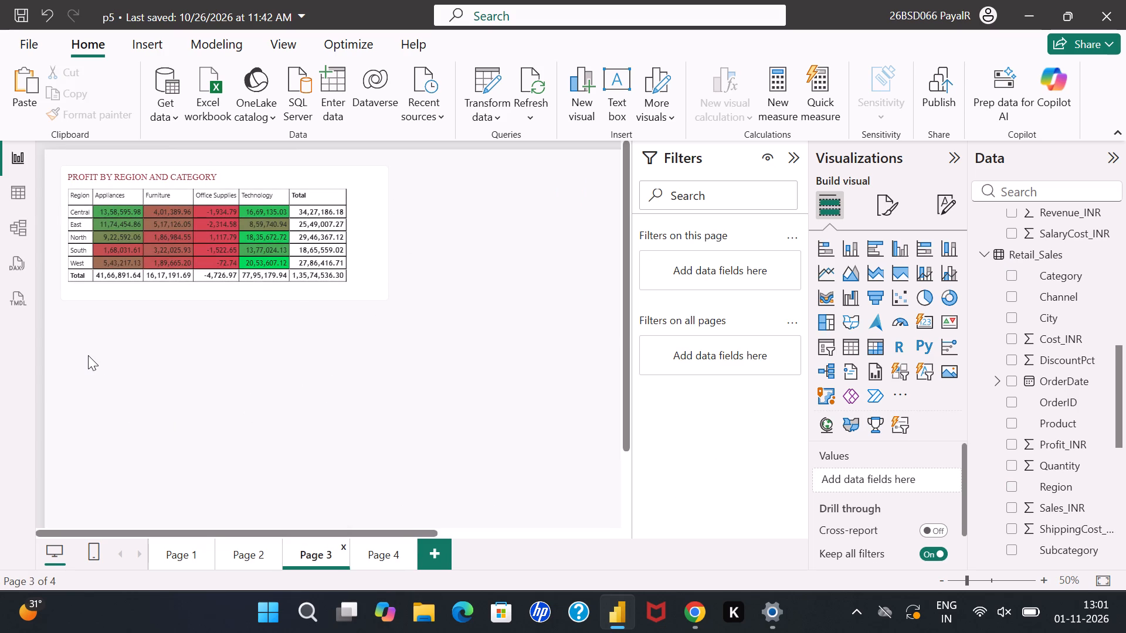
key("ctrl+v")
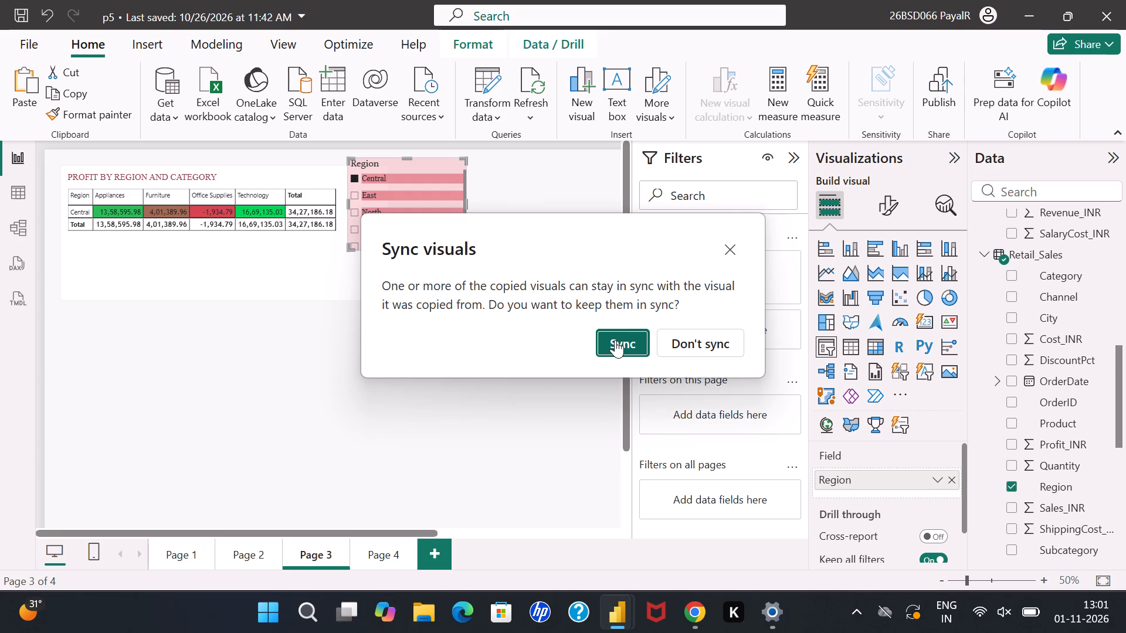
left_click(729, 249)
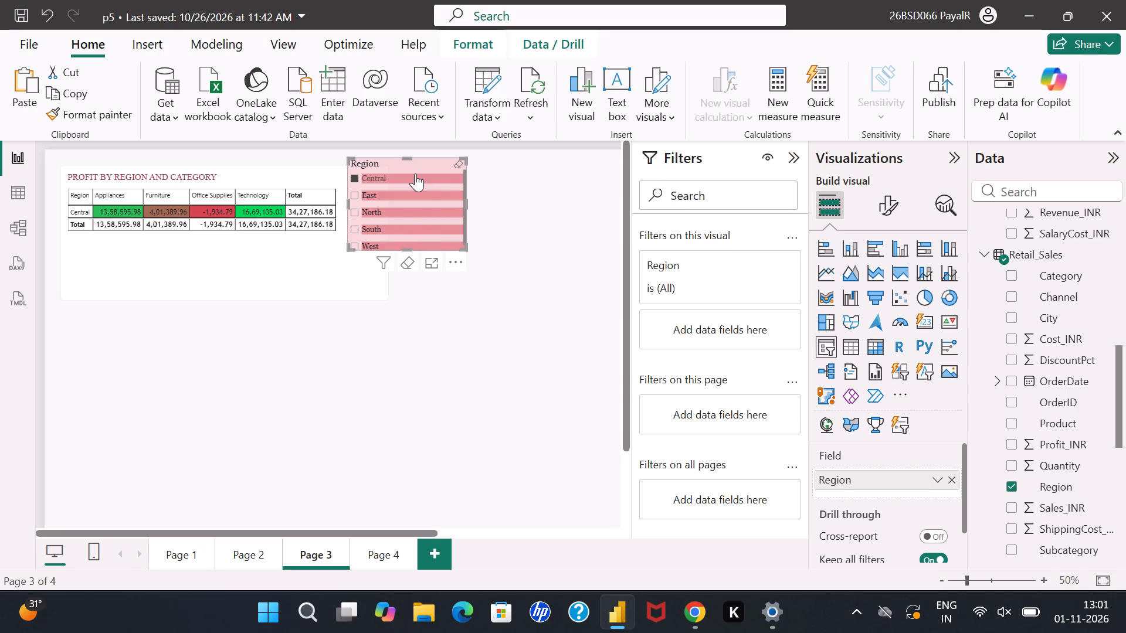
Position the Region slicer on Page 3 beneath the profit matrix, aligned with the matrix visual's left edge.
left_click_drag(419, 206, 123, 369)
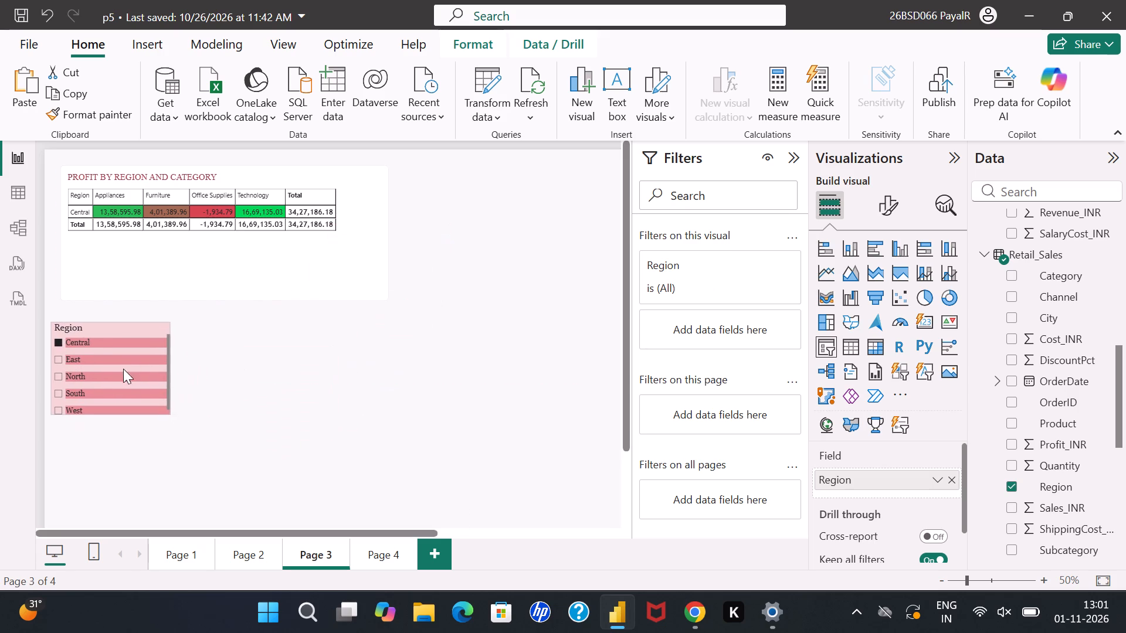
left_click_drag(123, 369, 137, 367)
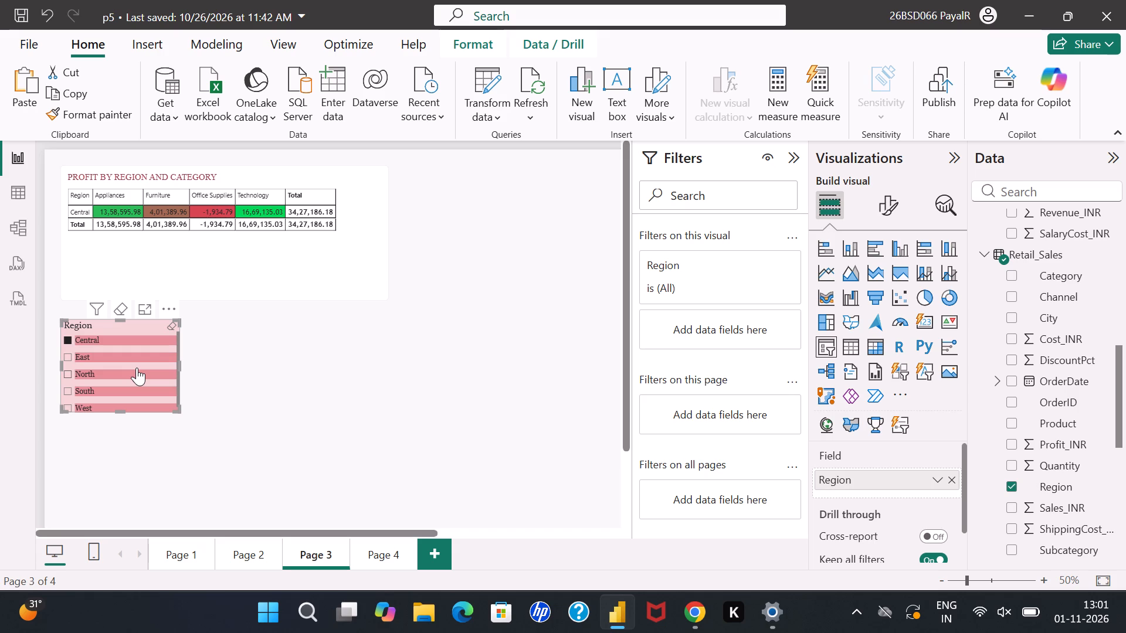
Clear the Central selection in the Region slicer on Page 3.
left_click(69, 339)
key("Down")
key("shift+Left")
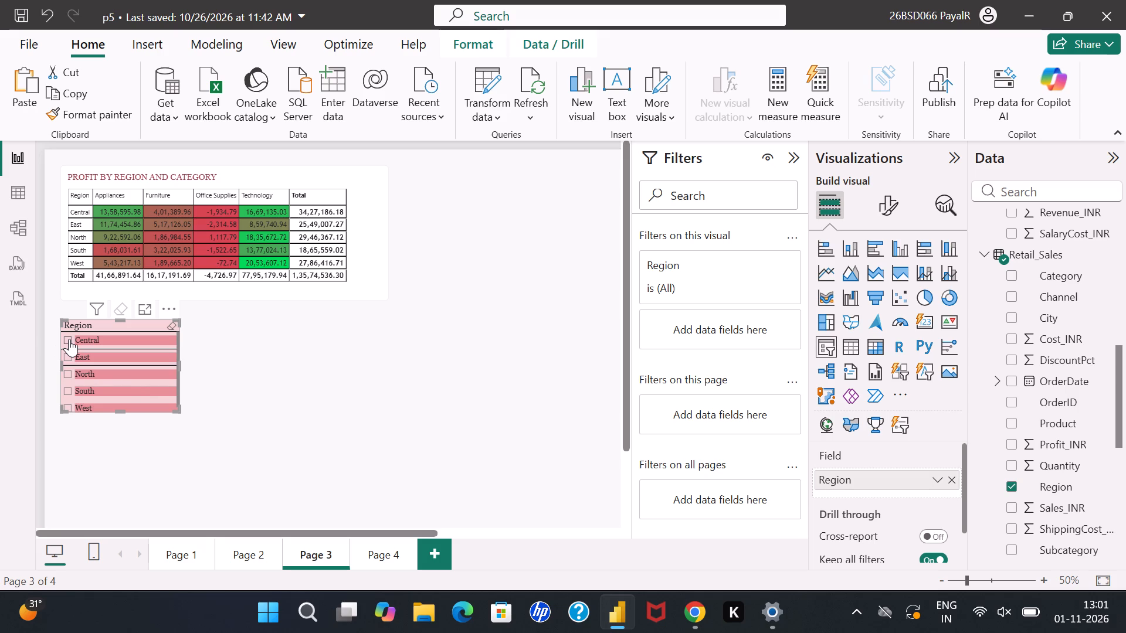
left_click(234, 358)
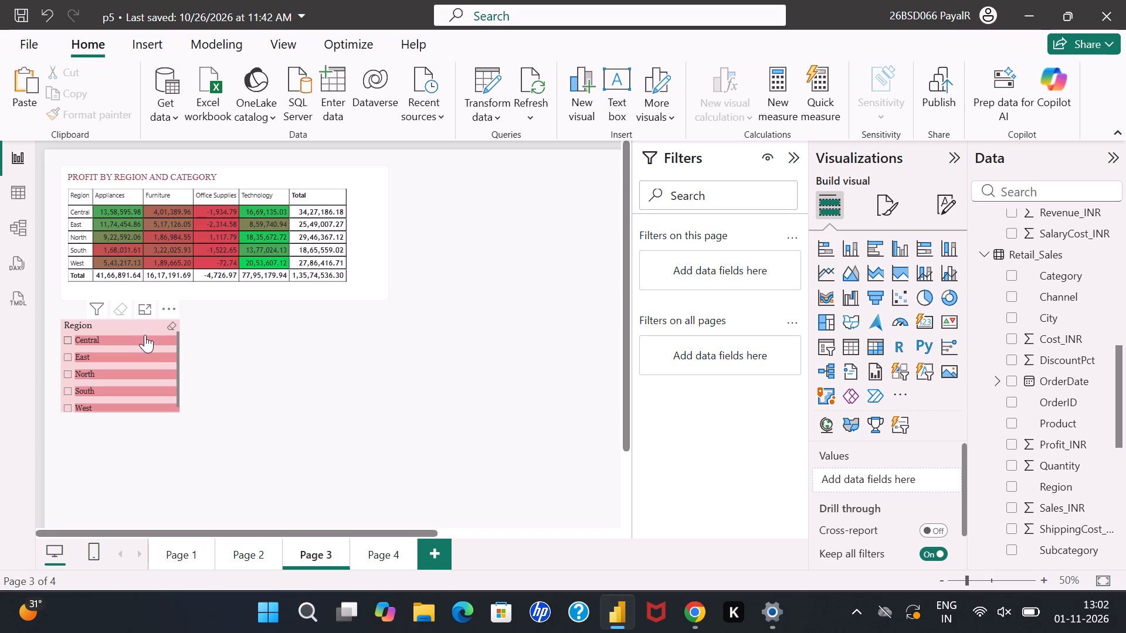
Copy the Category slicer from Page 1 to Page 3 without choosing a sync option.
left_click(183, 560)
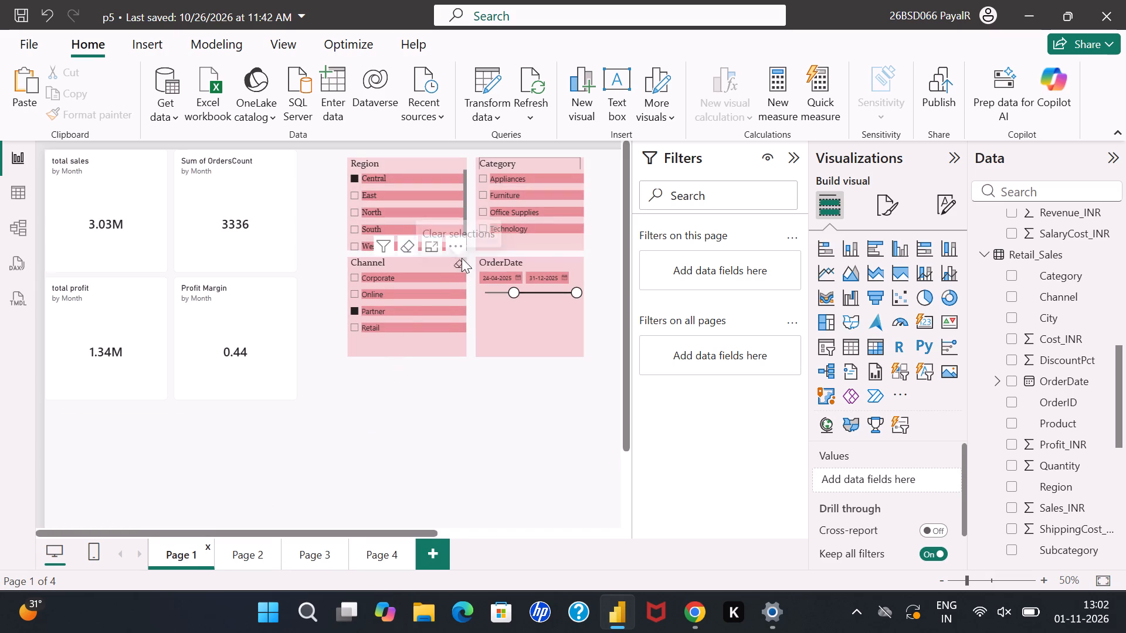
left_click(511, 243)
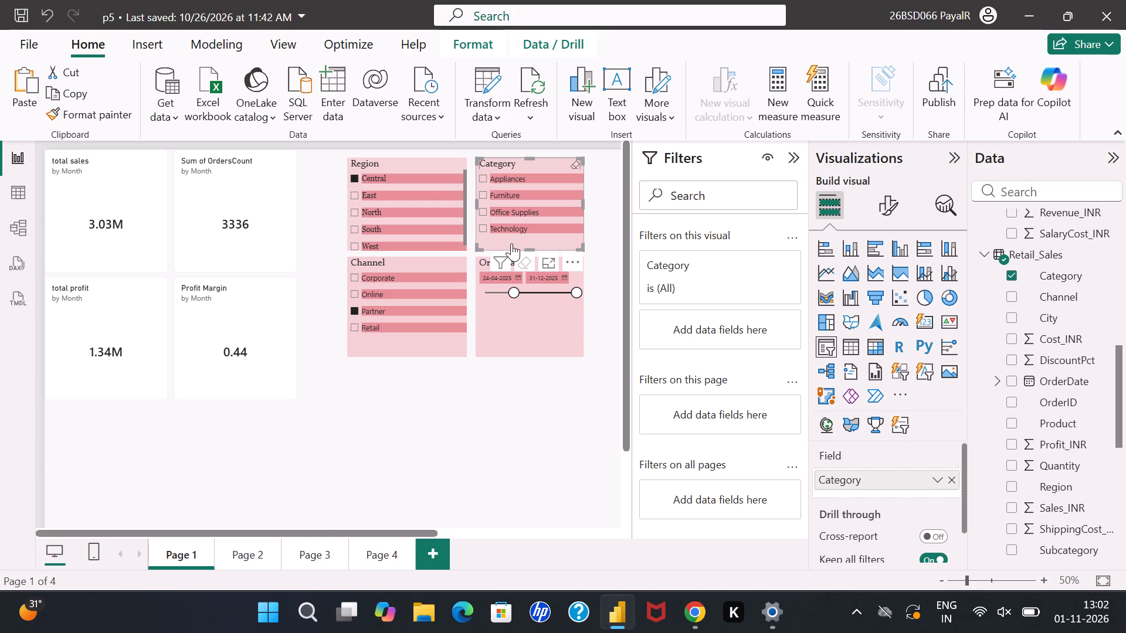
key("ctrl+c")
left_click(294, 556)
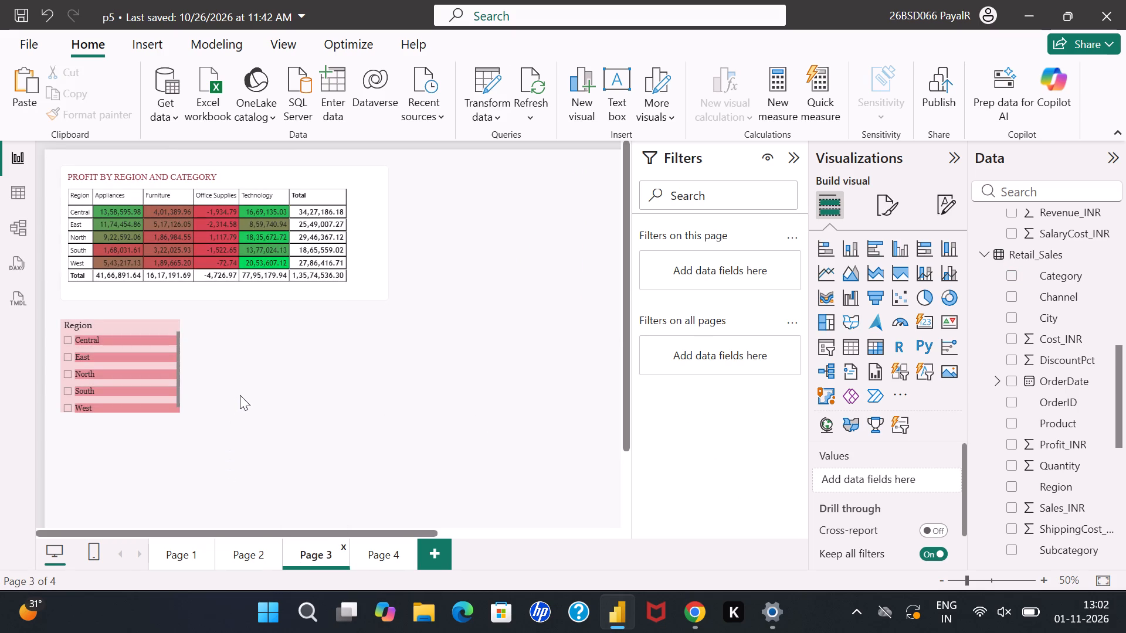
key("ctrl+v")
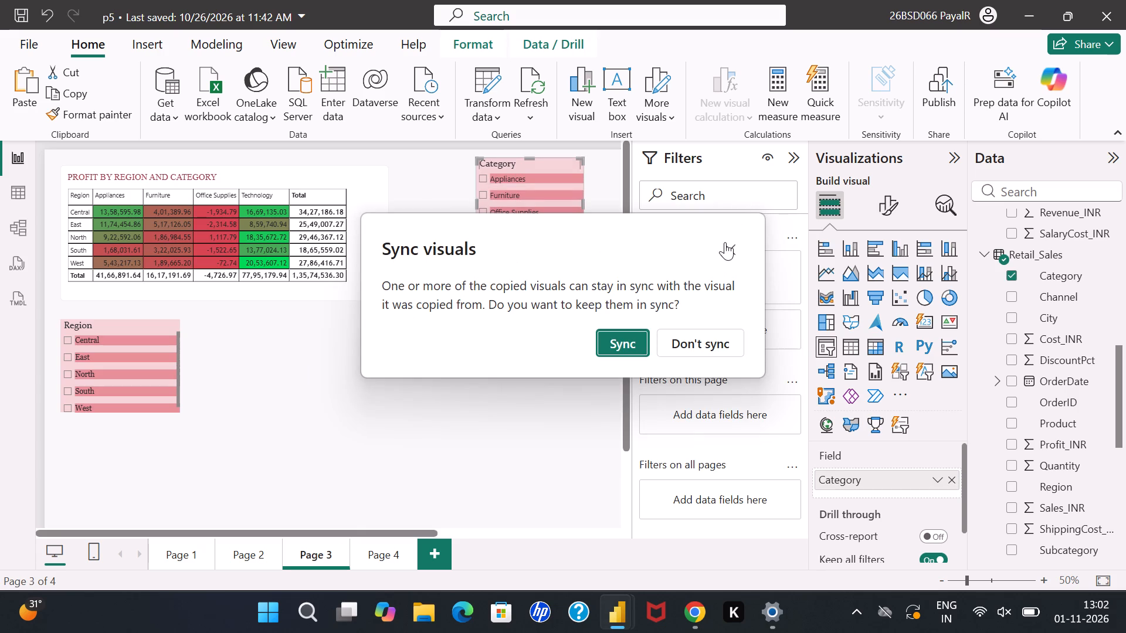
left_click(725, 242)
left_click(586, 256)
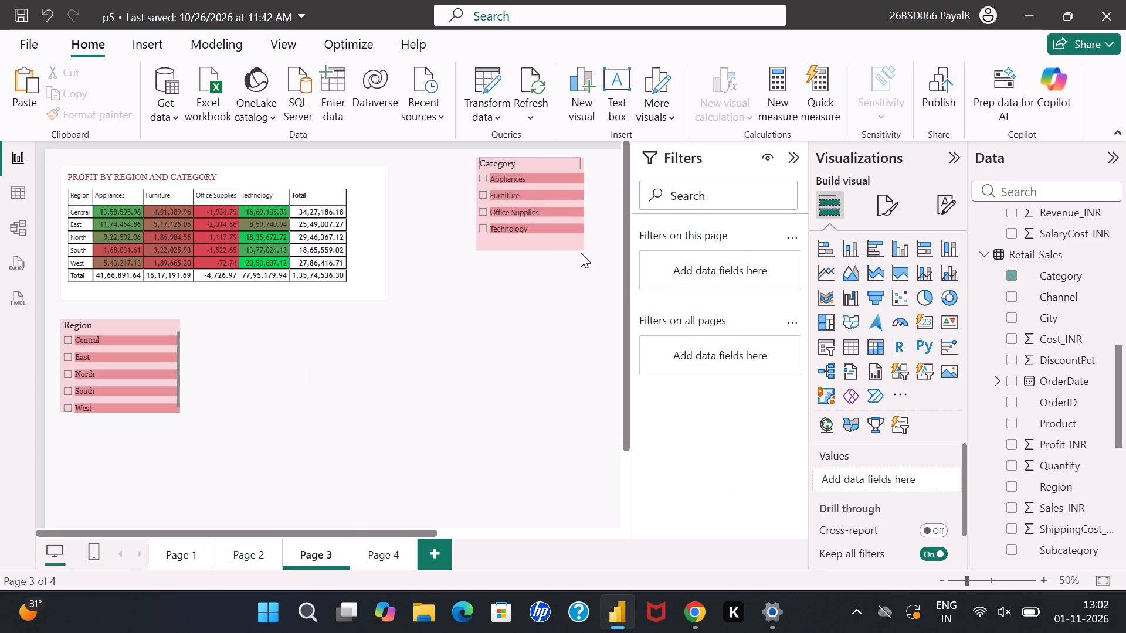
Position the Category slicer on Page 3 beneath the profit matrix, beside the Region slicer and level with it.
left_click_drag(567, 243, 496, 309)
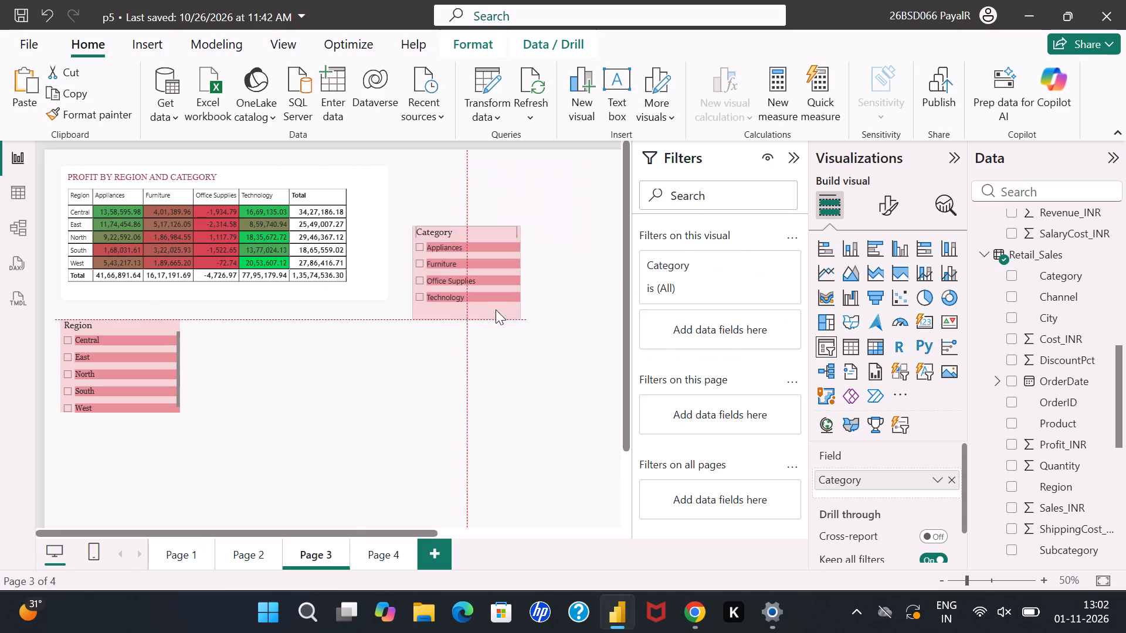
left_click_drag(496, 309, 292, 407)
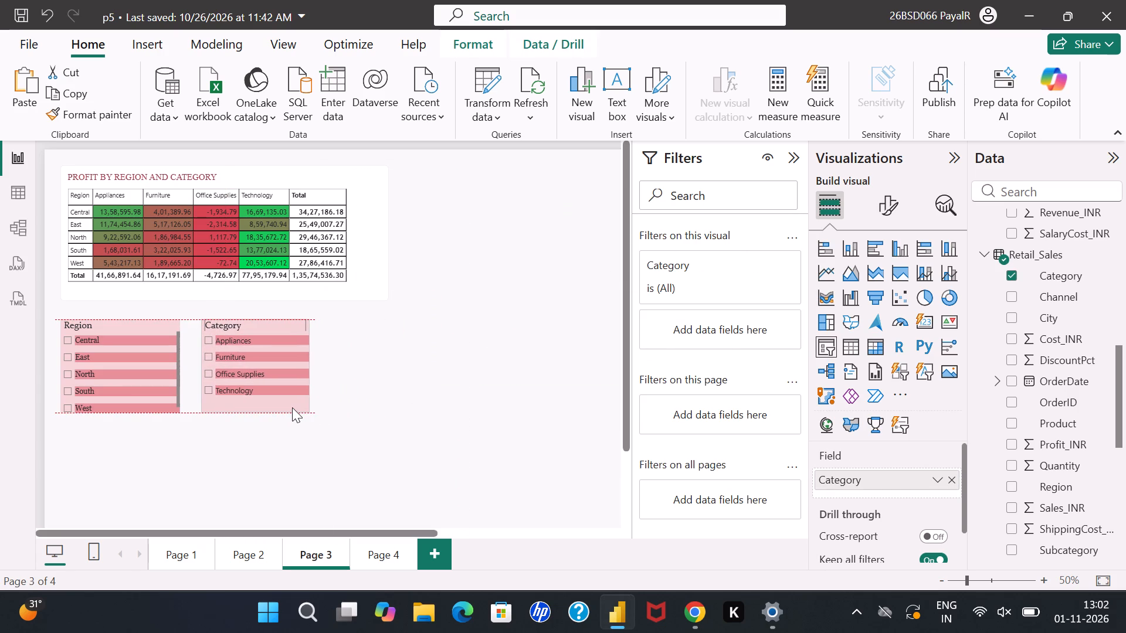
left_click_drag(292, 407, 283, 409)
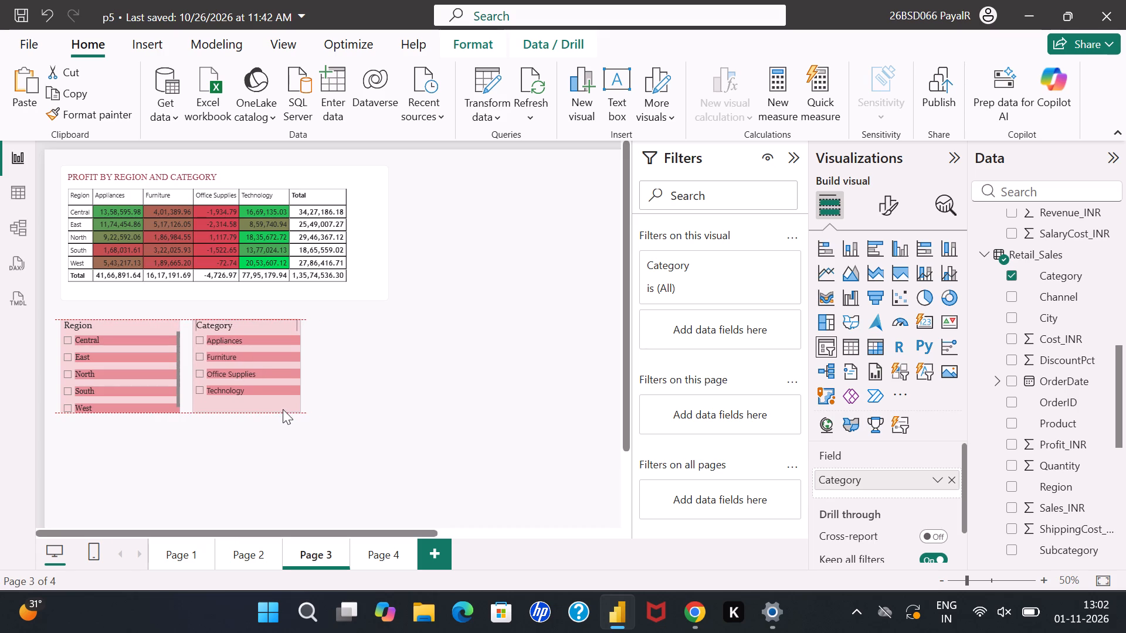
left_click_drag(283, 409, 281, 409)
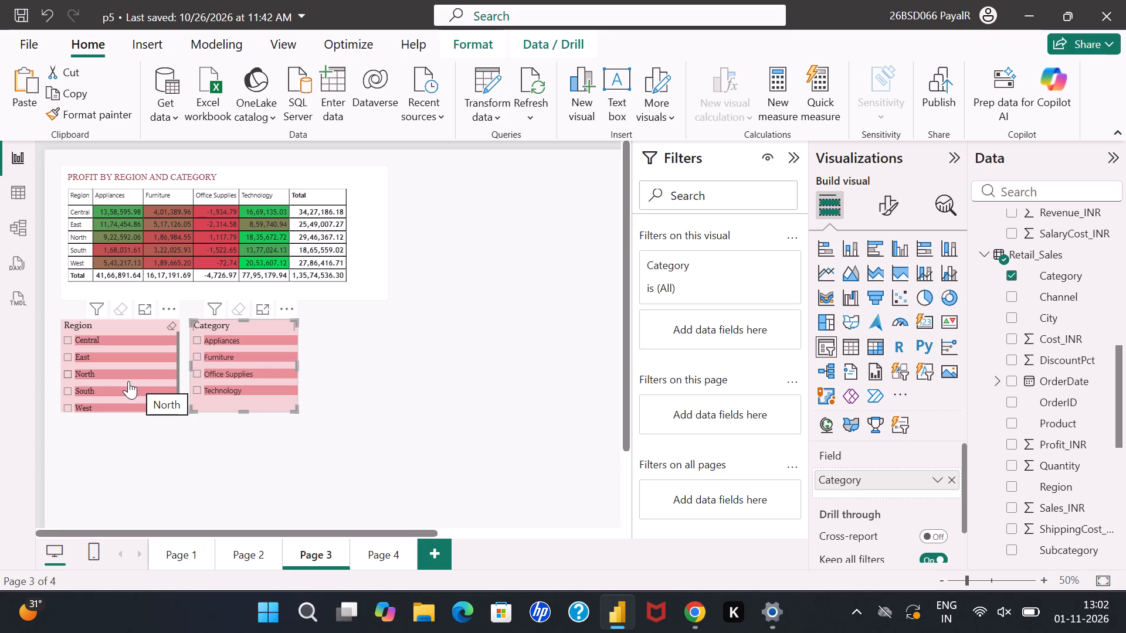
Narrow the Region slicer on Page 3 slightly to widen its gap from the Category slicer.
left_click(144, 328)
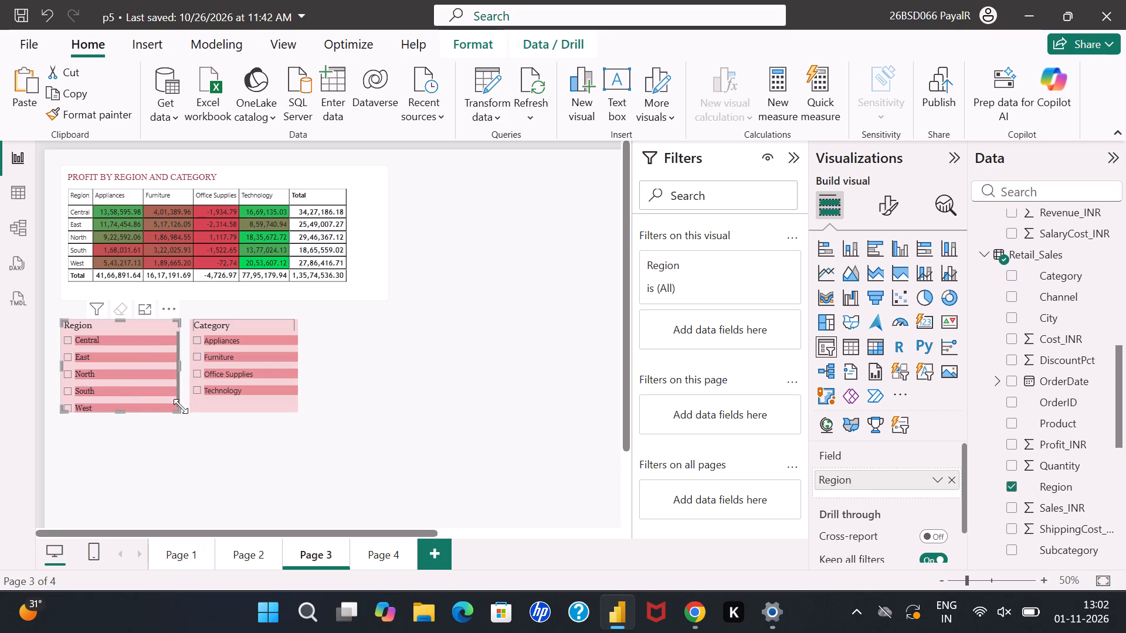
left_click(175, 410)
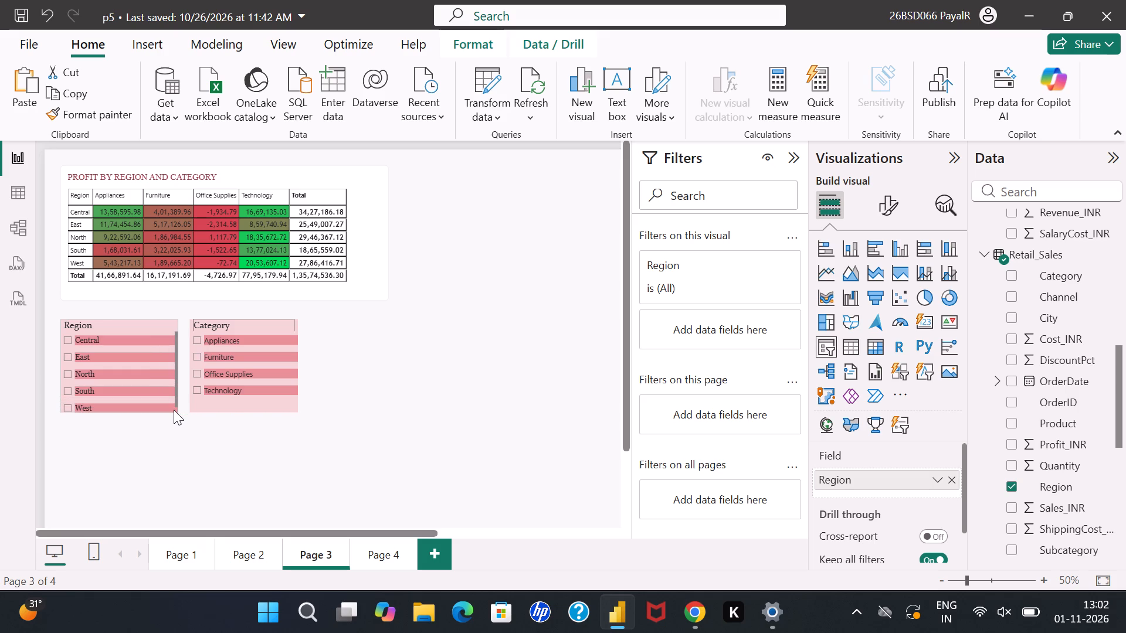
left_click(258, 409)
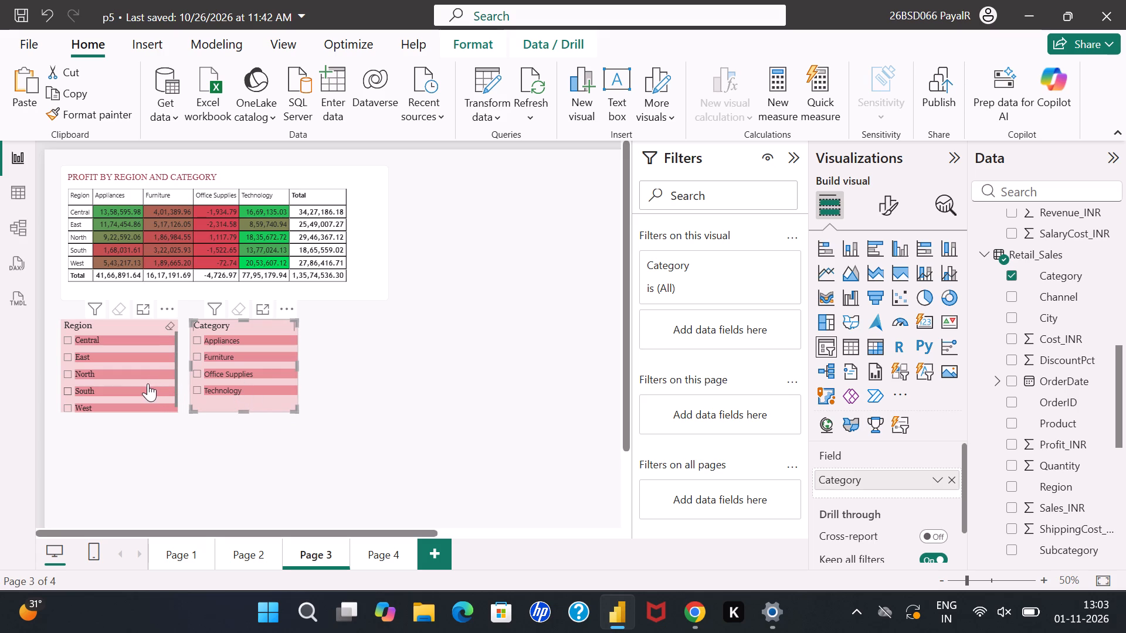
Shrink the Profit by Region and Category matrix closer to its table and move it into the report page's top-left corner.
left_click(375, 247)
left_click(375, 247)
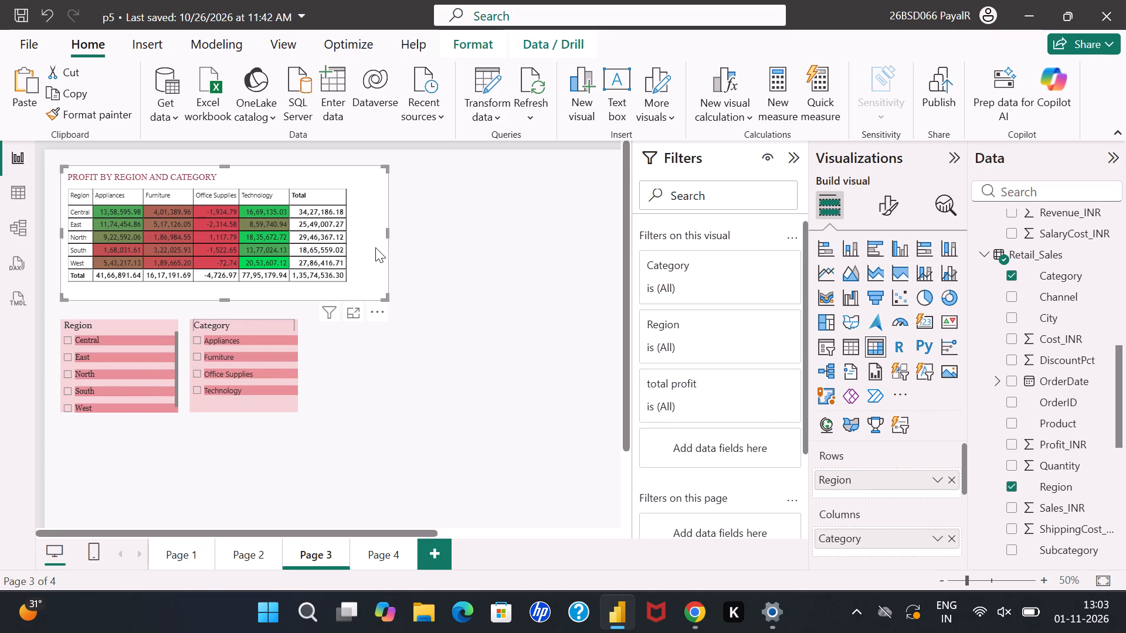
left_click_drag(385, 293, 358, 287)
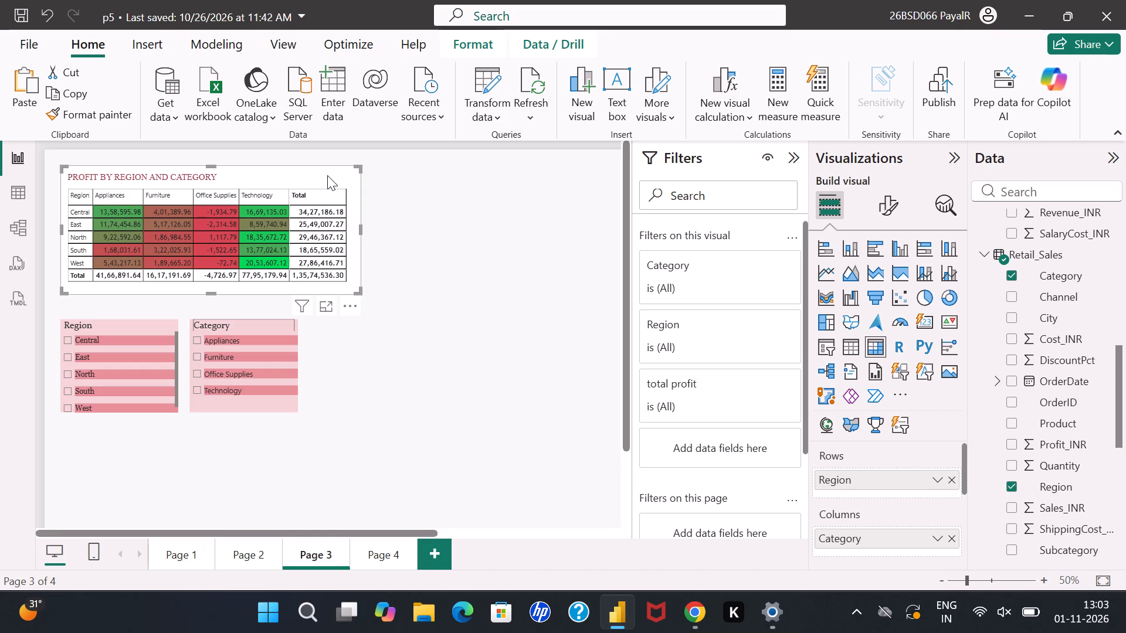
left_click_drag(327, 175, 302, 159)
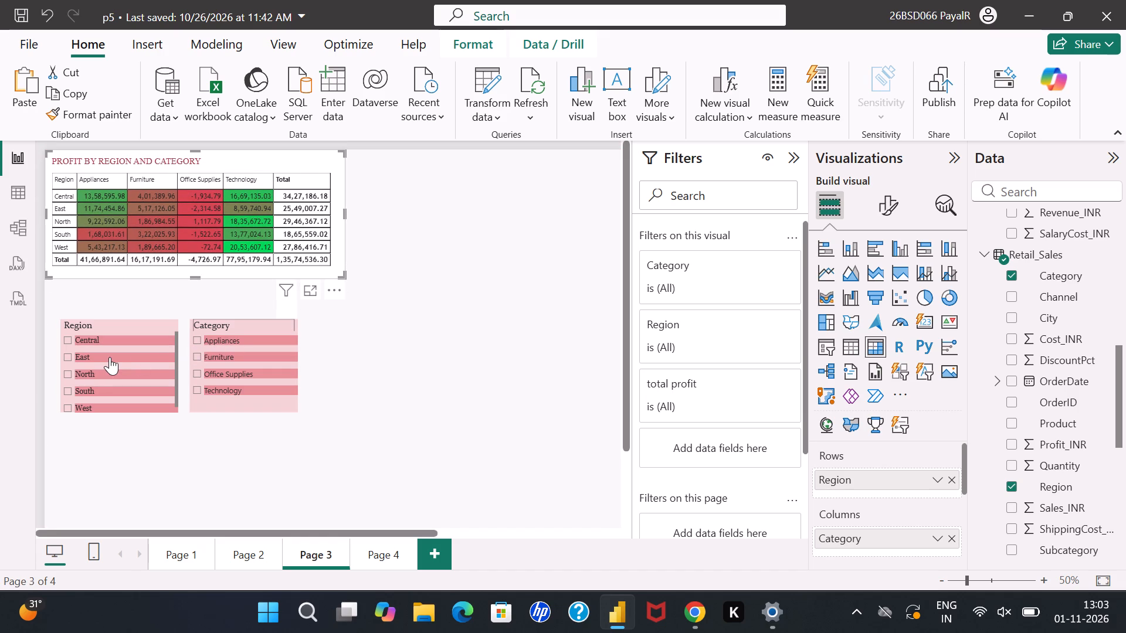
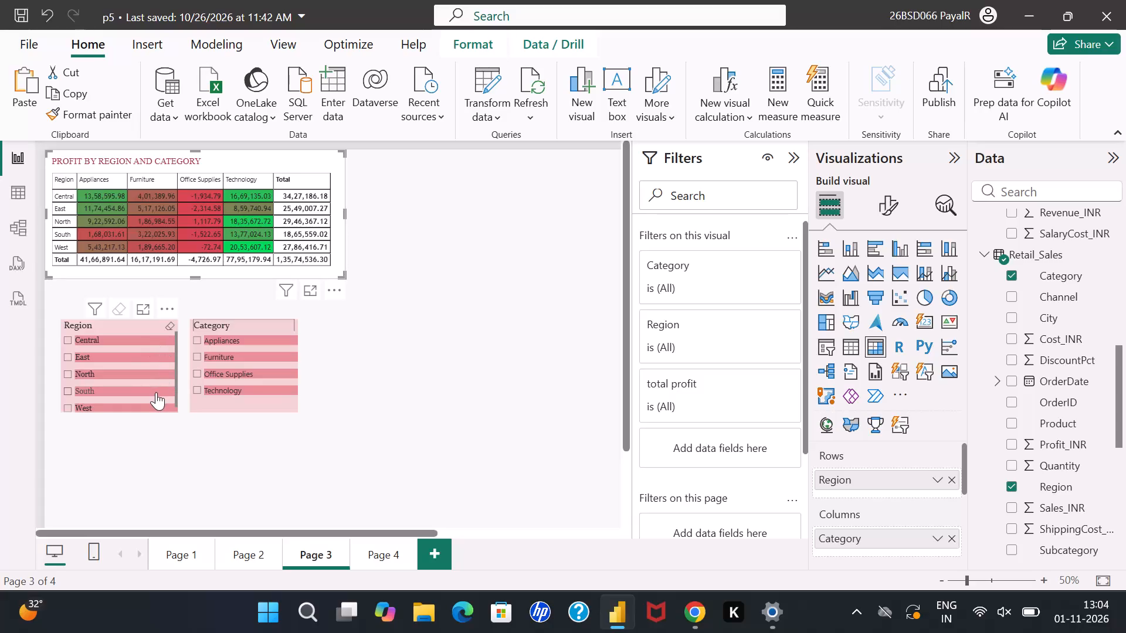
Test the slicers on the profit matrix with regions North, South and Central, then category Furniture, clearing the selections.
left_click(69, 376)
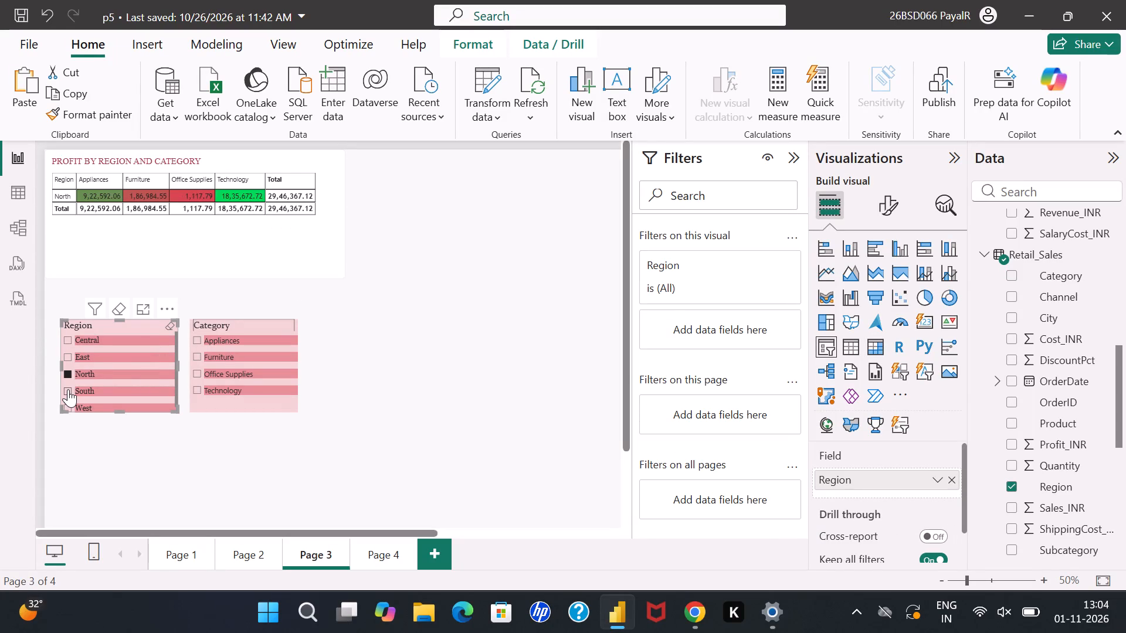
left_click(68, 389)
left_click(67, 338)
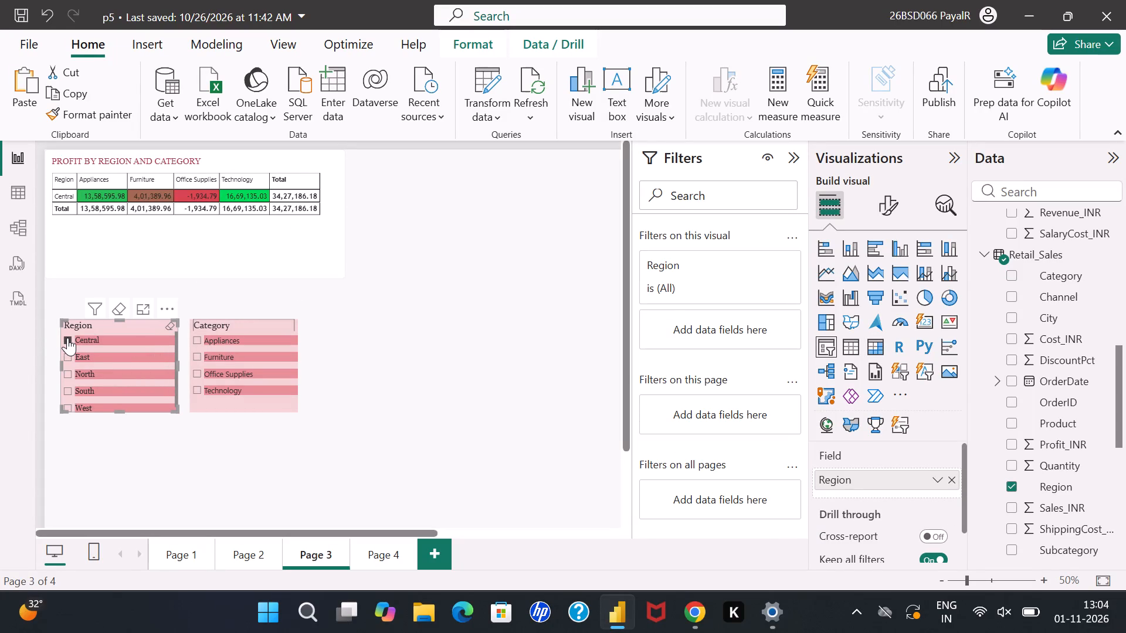
left_click(67, 338)
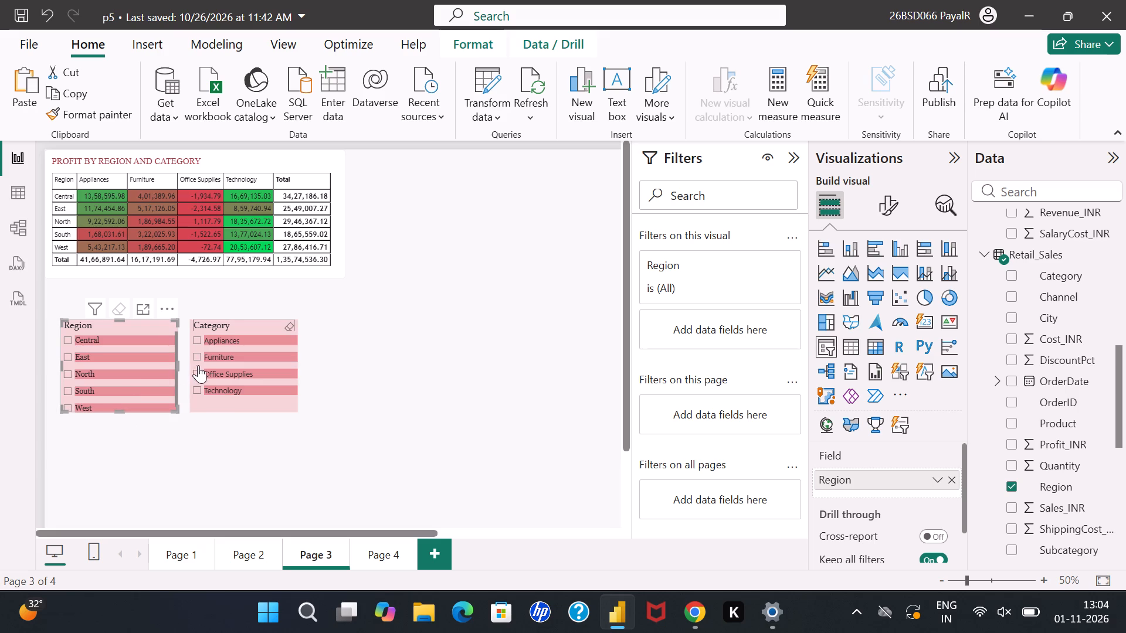
left_click(199, 358)
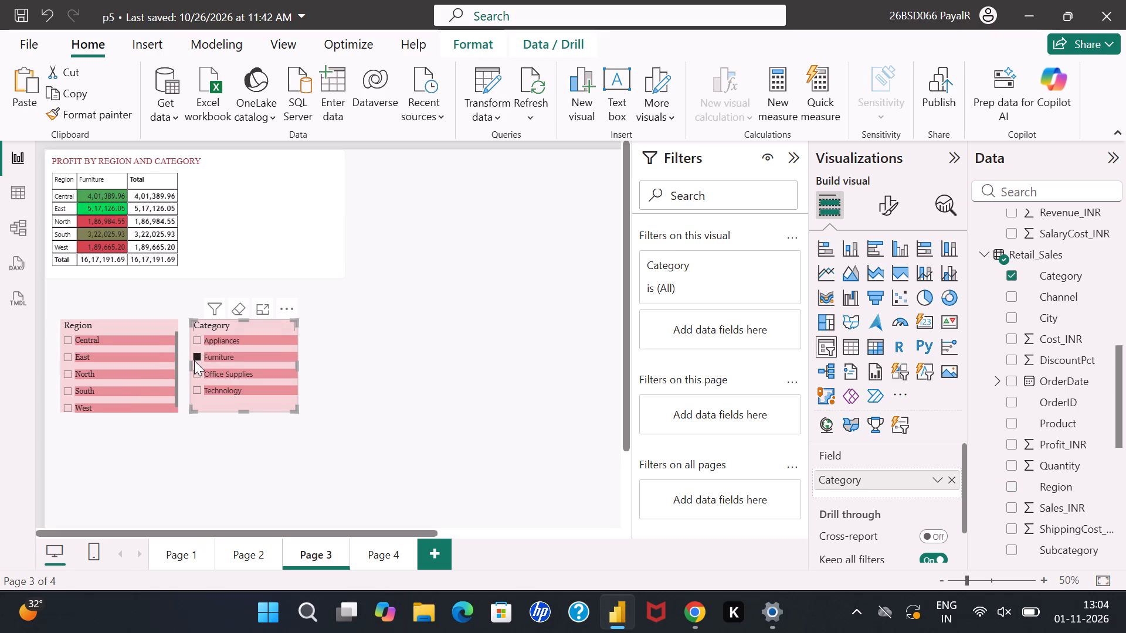
left_click(198, 358)
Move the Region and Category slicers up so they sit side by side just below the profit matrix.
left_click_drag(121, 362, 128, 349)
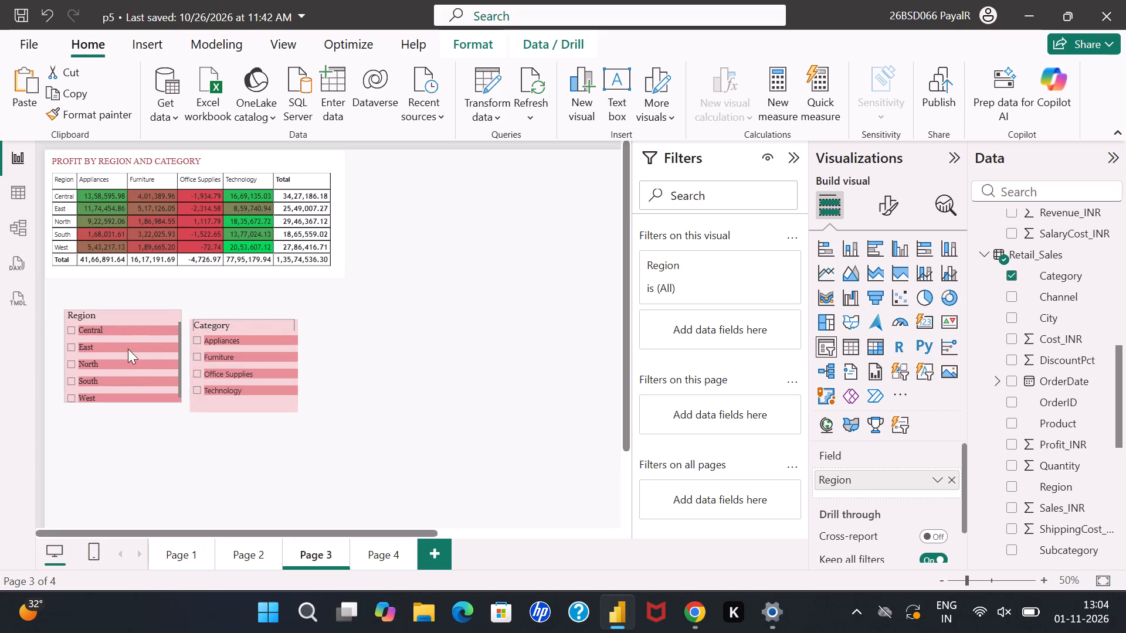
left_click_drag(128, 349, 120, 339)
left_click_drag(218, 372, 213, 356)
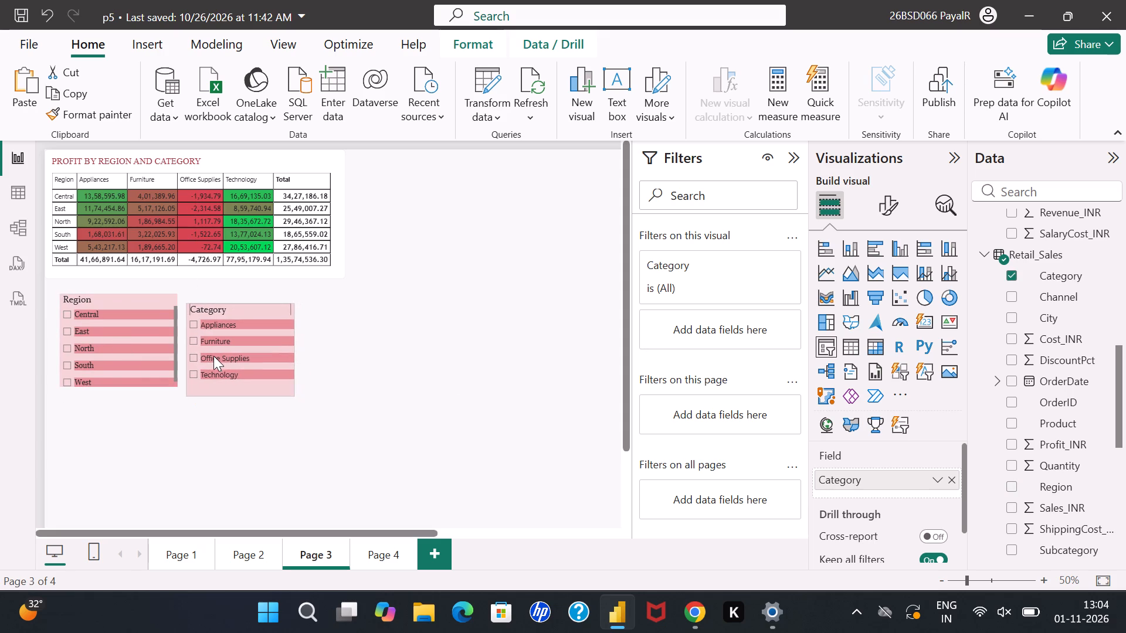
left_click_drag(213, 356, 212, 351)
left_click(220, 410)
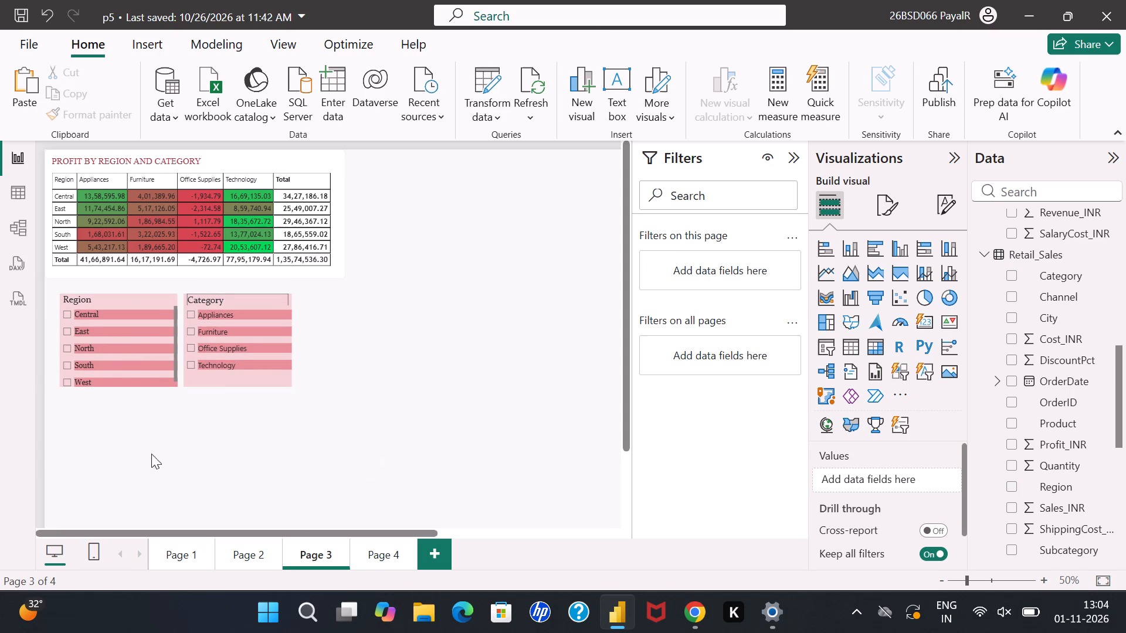
Copy the Channel slicer from Page 1 and paste it onto Page 3, dismissing the sync choice.
left_click(168, 554)
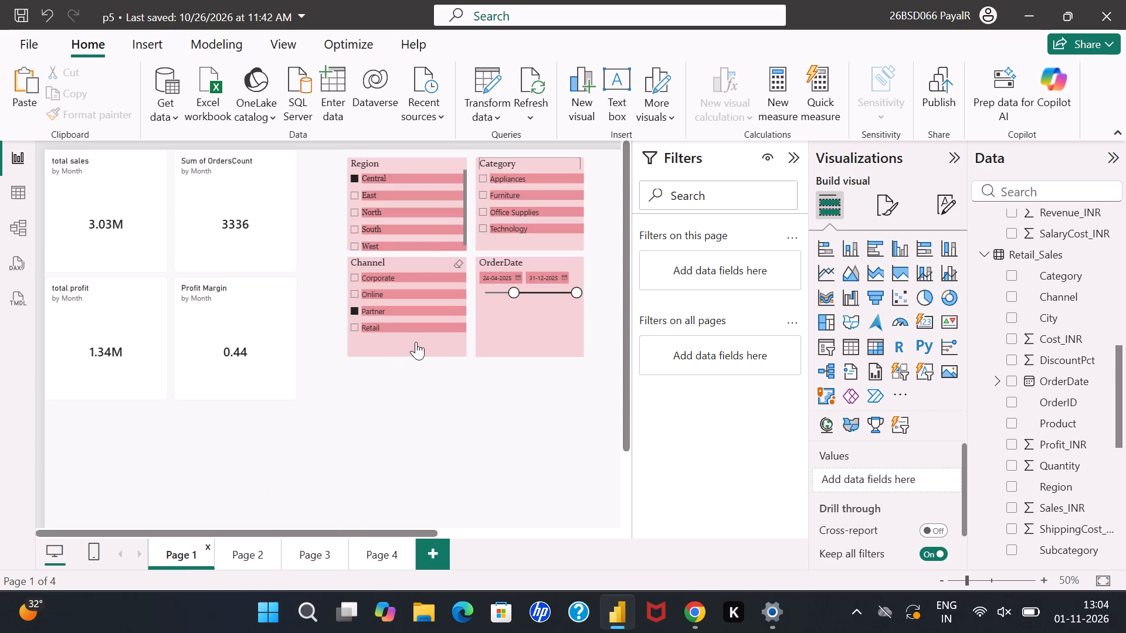
left_click(416, 342)
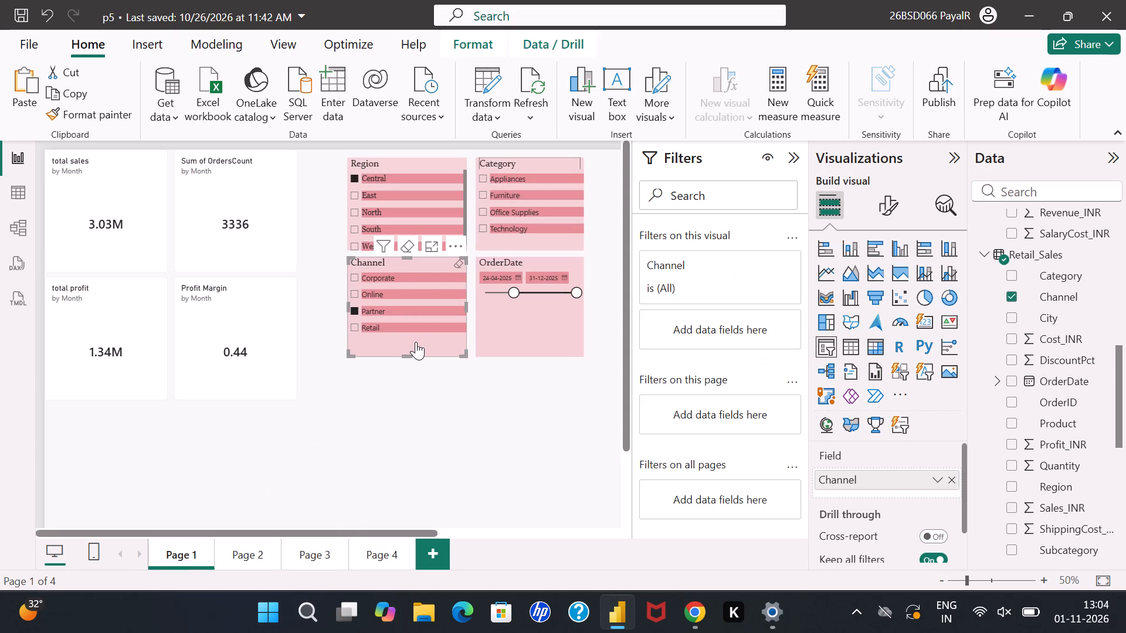
key("ctrl+c")
left_click(328, 555)
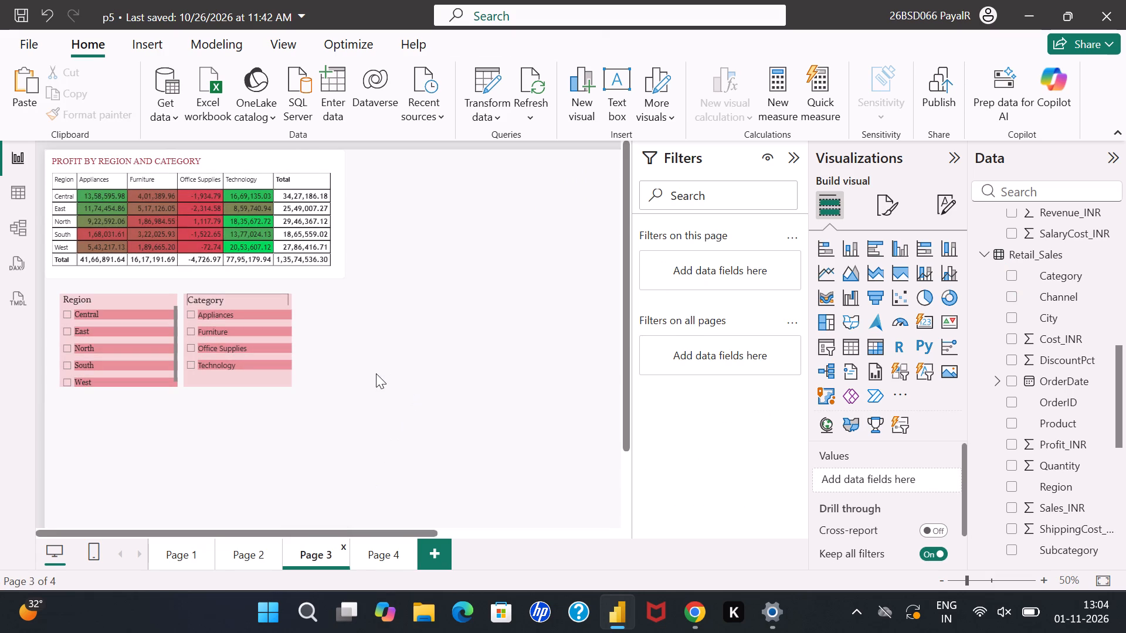
key("ctrl+v")
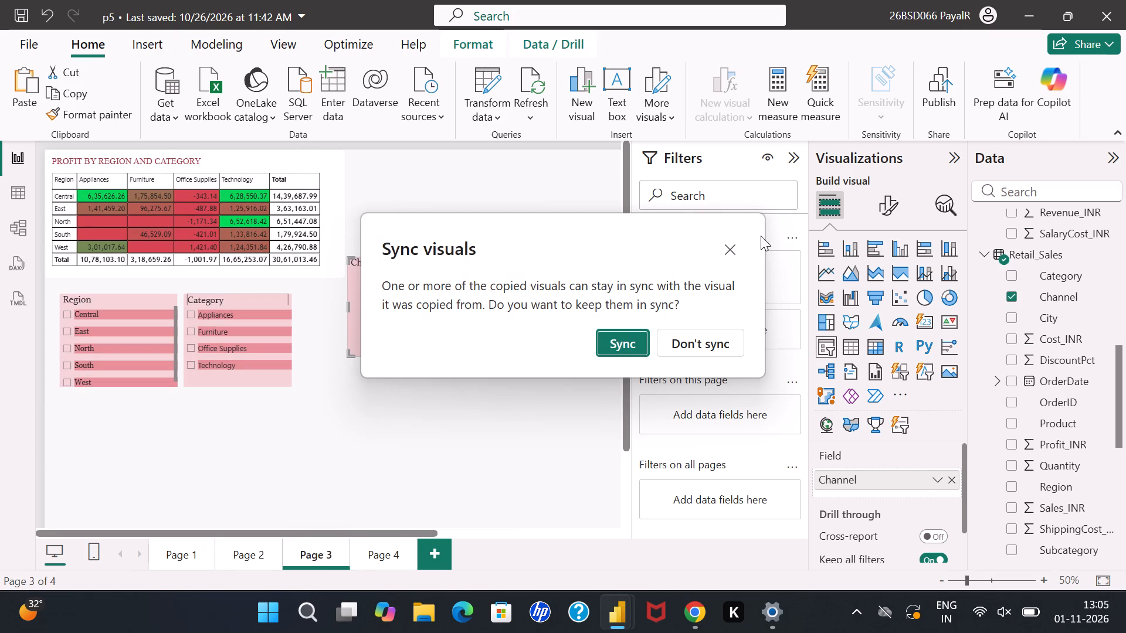
left_click(725, 242)
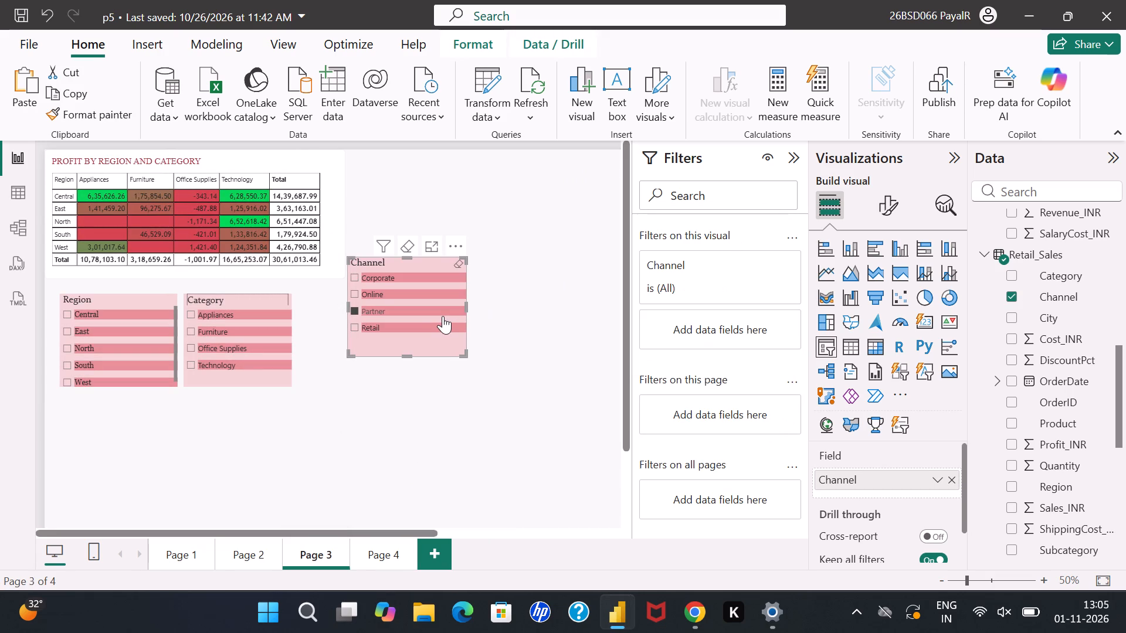
Place the Channel slicer beside the Category slicer, aligned with its top edge, and shorten it to the same height.
left_click_drag(443, 316, 402, 354)
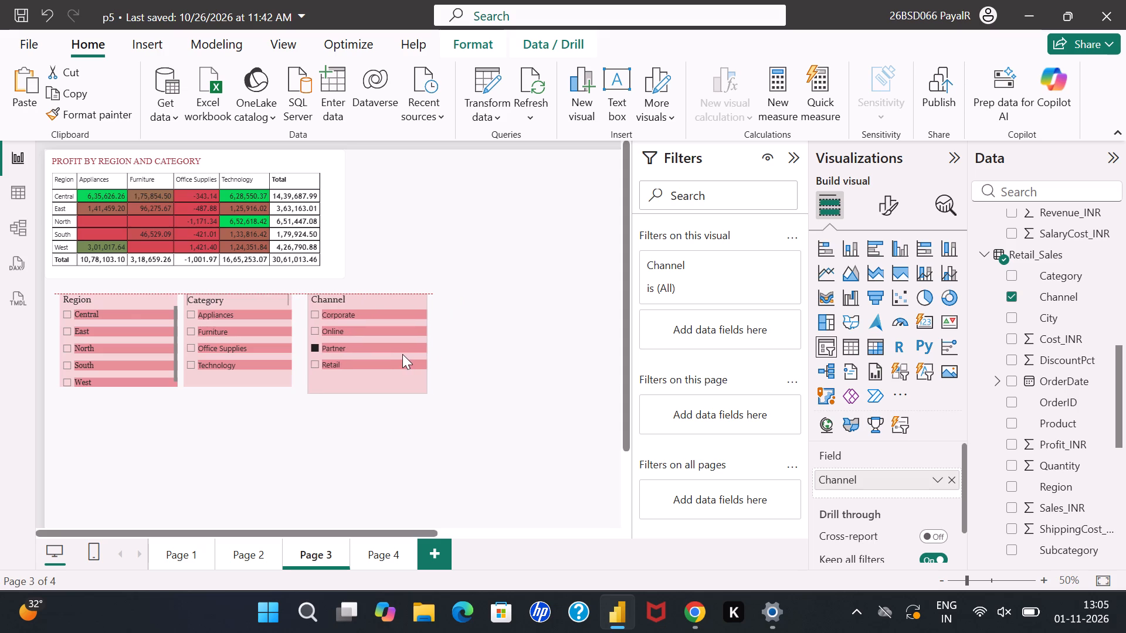
left_click_drag(402, 354, 399, 351)
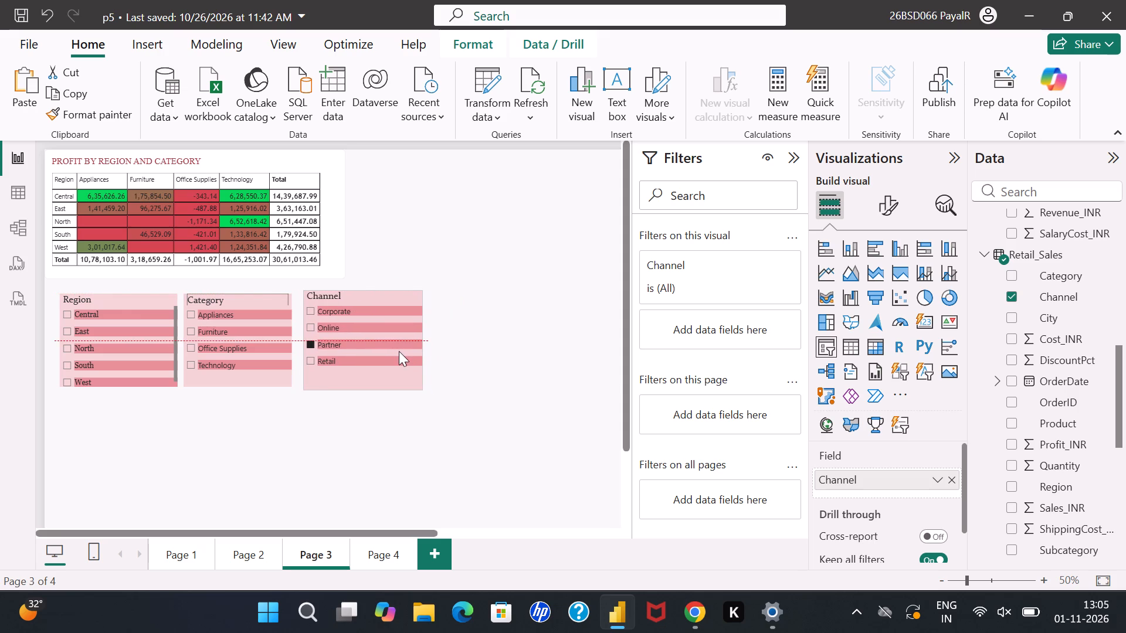
left_click_drag(399, 351, 395, 354)
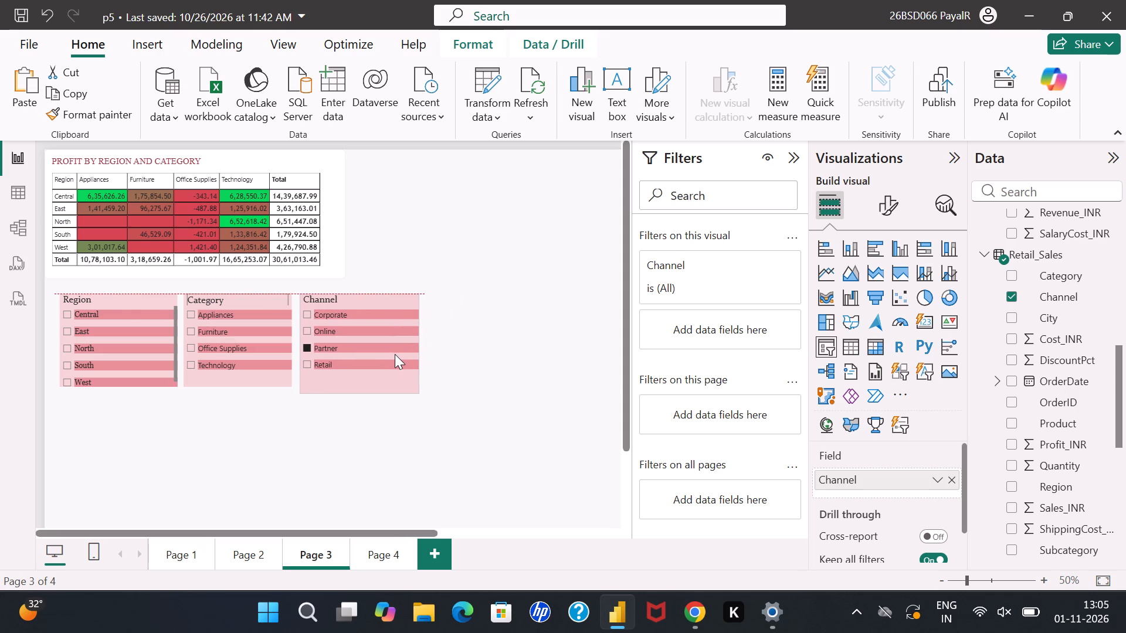
left_click_drag(395, 354, 396, 354)
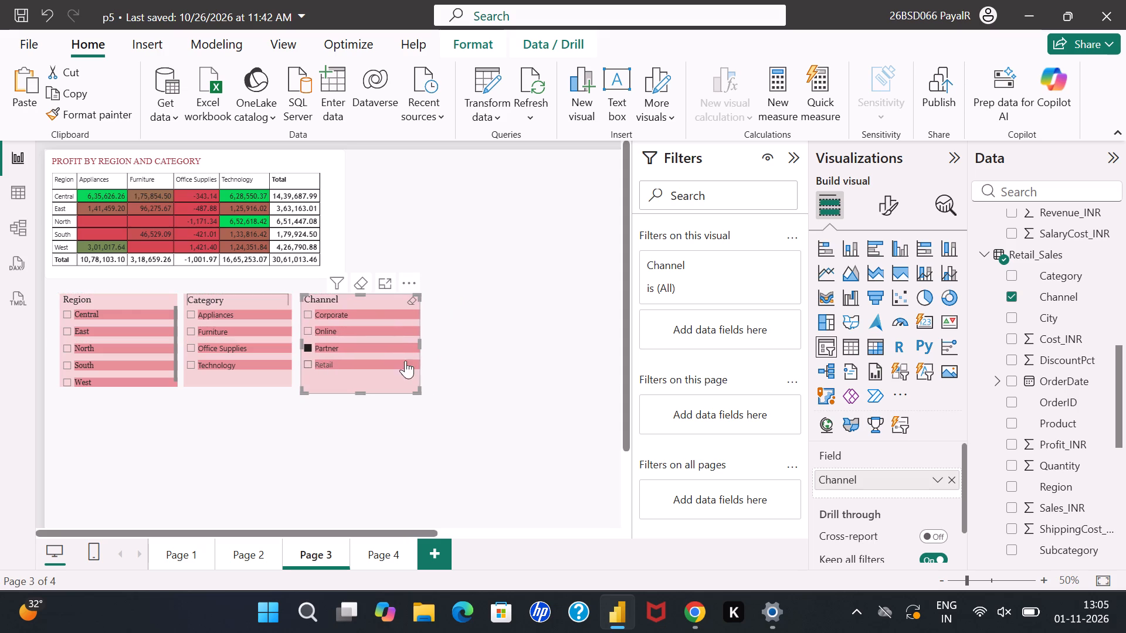
left_click(415, 382)
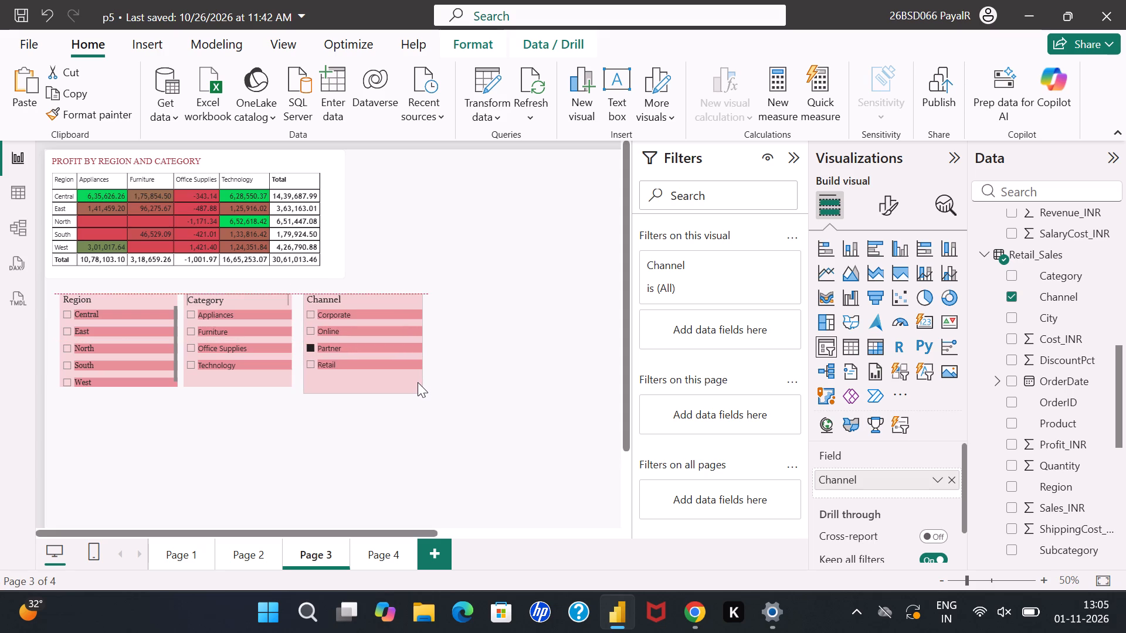
left_click_drag(418, 388, 411, 383)
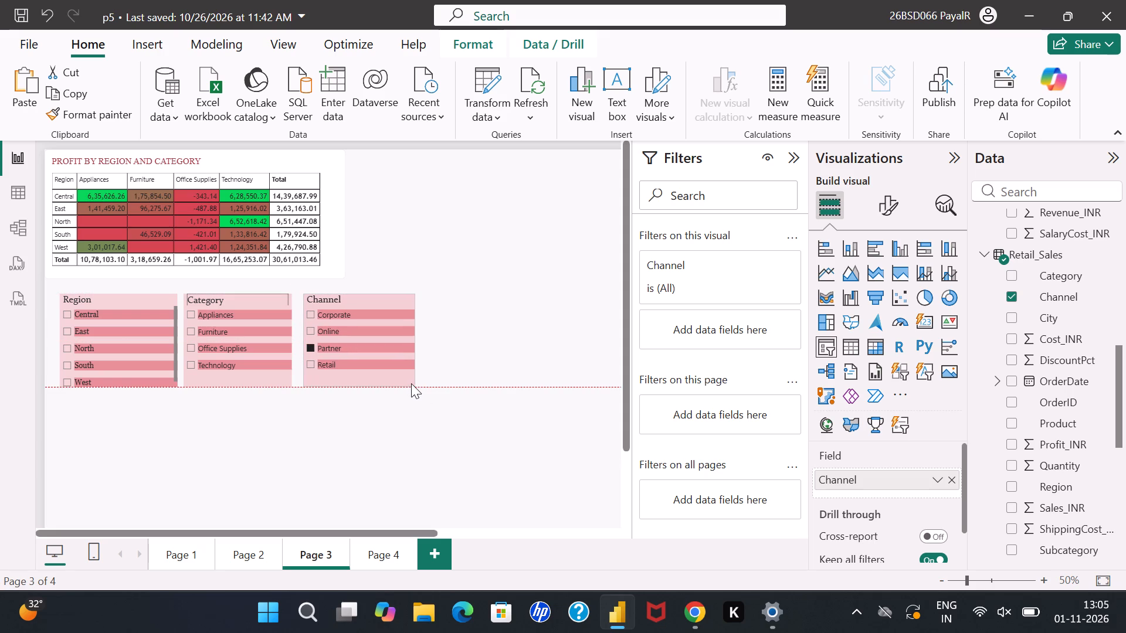
left_click_drag(411, 383, 417, 380)
left_click(395, 443)
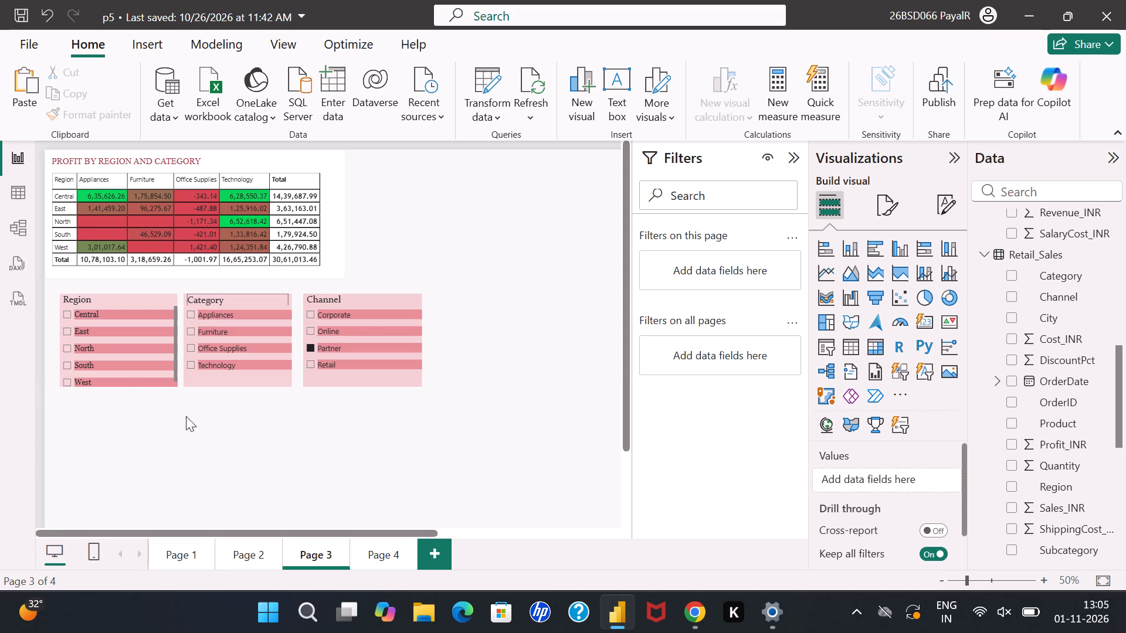
Move the Region, Category and Channel slicers down into one aligned row near the bottom of the report page.
left_click_drag(125, 374, 126, 387)
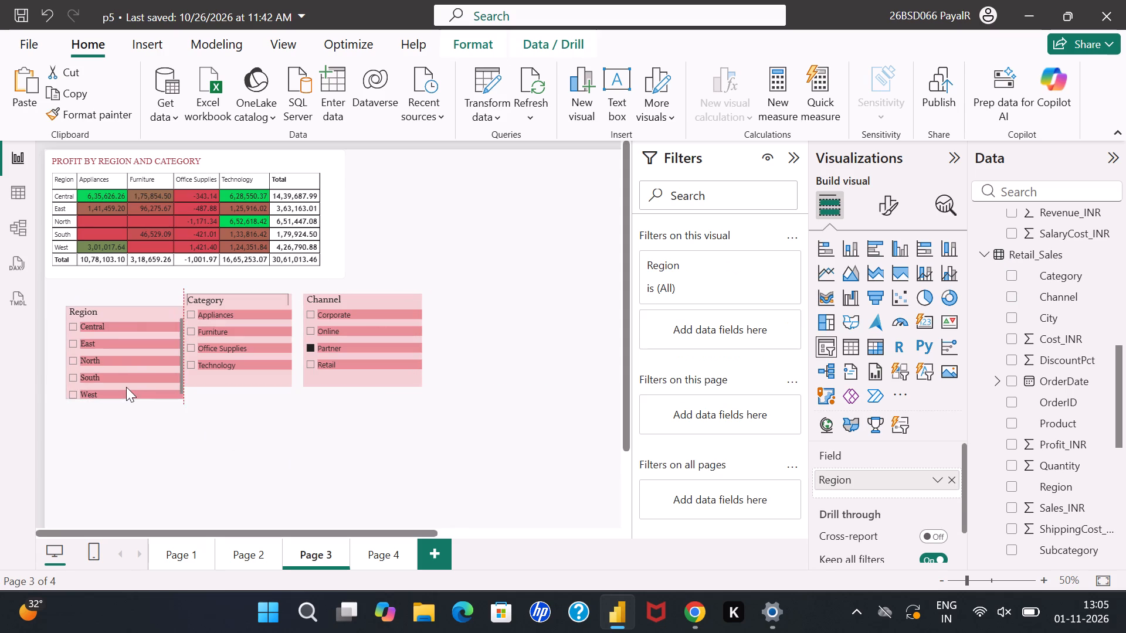
left_click_drag(126, 387, 121, 456)
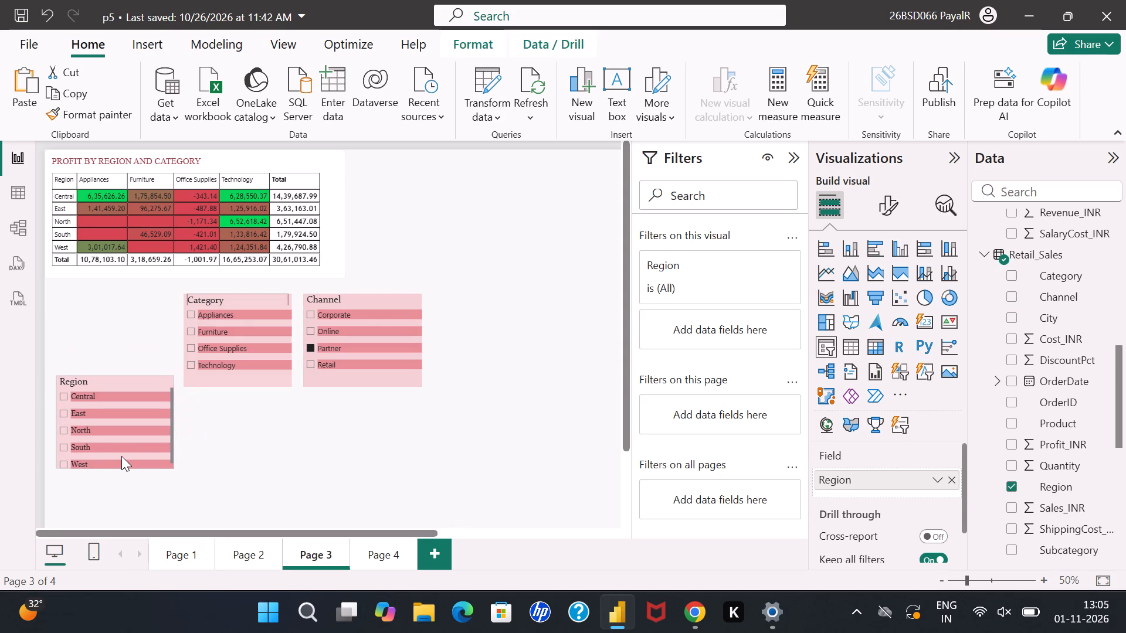
left_click_drag(121, 456, 123, 461)
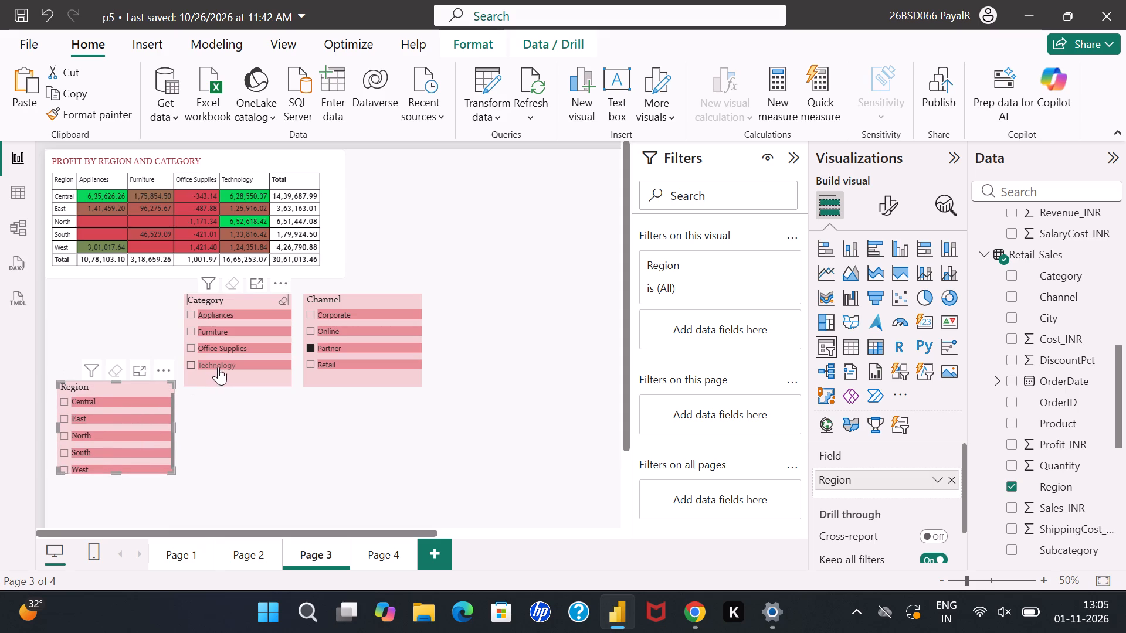
left_click_drag(225, 367, 228, 447)
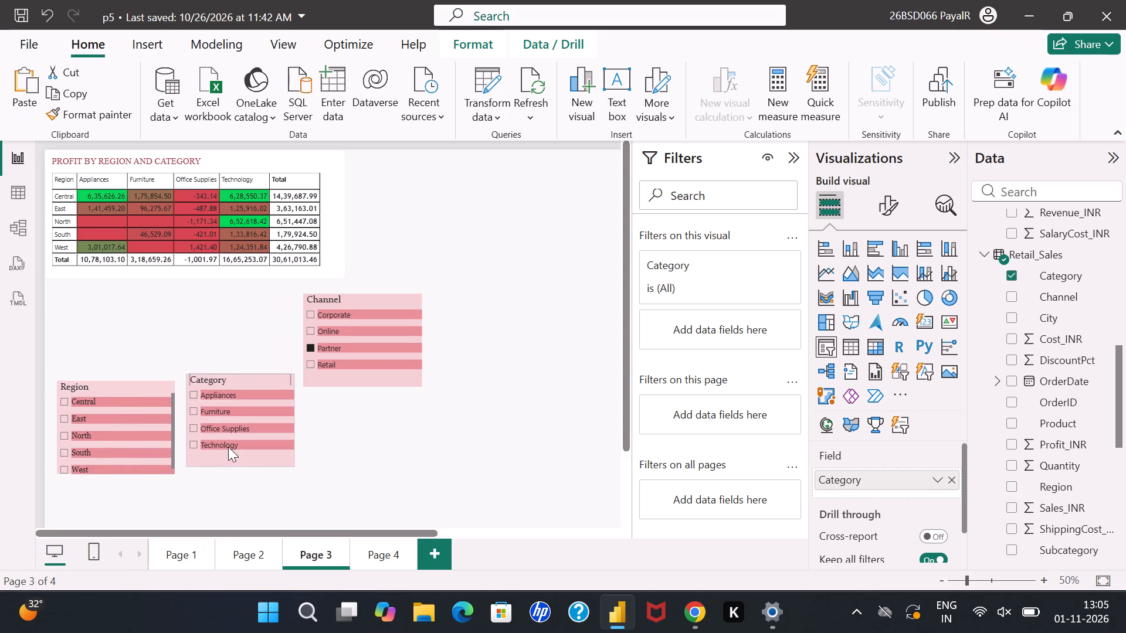
left_click_drag(228, 447, 228, 455)
left_click_drag(342, 377, 341, 407)
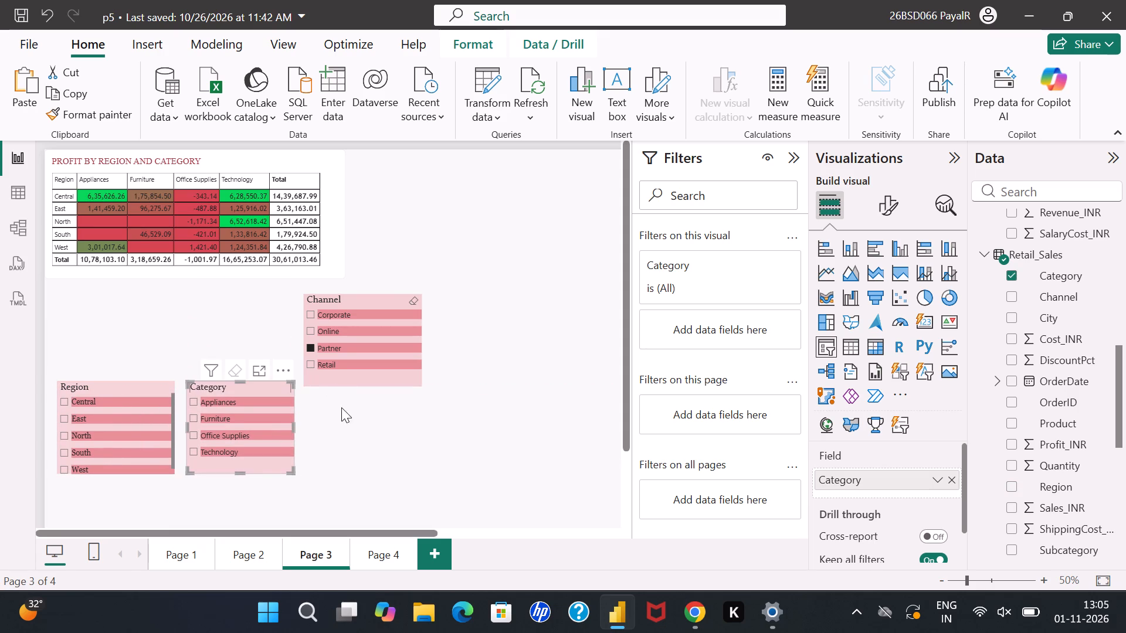
left_click_drag(341, 407, 347, 465)
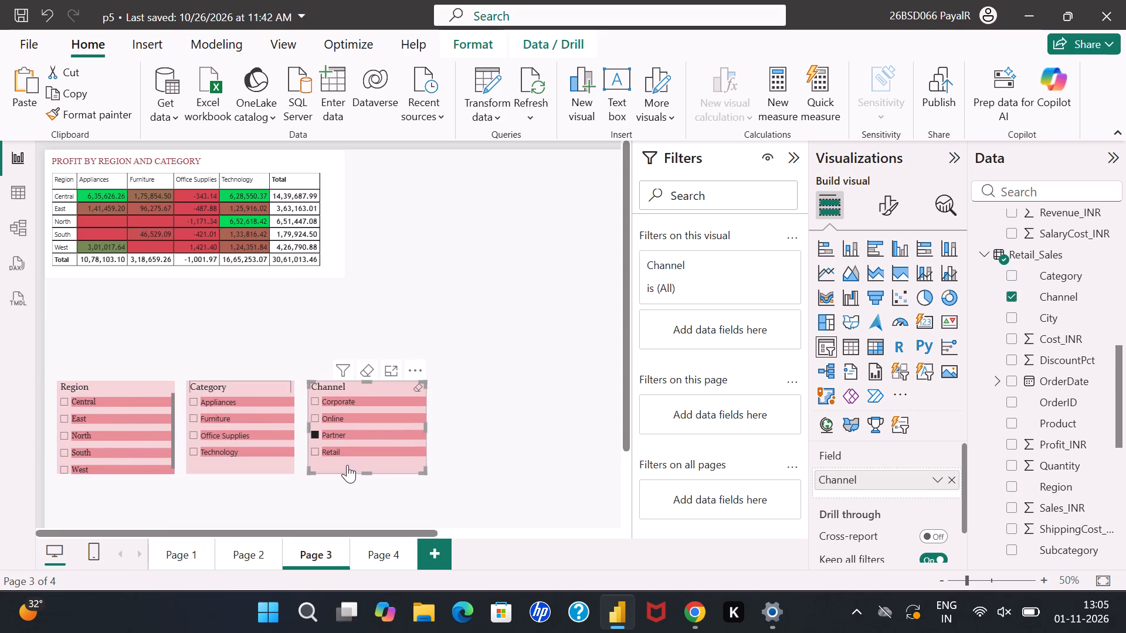
Move the profit matrix away from the page corner into the space above the slicers and clear its row highlight.
left_click_drag(274, 235, 360, 276)
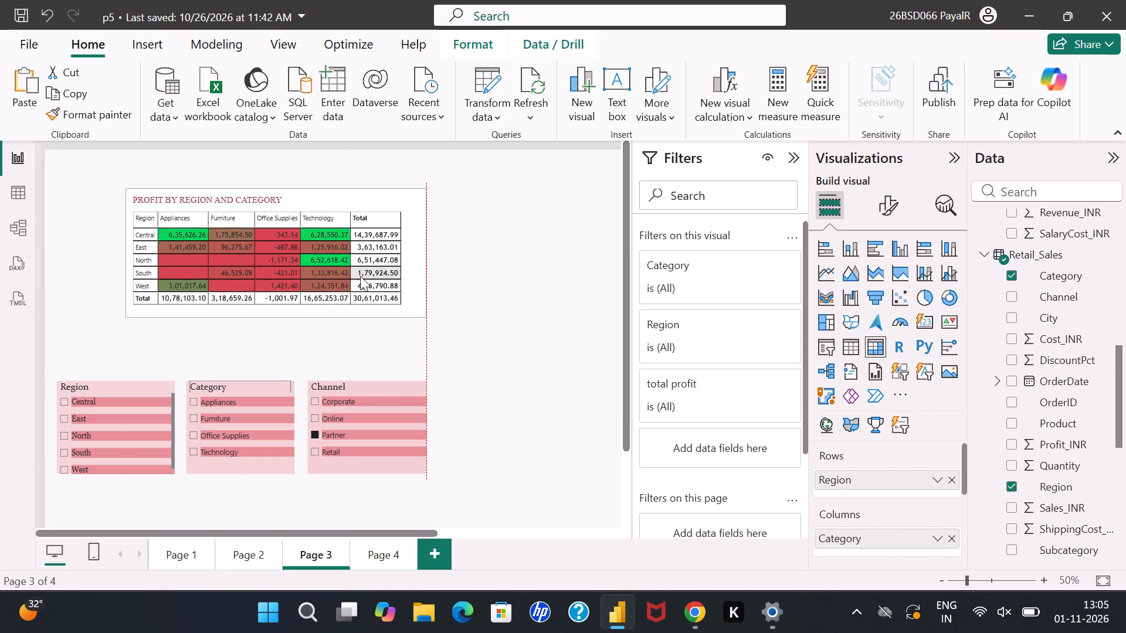
left_click_drag(360, 276, 384, 283)
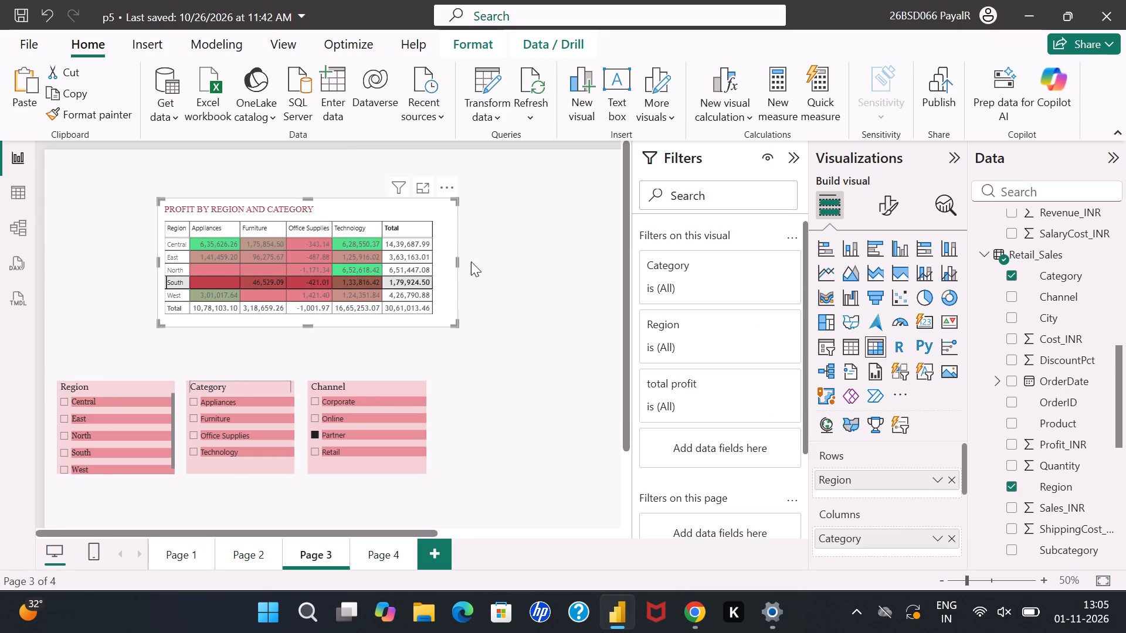
left_click(445, 228)
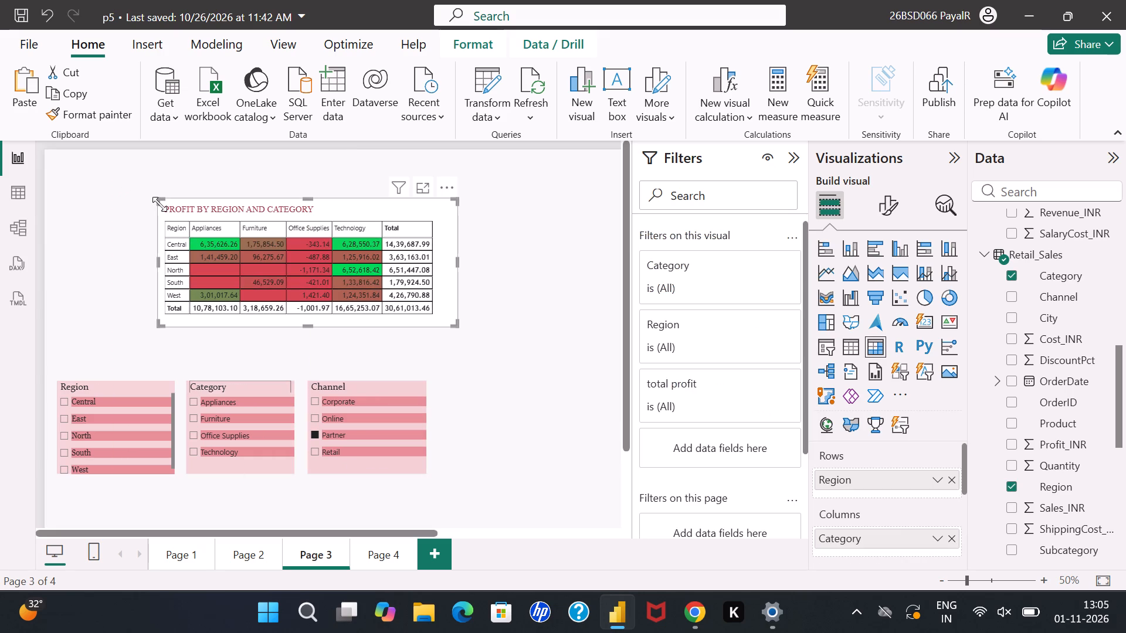
Widen the profit matrix visual on both sides and shift it toward the middle of the page above the slicers.
left_click(160, 204)
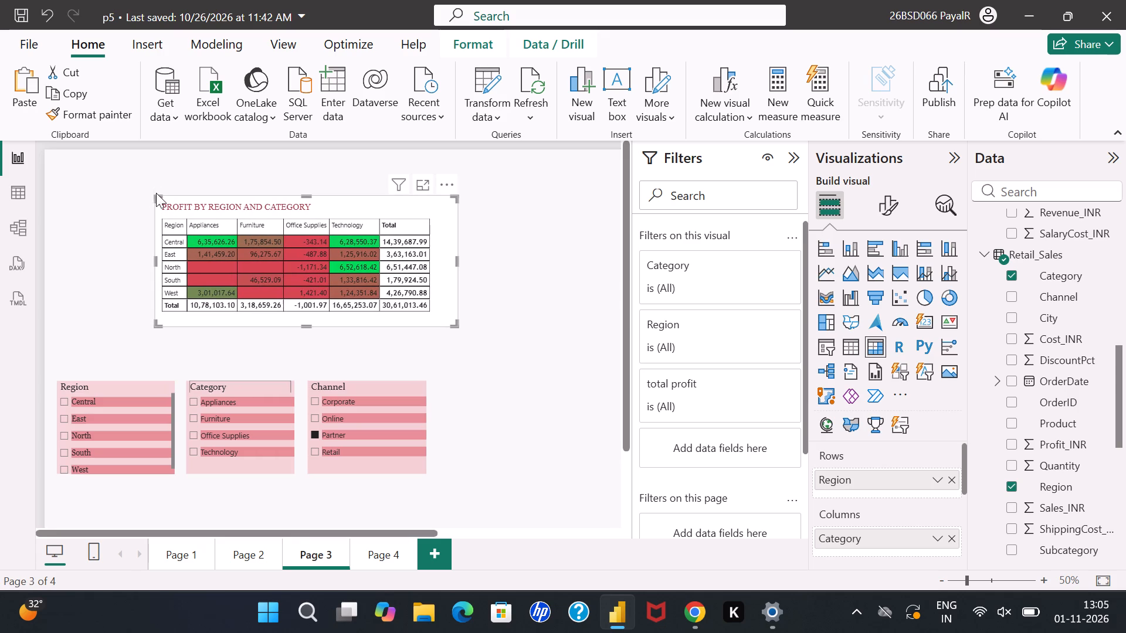
left_click_drag(157, 196, 114, 196)
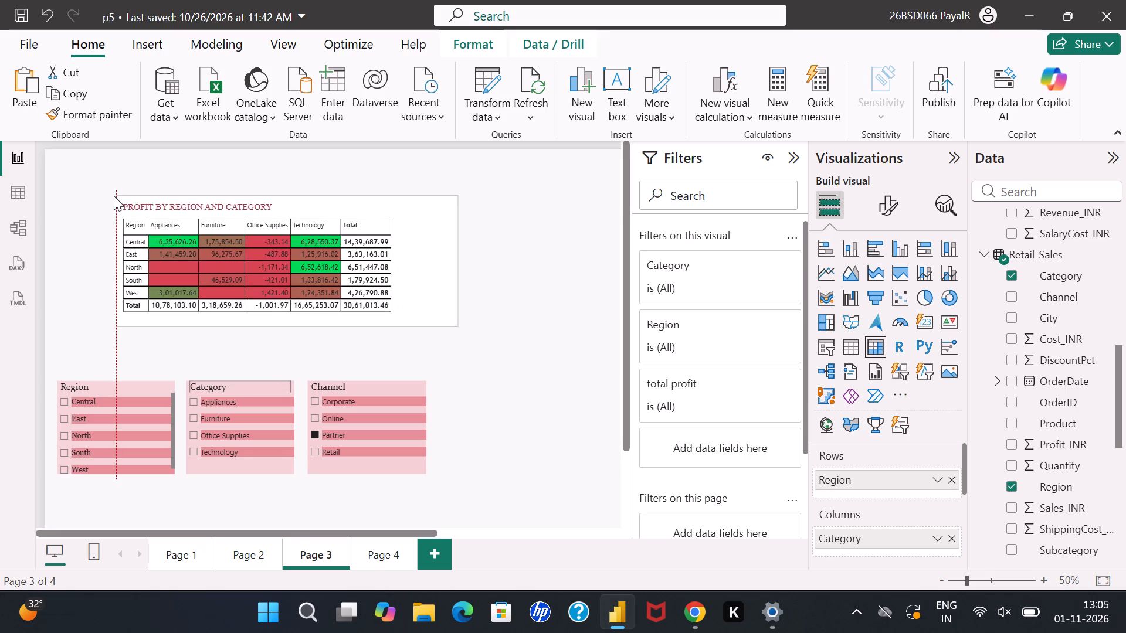
left_click_drag(114, 196, 109, 196)
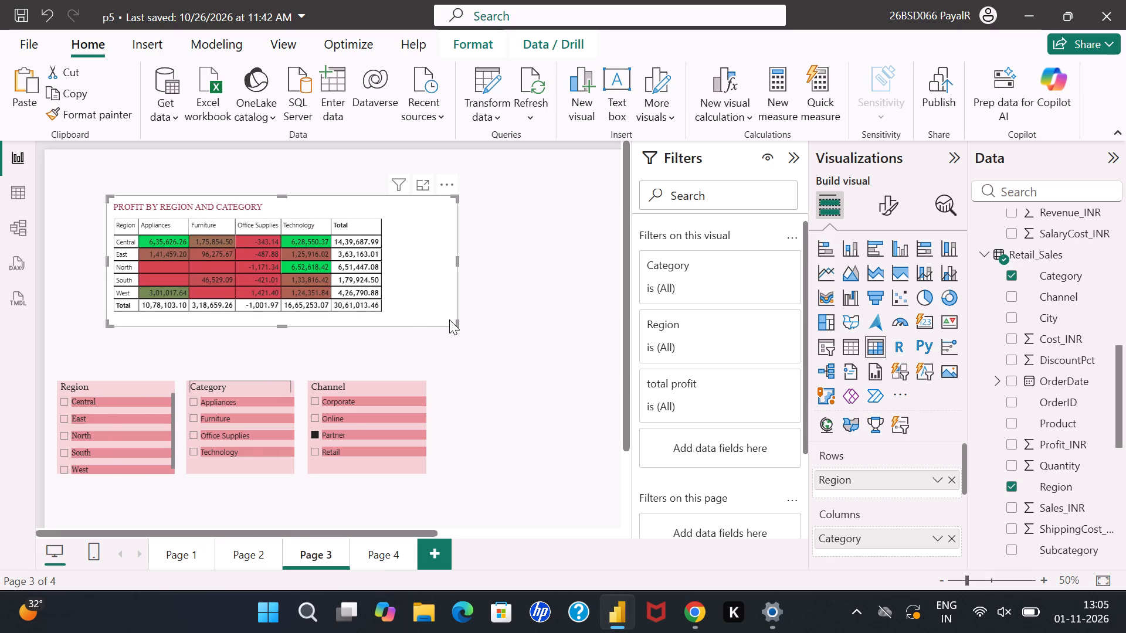
left_click_drag(449, 319, 485, 312)
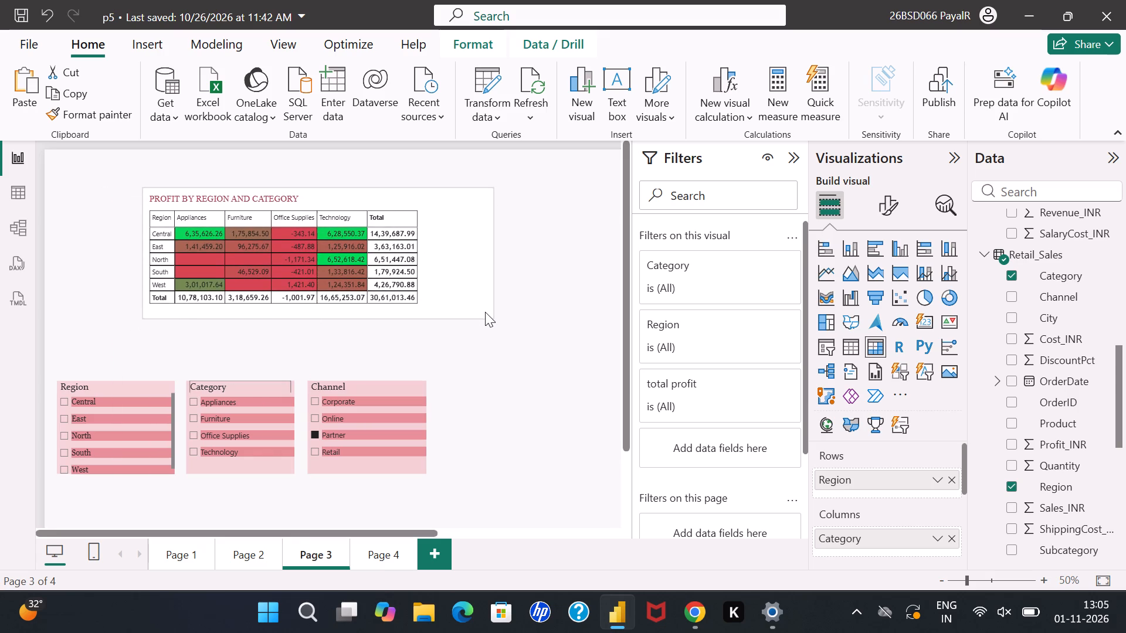
left_click_drag(485, 312, 484, 305)
left_click_drag(486, 306, 548, 302)
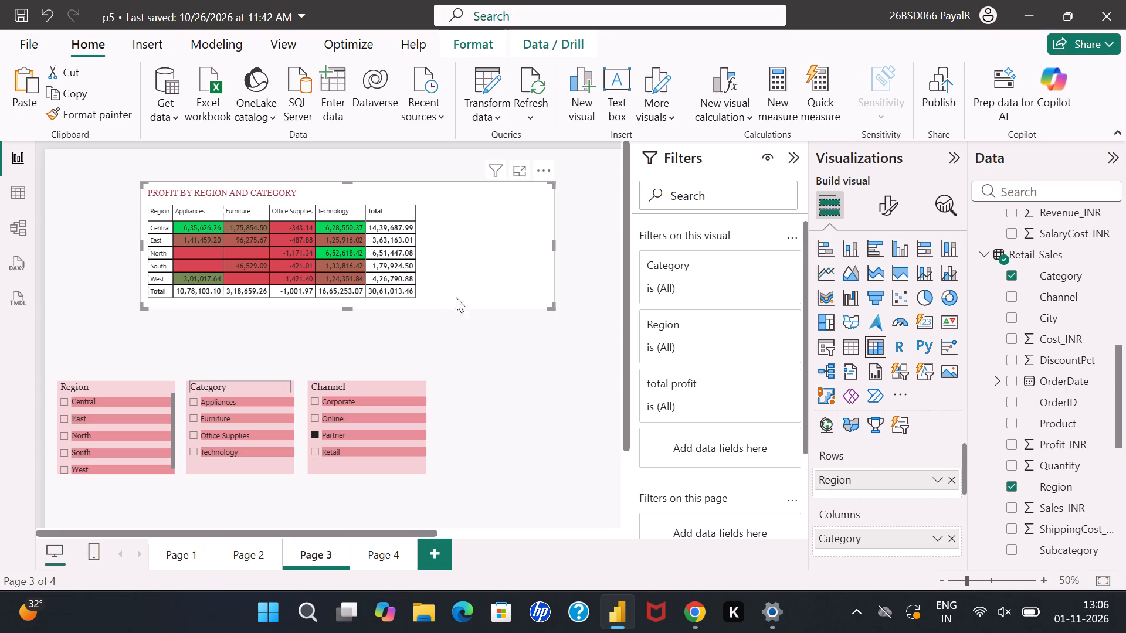
Nudge the profit matrix slightly down and toward the page's near edge, keeping it above the slicers.
left_click(481, 282)
left_click(459, 331)
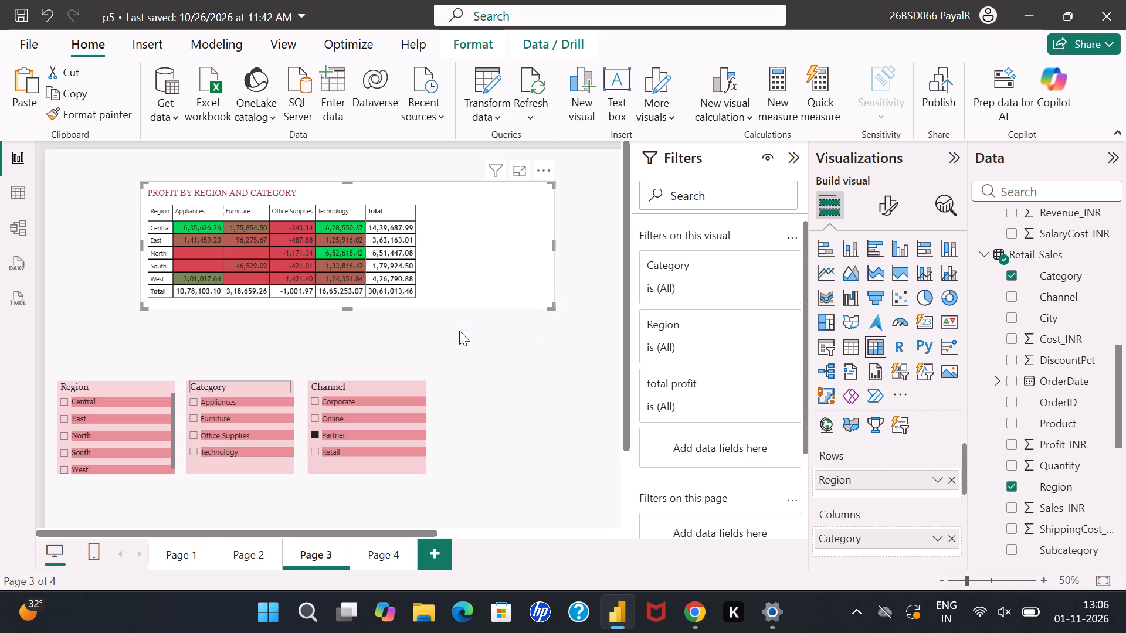
left_click_drag(463, 278, 453, 303)
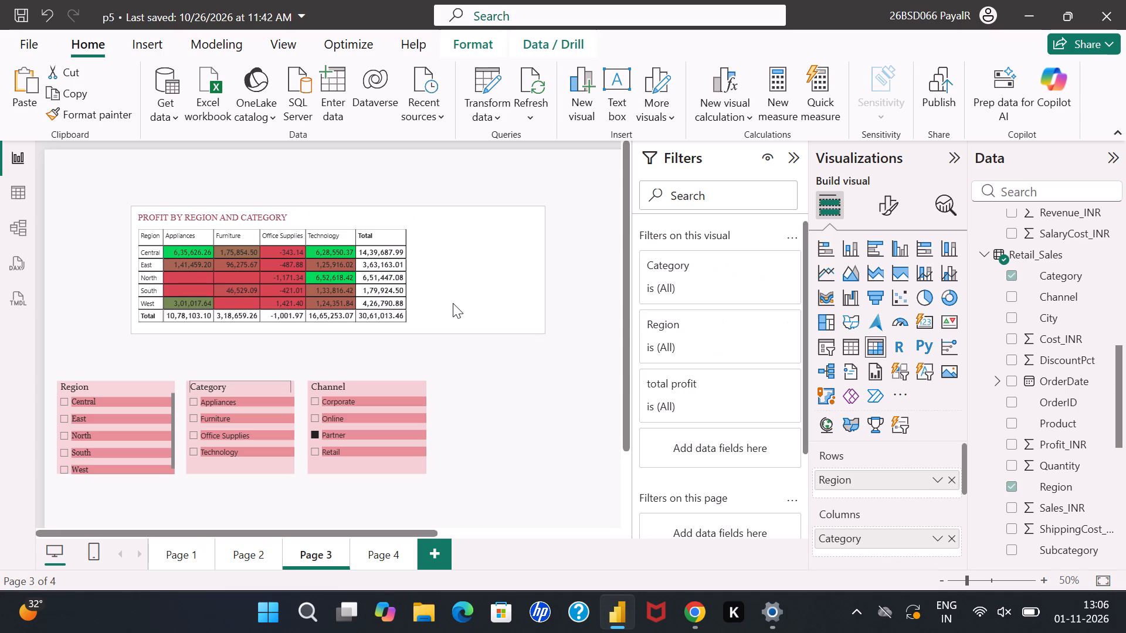
left_click_drag(453, 303, 450, 283)
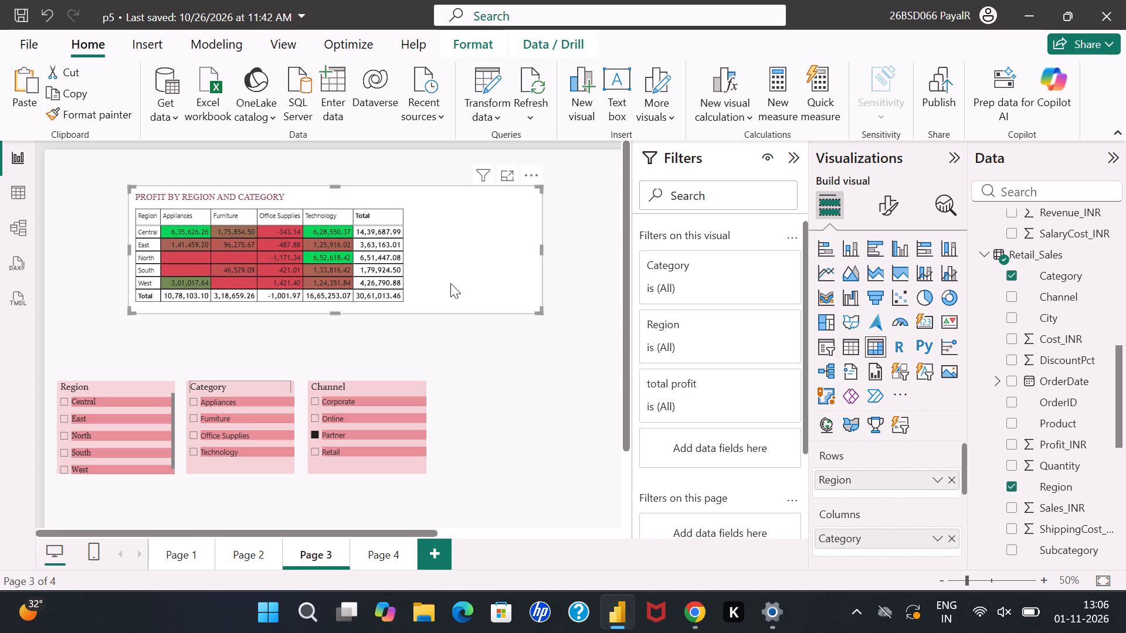
left_click(450, 283)
Move the Channel, Category and Region slicers up into one aligned row closer beneath the profit matrix.
left_click_drag(386, 409, 409, 384)
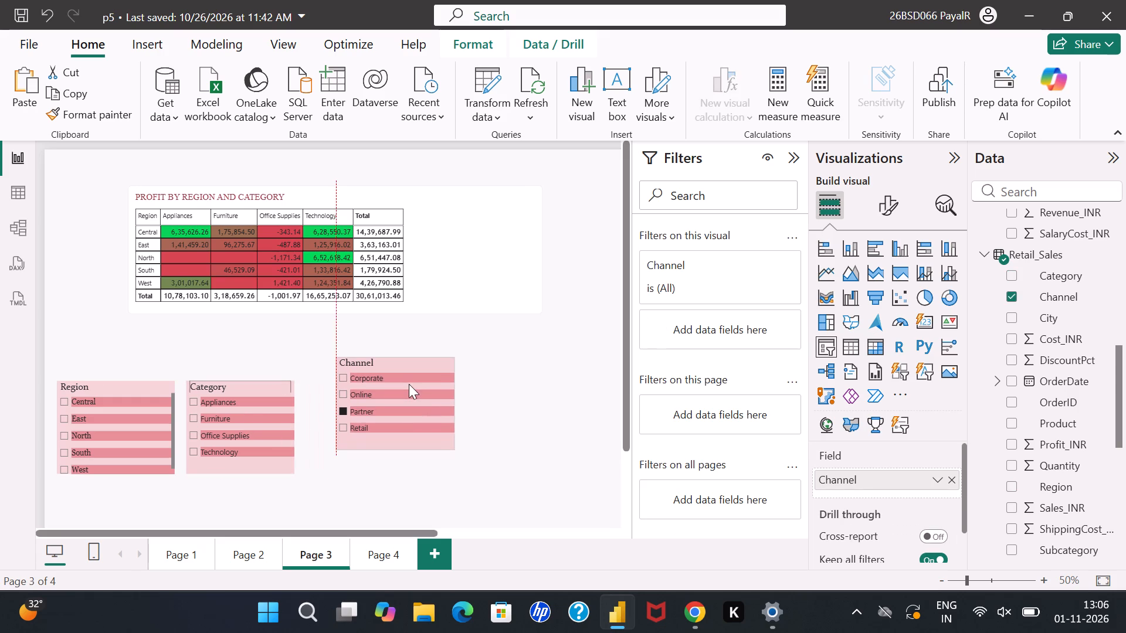
left_click_drag(409, 384, 406, 367)
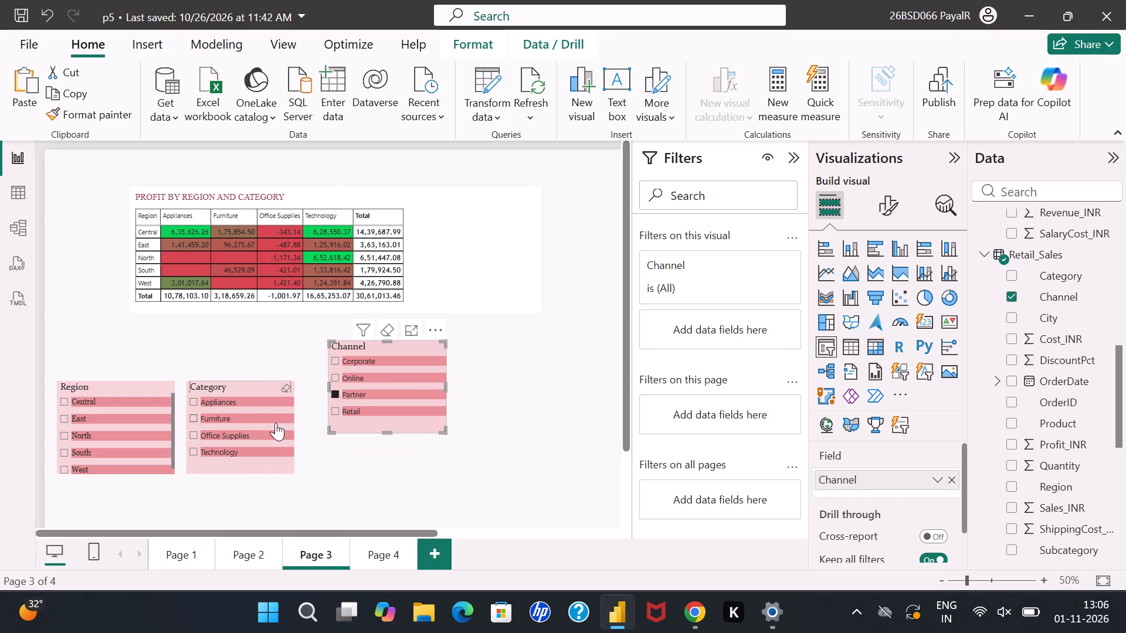
left_click_drag(259, 430, 281, 390)
left_click_drag(368, 401, 368, 416)
left_click_drag(283, 399, 283, 413)
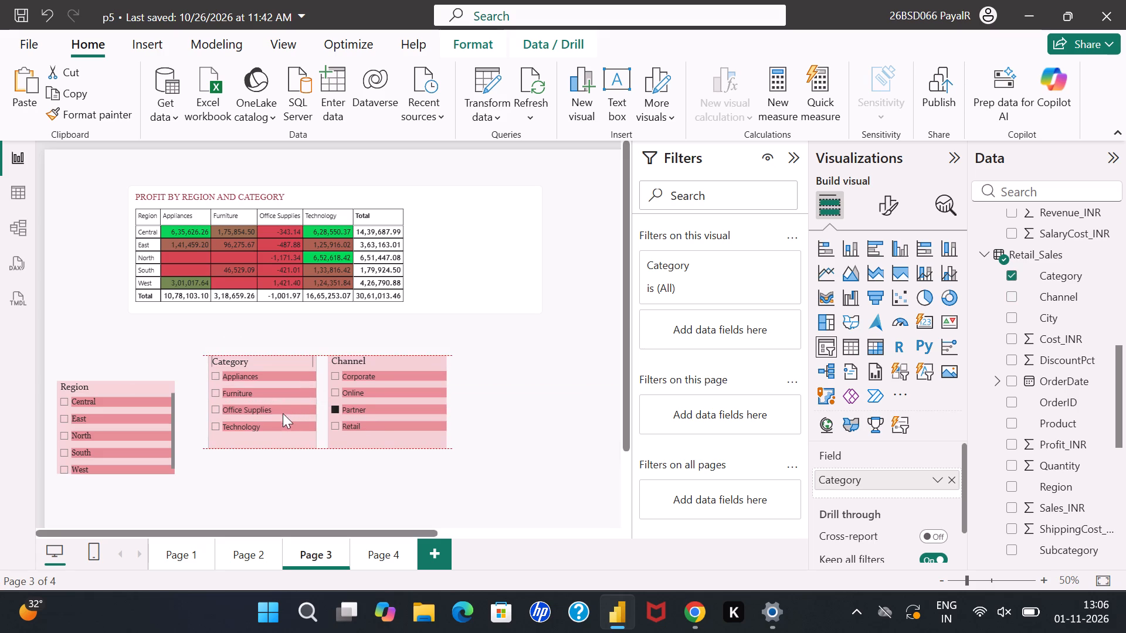
left_click_drag(283, 413, 283, 414)
left_click_drag(151, 437, 169, 407)
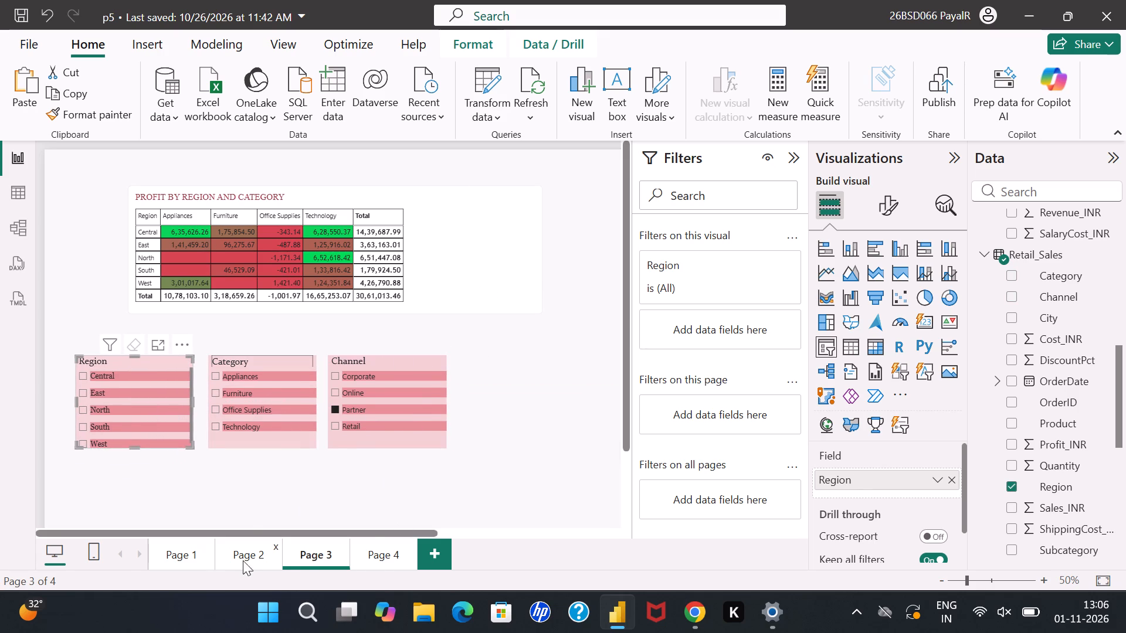
Copy the OrderDate slicer from Page 1 and paste it onto Page 3, closing the sync prompt without choosing an option.
left_click(199, 564)
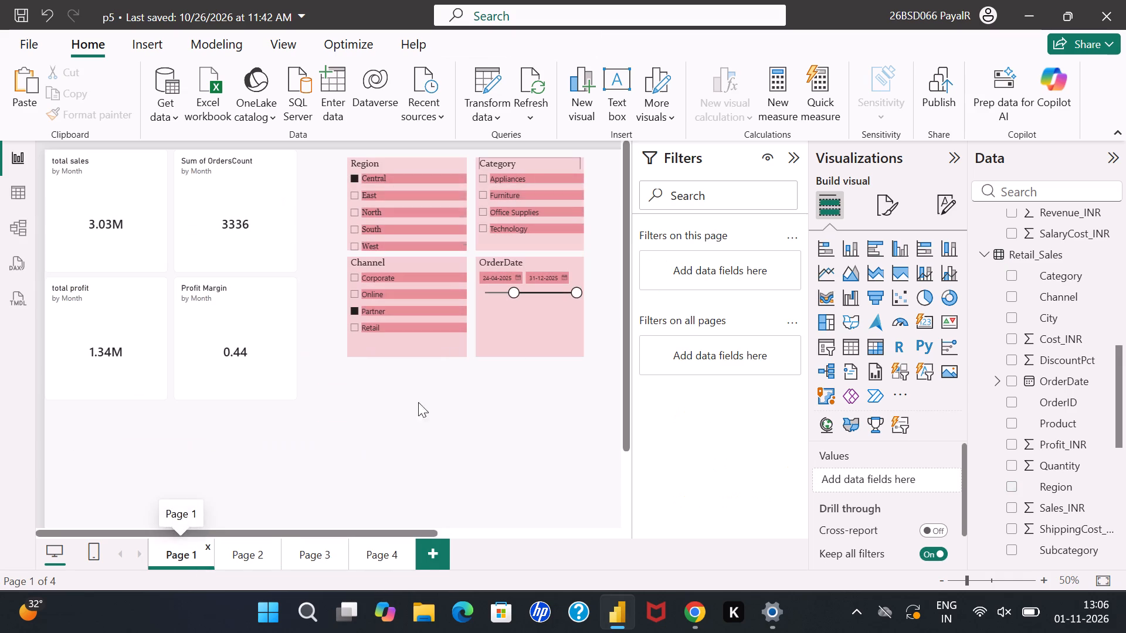
left_click(561, 326)
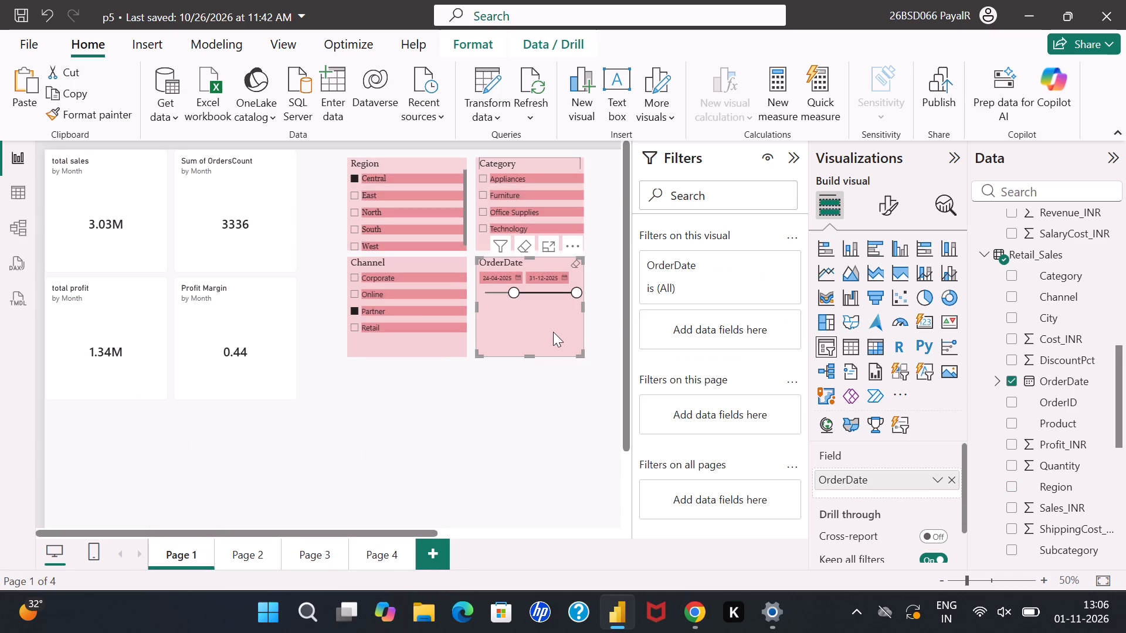
key("ctrl+c")
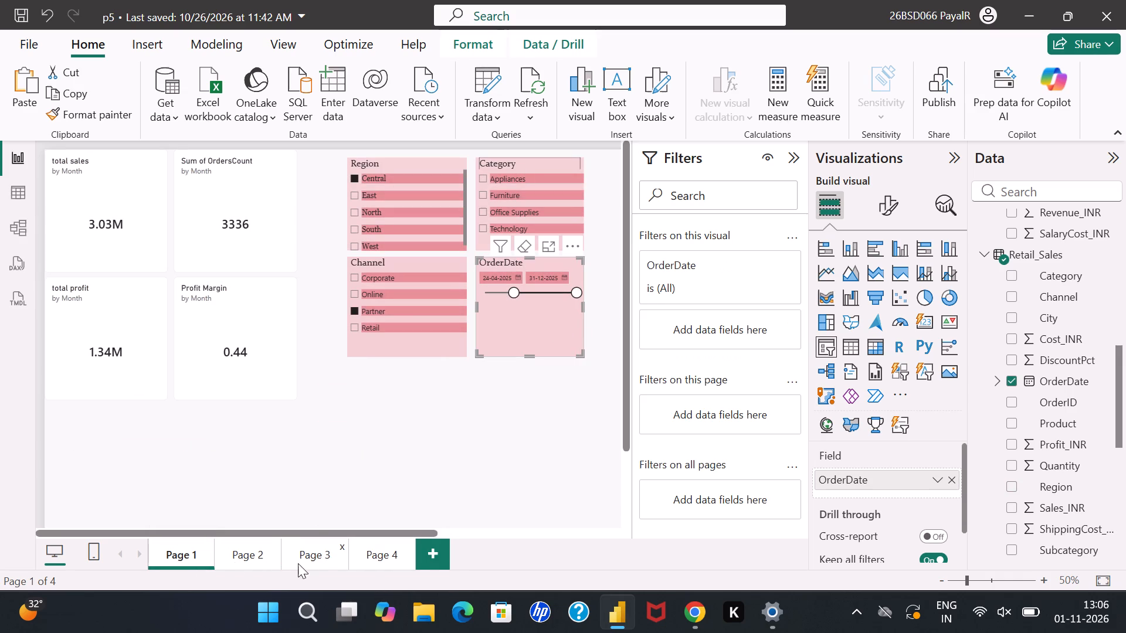
left_click(317, 554)
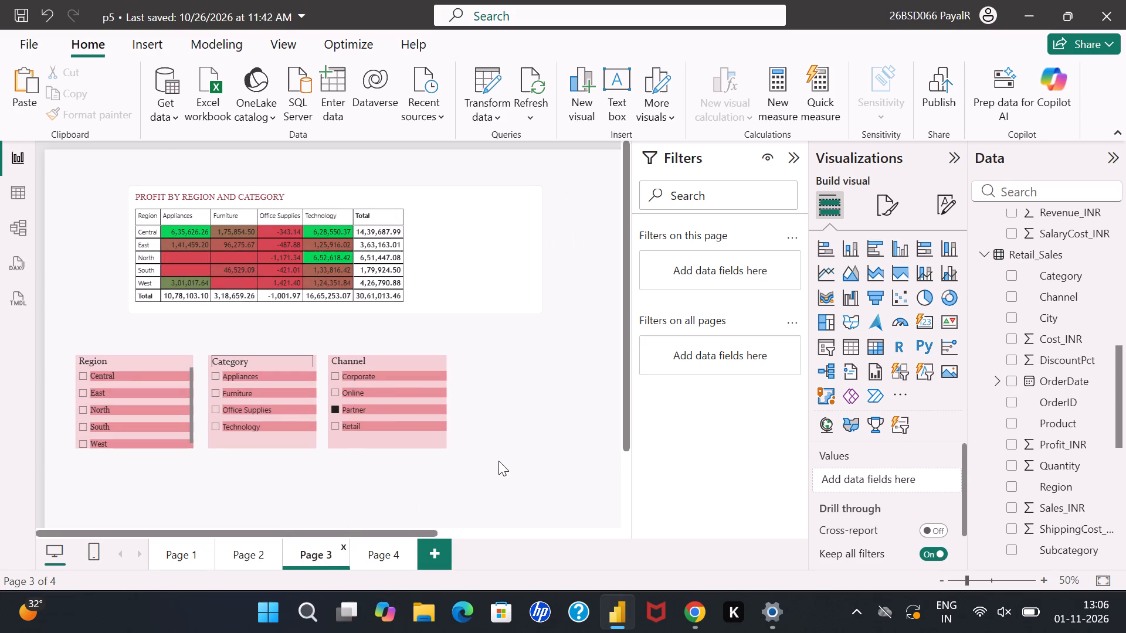
key("ctrl+v")
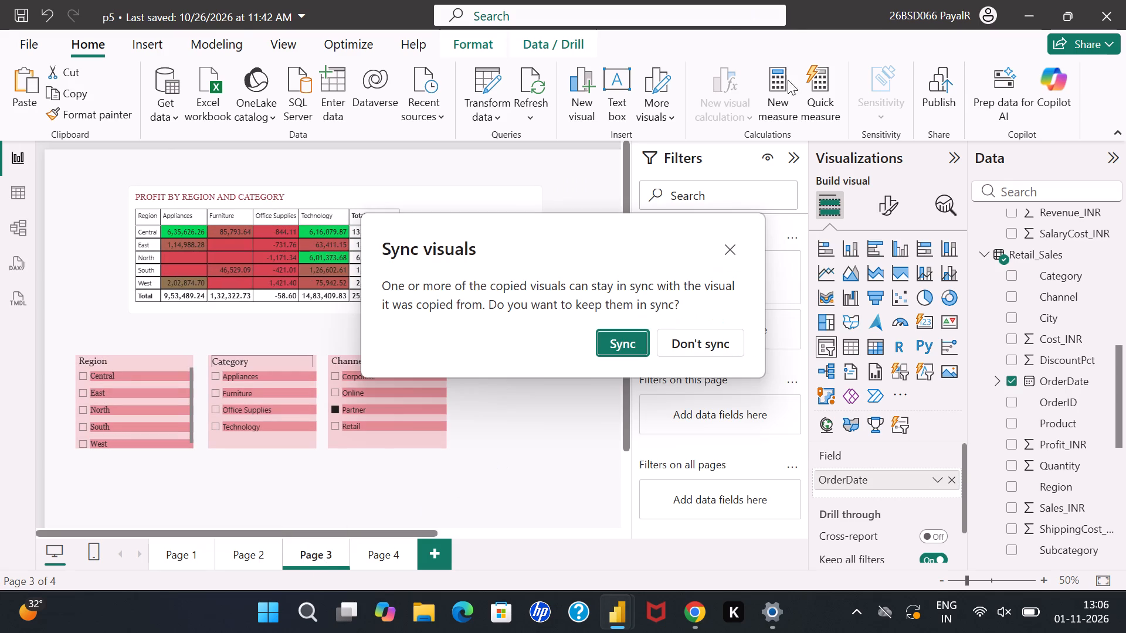
left_click(730, 256)
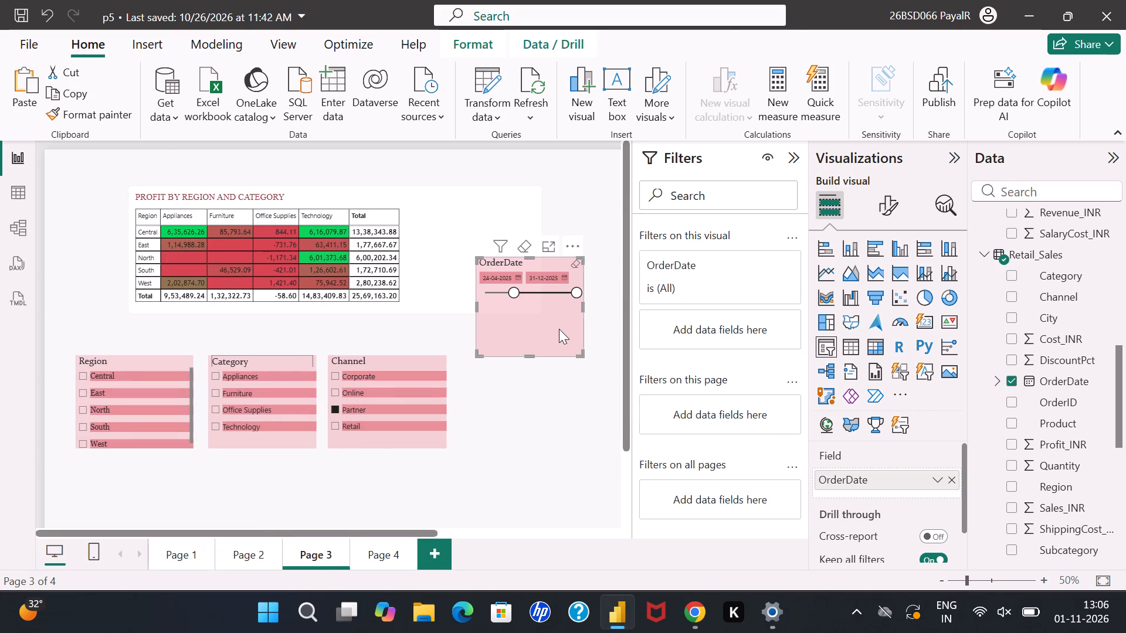
Place the OrderDate slicer at the end of the slicer row beside Channel and resize it to match the row's height.
left_click_drag(544, 345, 545, 408)
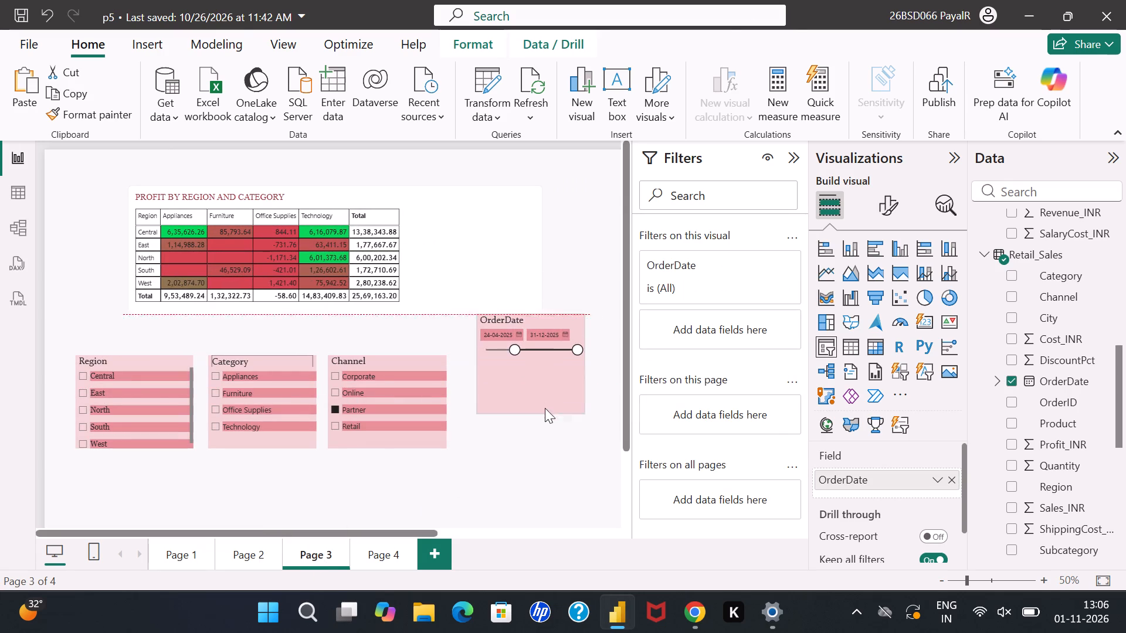
left_click_drag(545, 408, 526, 443)
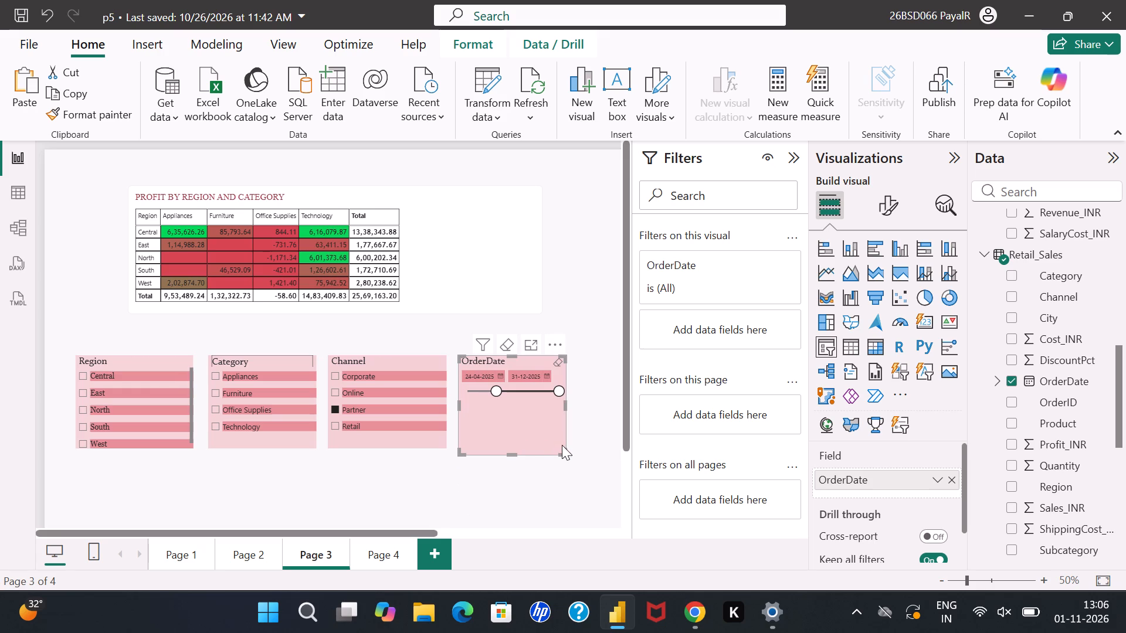
left_click(563, 446)
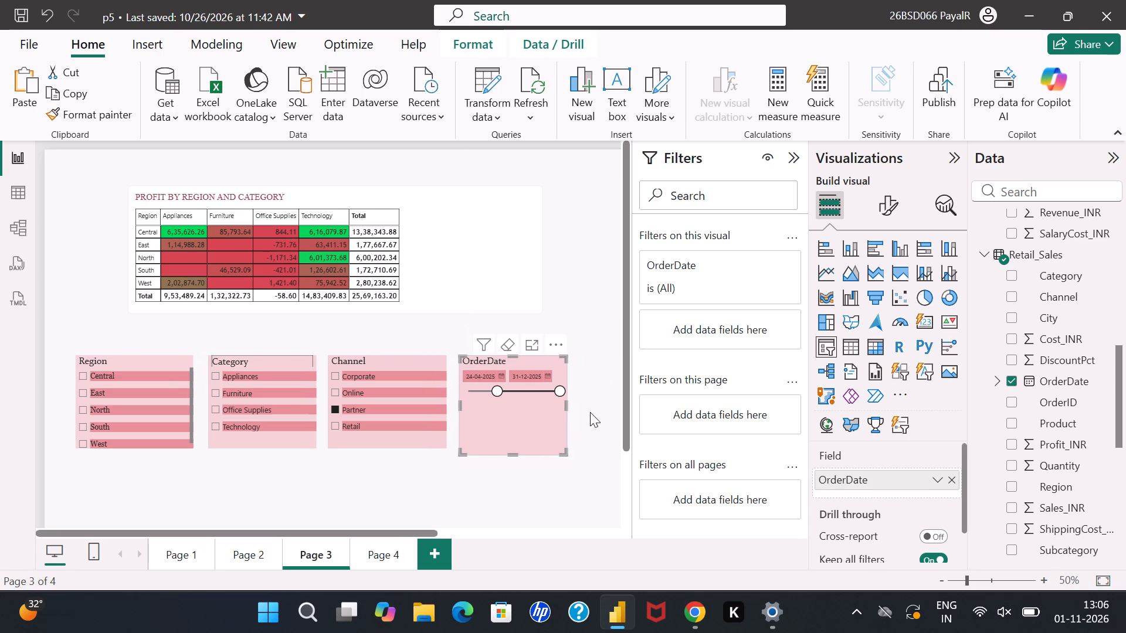
left_click(575, 297)
left_click(559, 426)
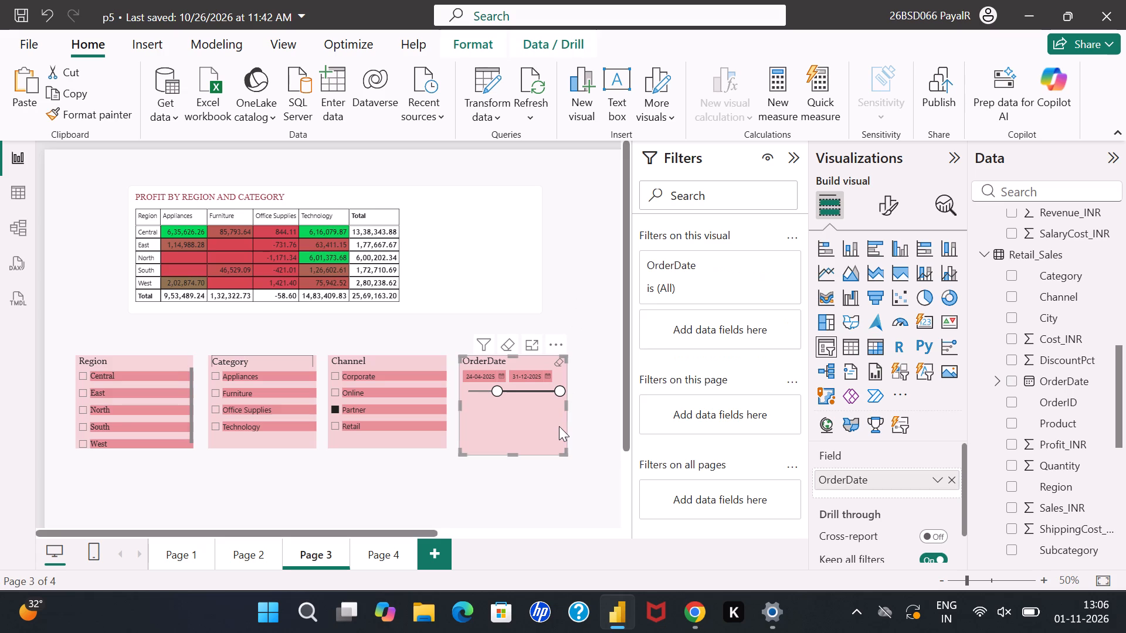
left_click_drag(562, 450, 555, 438)
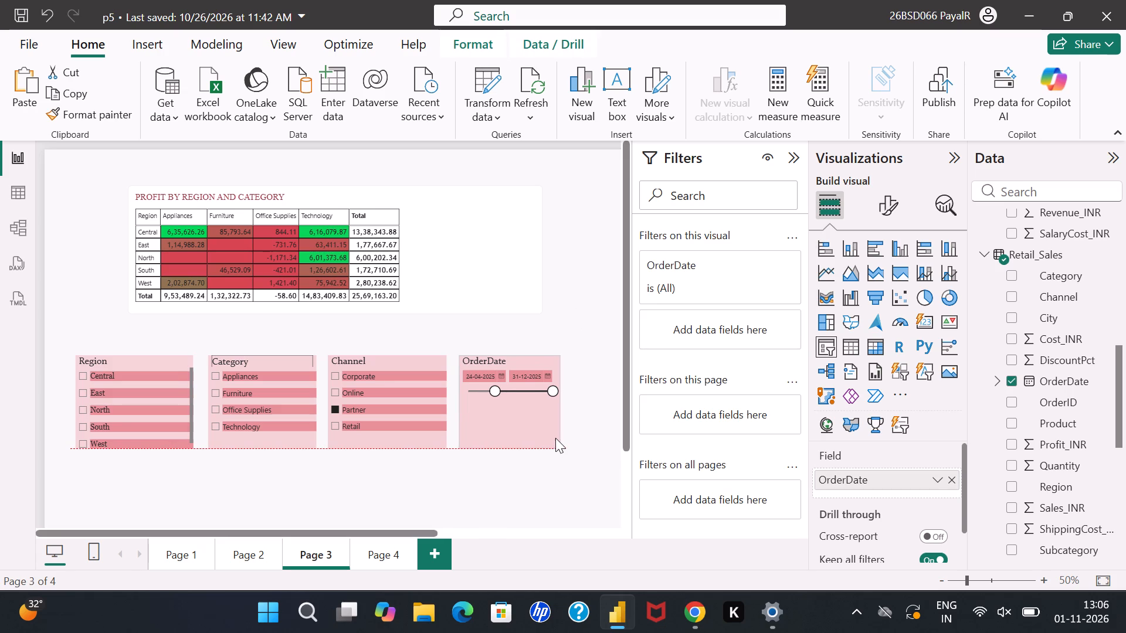
left_click_drag(555, 438, 567, 439)
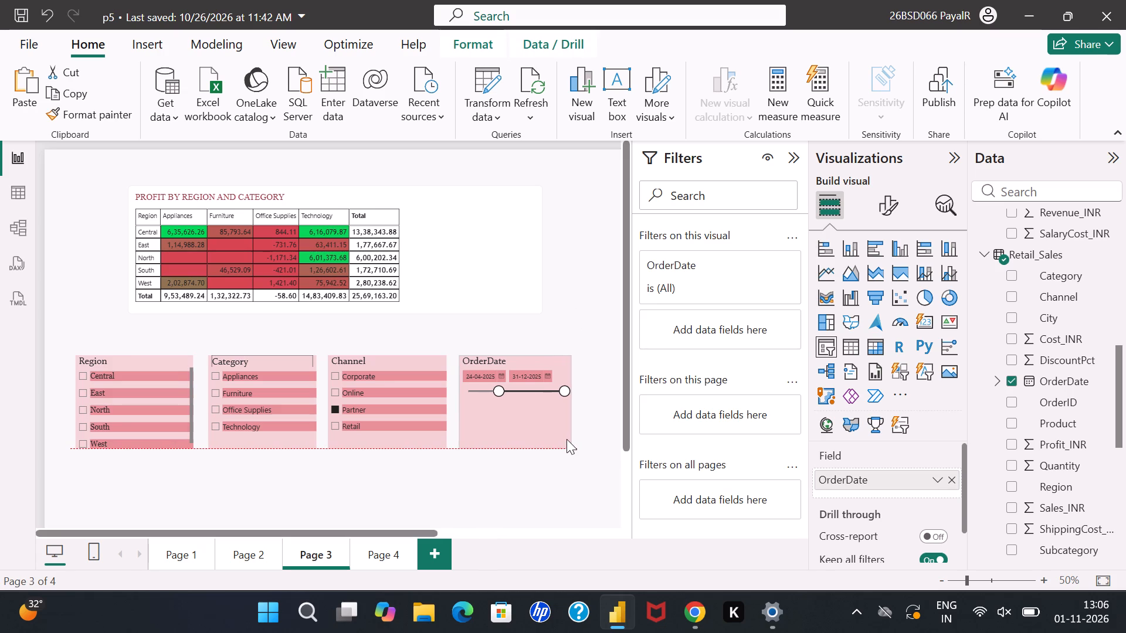
left_click_drag(567, 439, 565, 441)
left_click(582, 313)
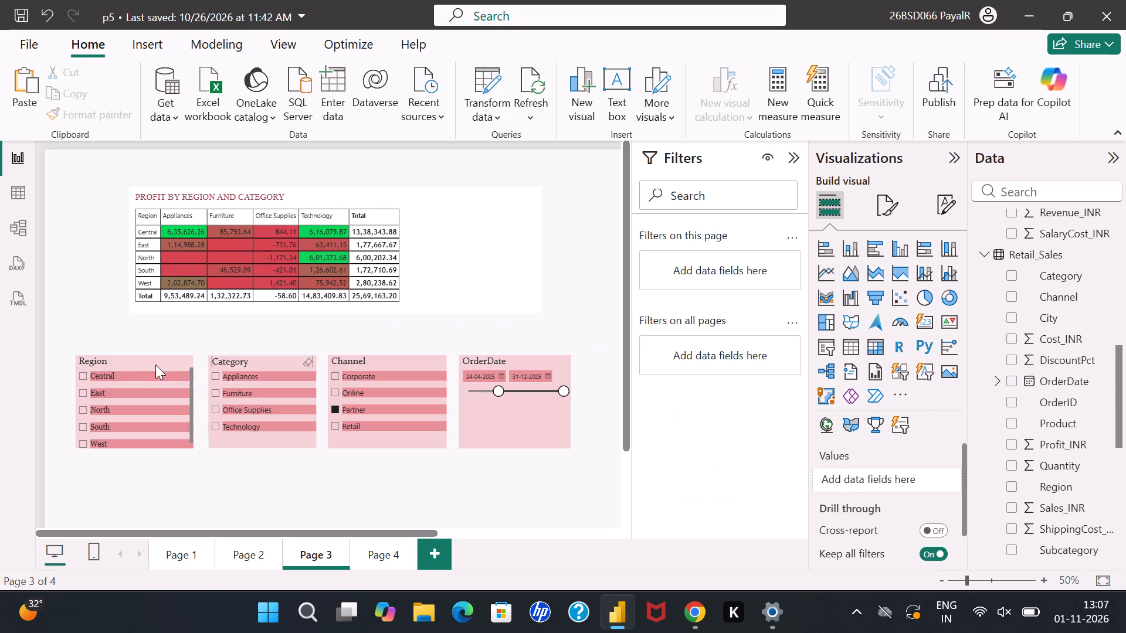
Switch to Page 2 of the report.
left_click(257, 550)
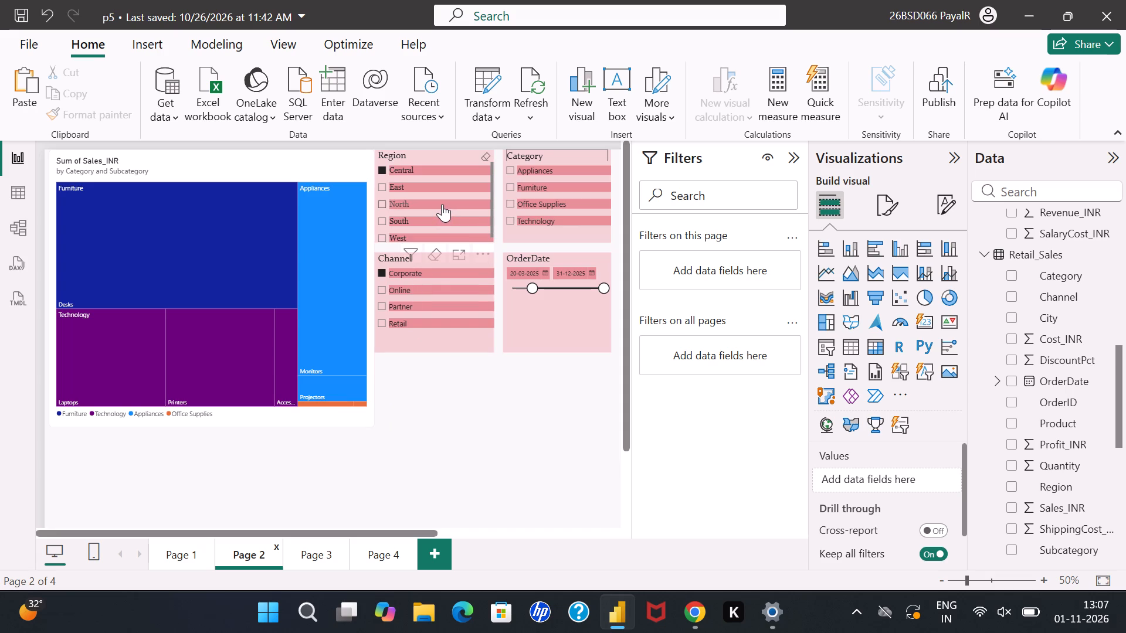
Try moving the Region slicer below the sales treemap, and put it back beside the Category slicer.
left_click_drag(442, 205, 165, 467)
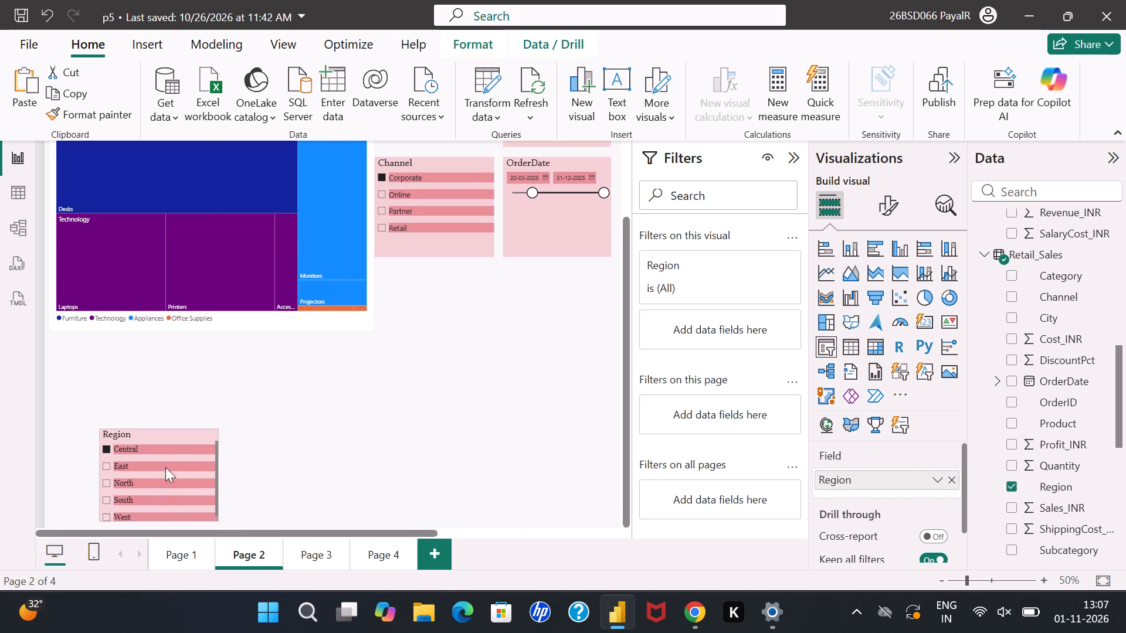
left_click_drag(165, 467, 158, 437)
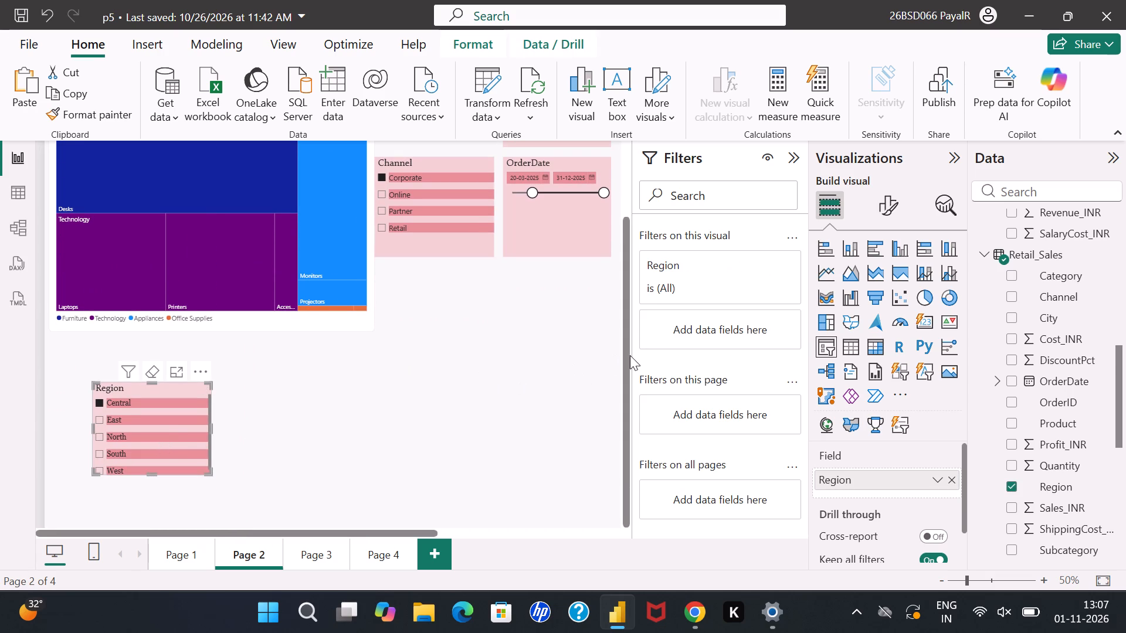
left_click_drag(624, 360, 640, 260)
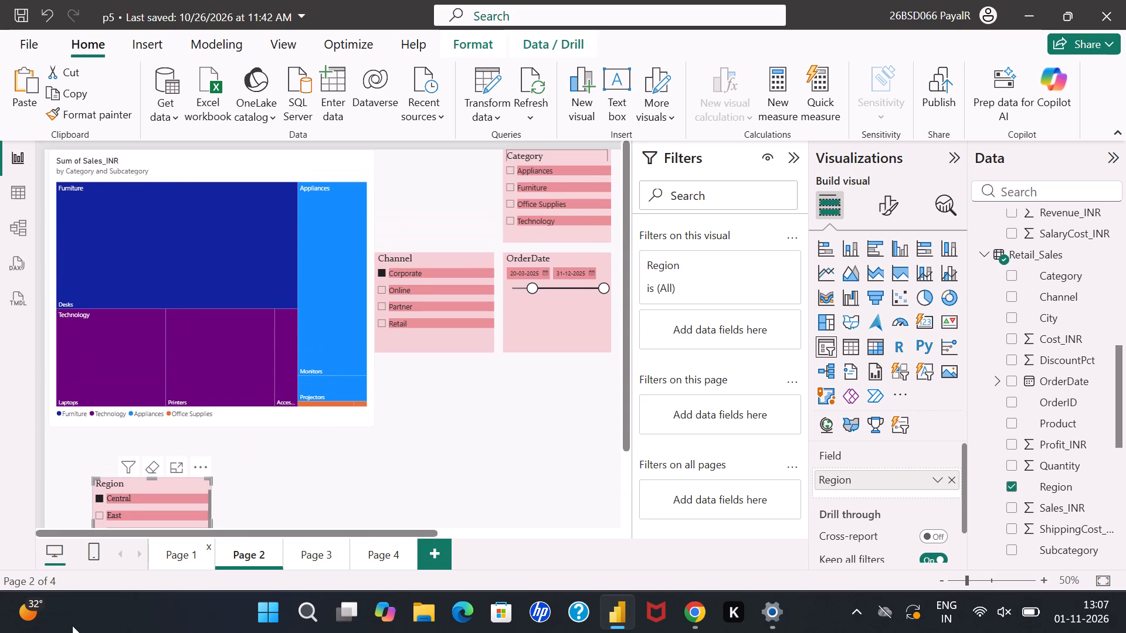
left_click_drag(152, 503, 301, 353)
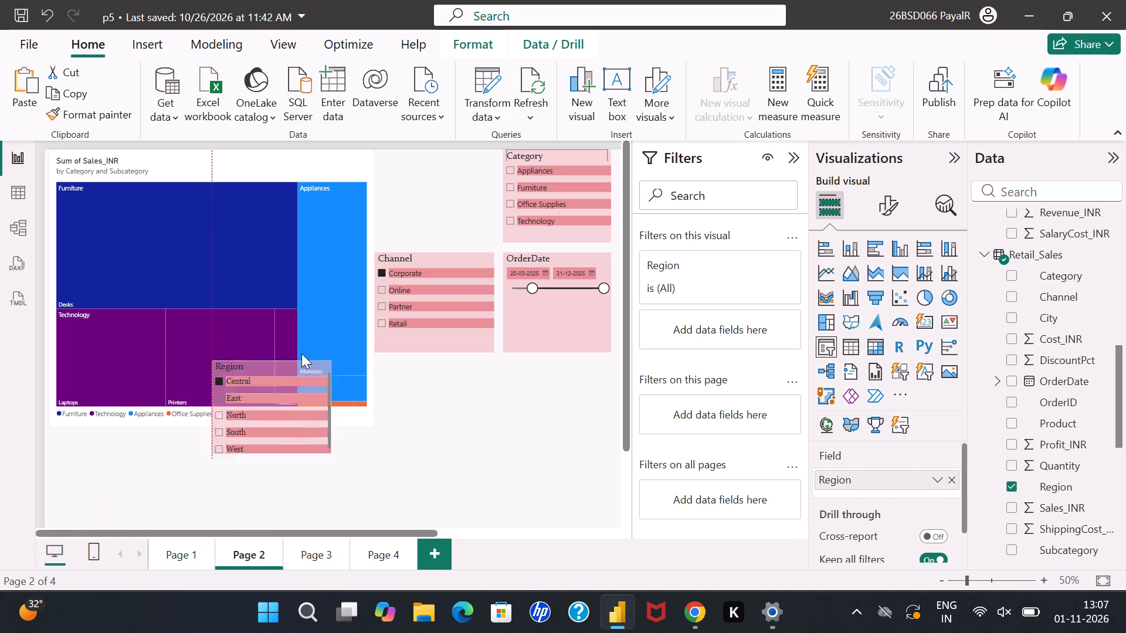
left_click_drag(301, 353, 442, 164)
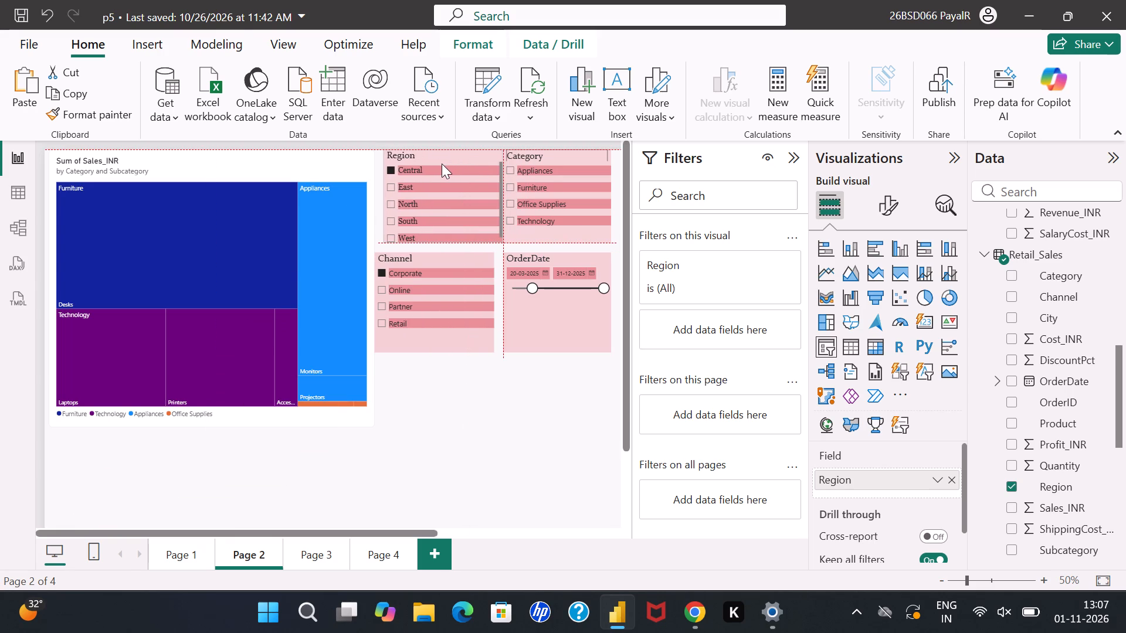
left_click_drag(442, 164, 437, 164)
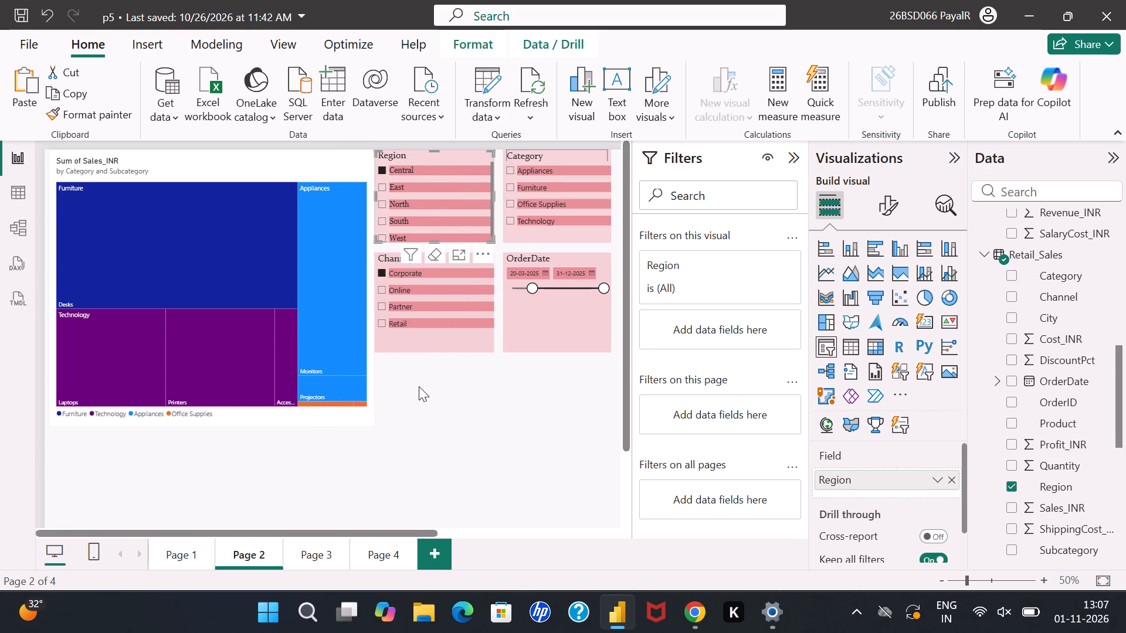
Stretch the Sum of Sales_INR treemap down toward the bottom of the page and make it slightly narrower.
left_click(359, 403)
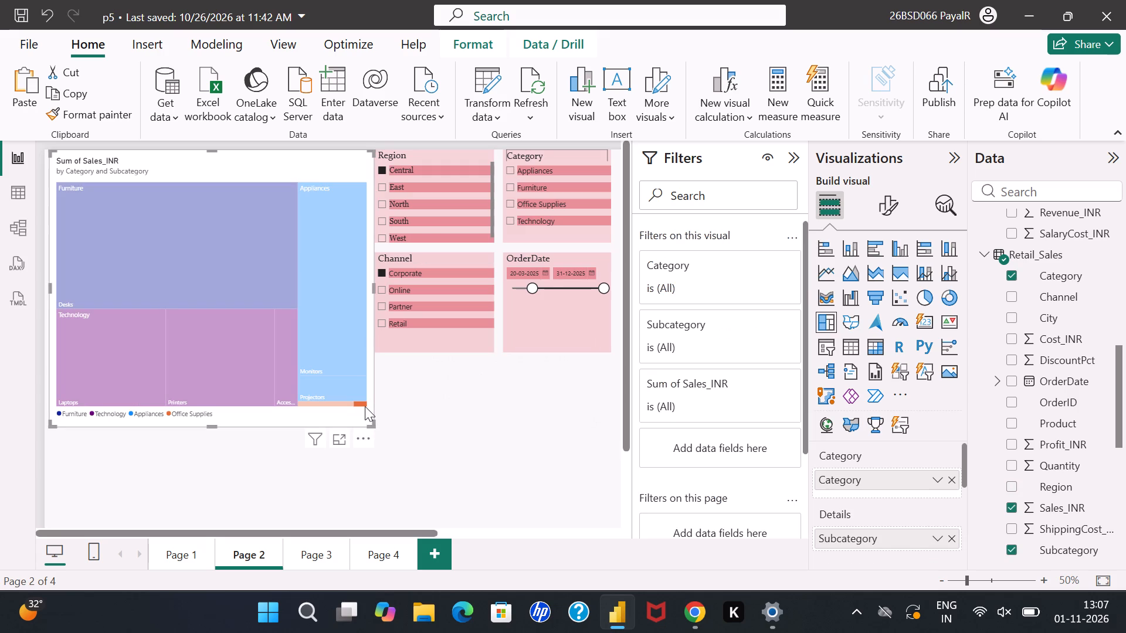
left_click(365, 406)
left_click_drag(368, 420, 371, 423)
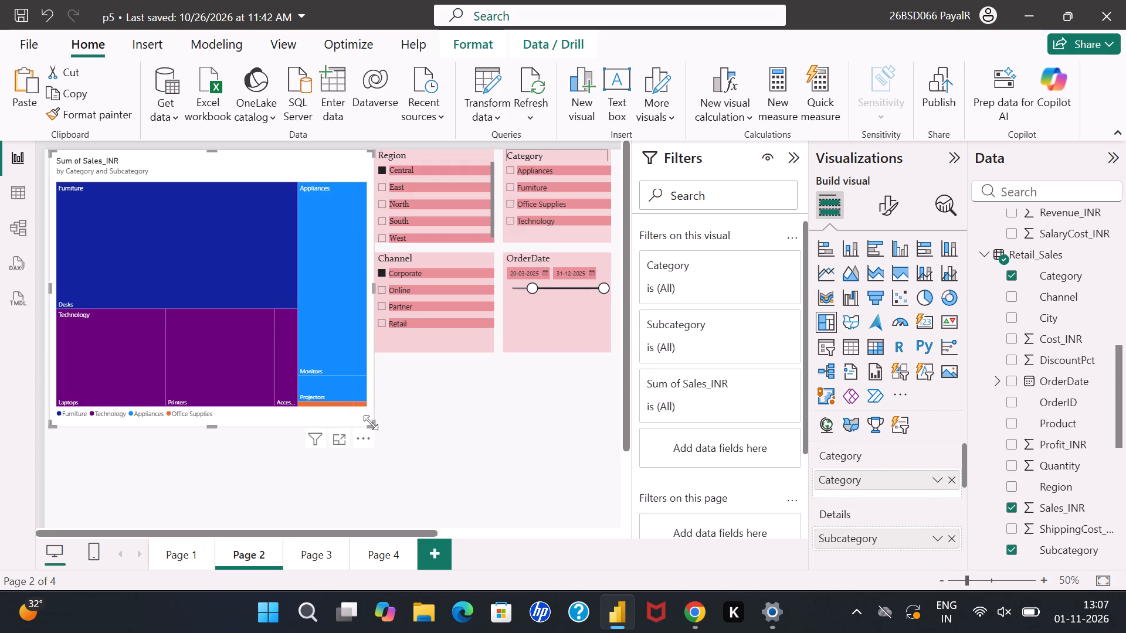
left_click_drag(371, 423, 371, 504)
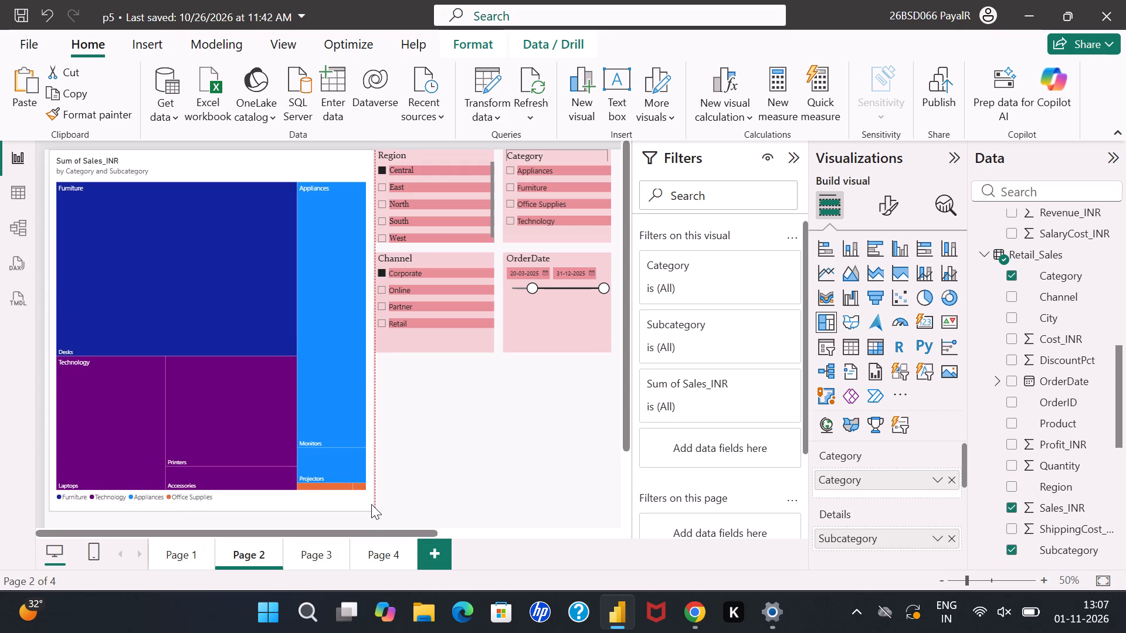
left_click_drag(371, 504, 361, 512)
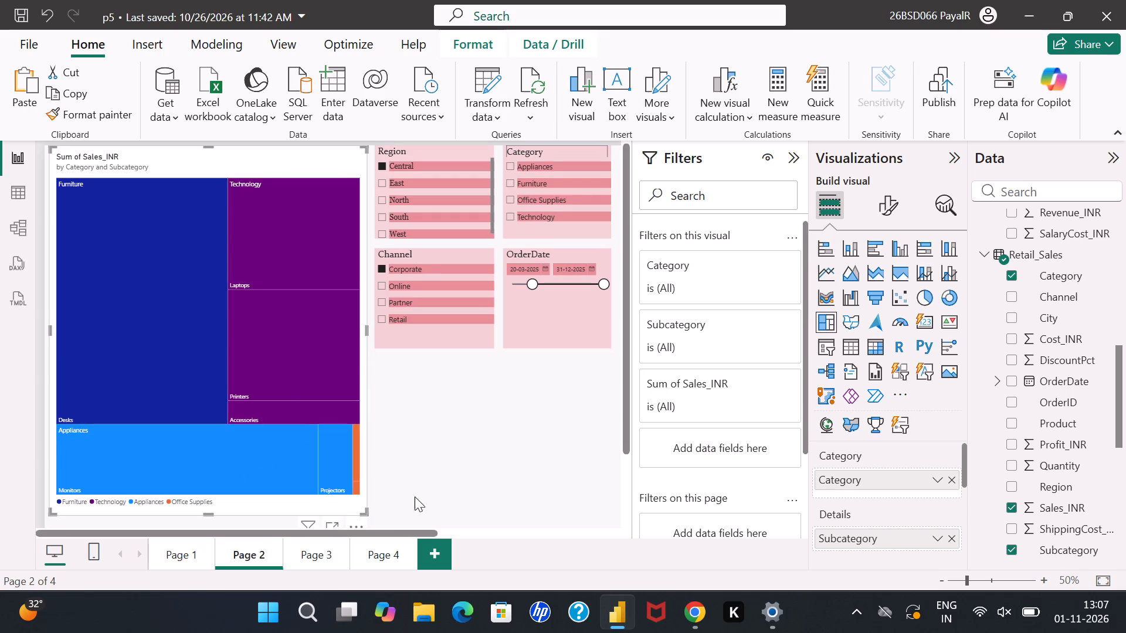
Move the Channel slicer down beside the lower part of the treemap and make it slightly wider and taller.
left_click_drag(442, 339, 438, 383)
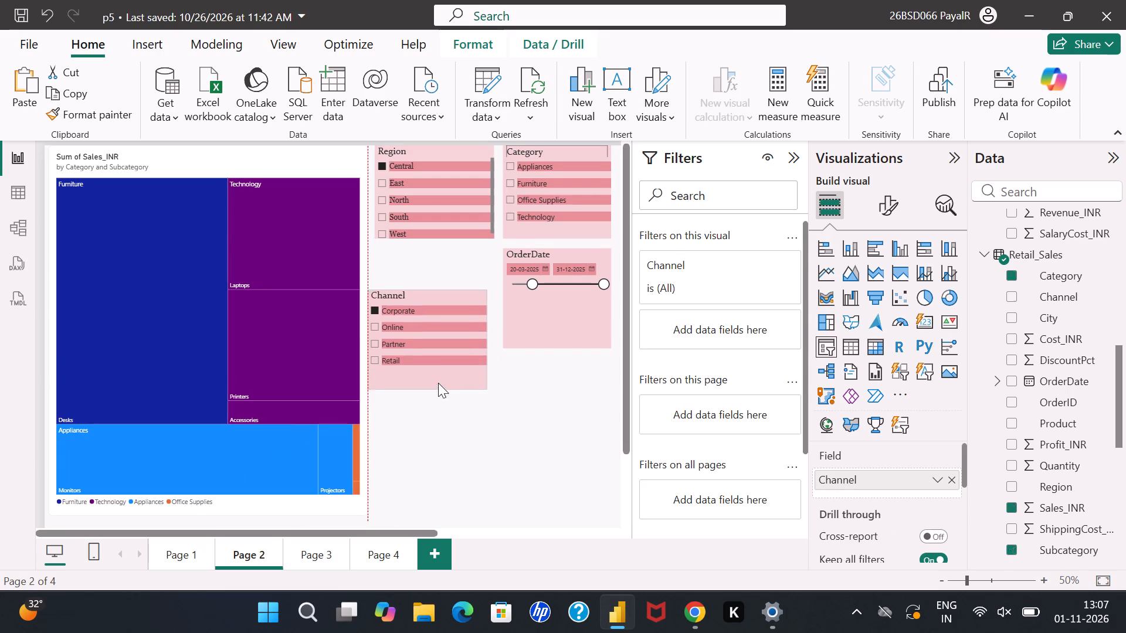
left_click_drag(438, 383, 451, 465)
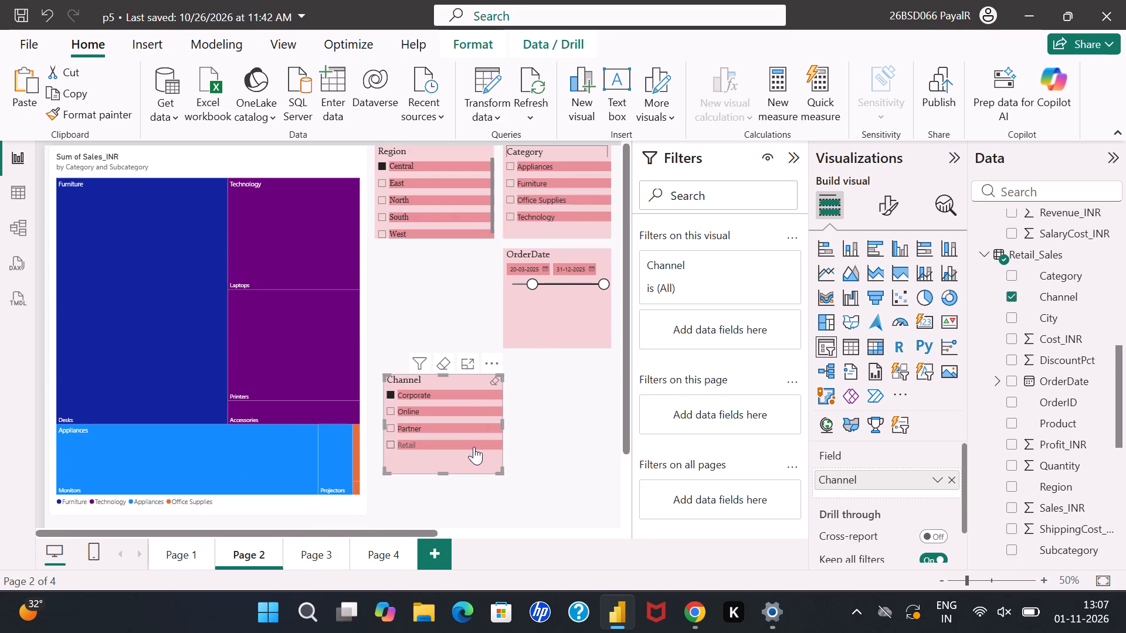
left_click_drag(499, 470, 498, 491)
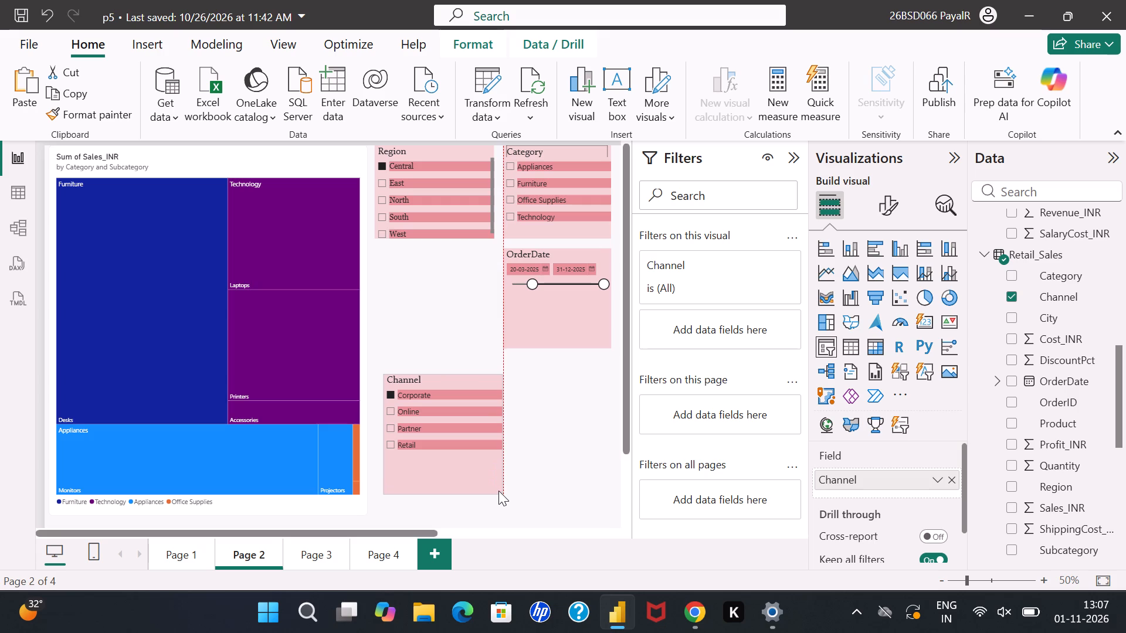
left_click_drag(498, 491, 508, 483)
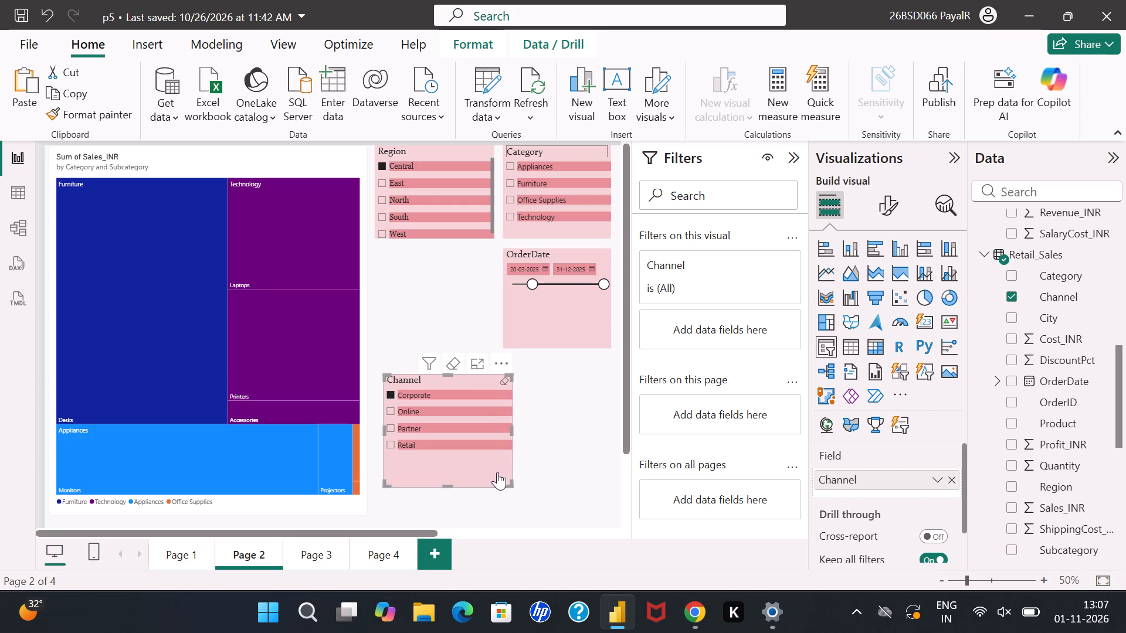
left_click_drag(486, 460, 476, 438)
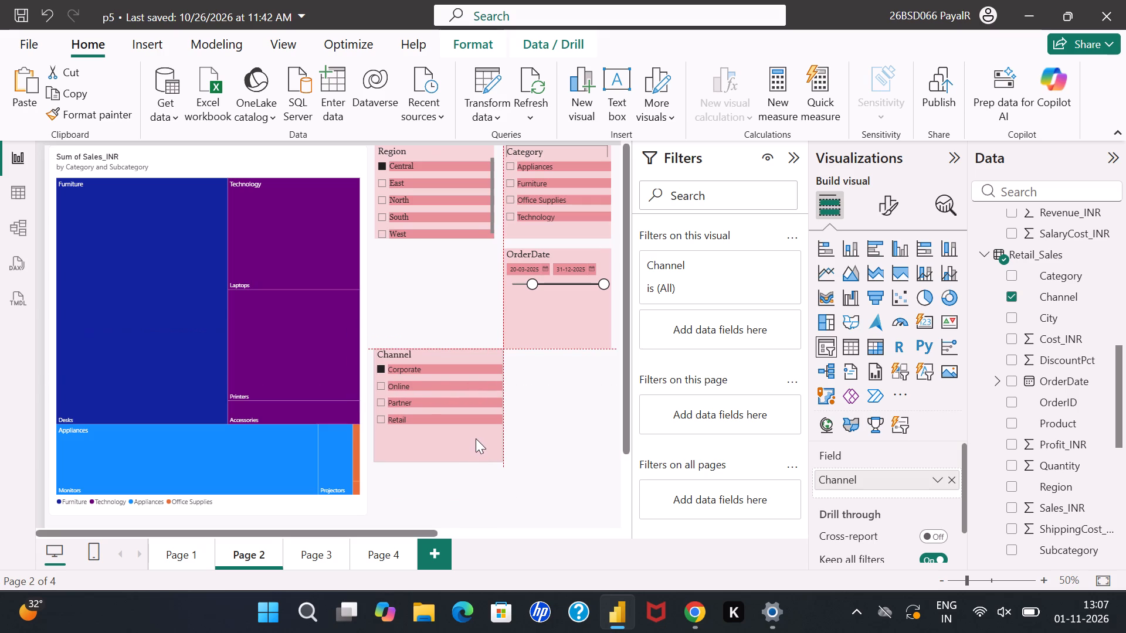
left_click_drag(476, 438, 476, 462)
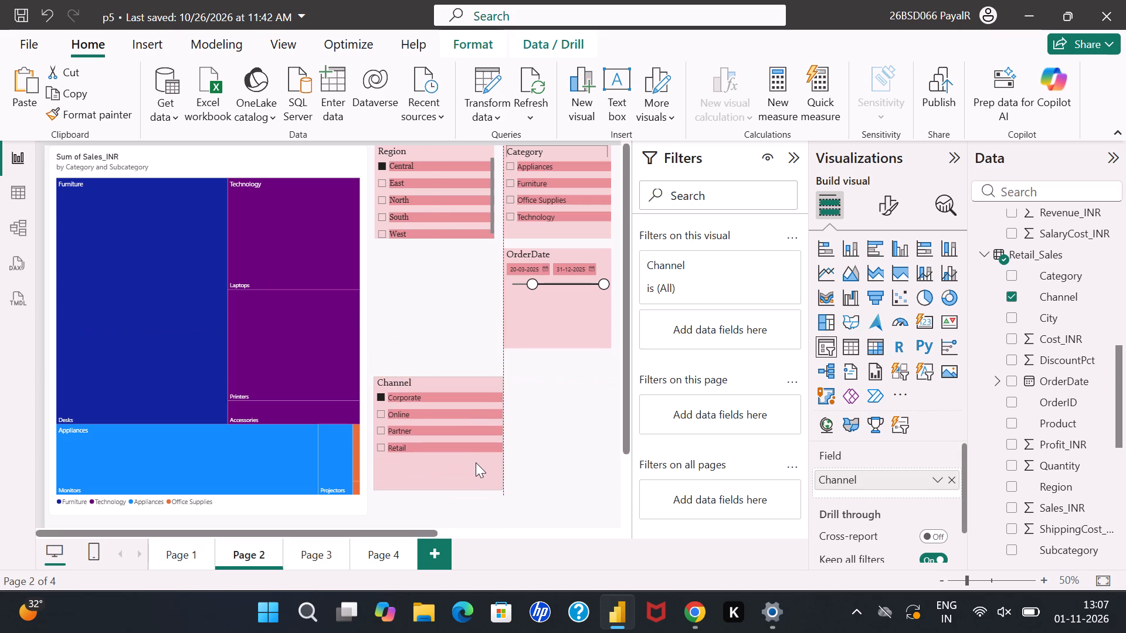
left_click_drag(476, 462, 475, 464)
Move the OrderDate slicer down beside the Channel slicer, clearing the space below Category.
left_click_drag(564, 338, 565, 346)
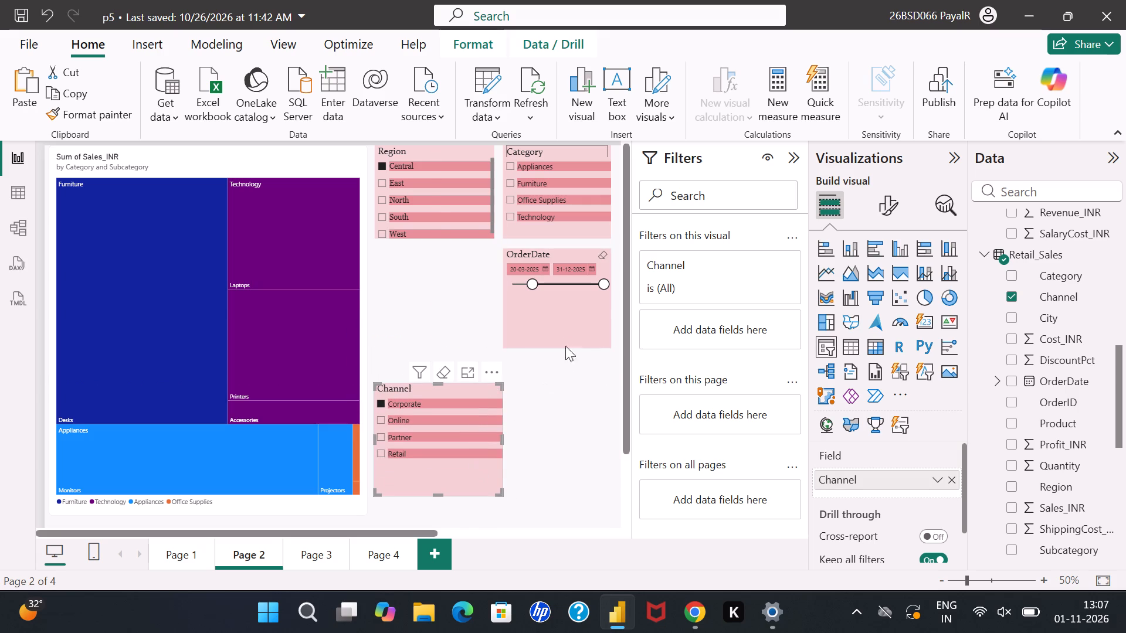
left_click_drag(565, 346, 577, 470)
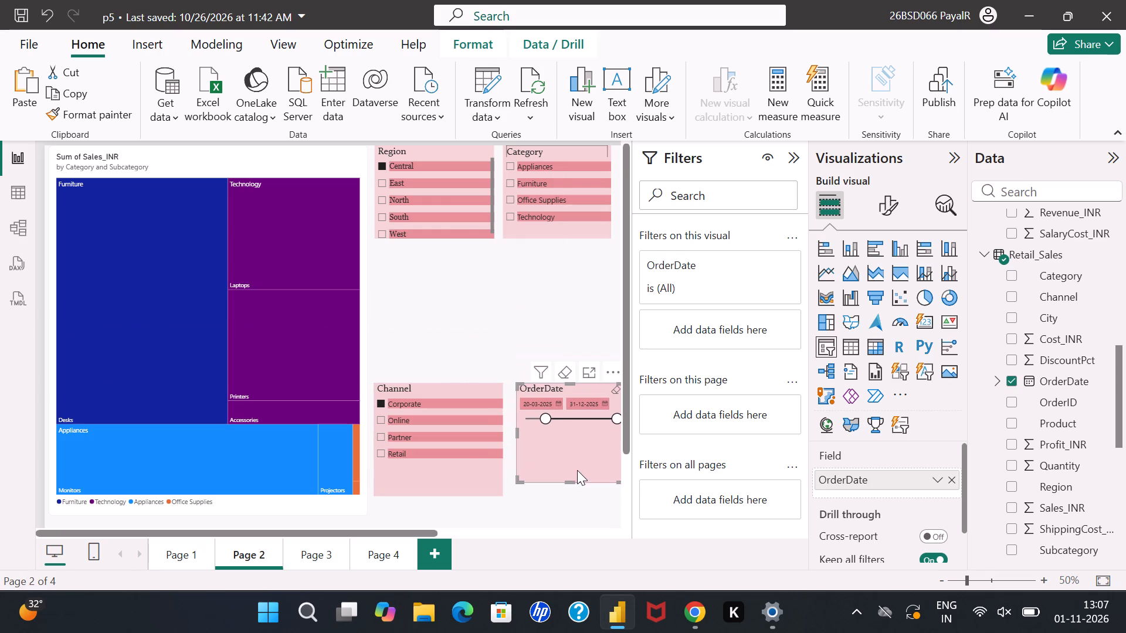
Stretch the Region slicer downward so all five regions fit, and place it at the page top against the treemap.
left_click_drag(459, 219, 451, 250)
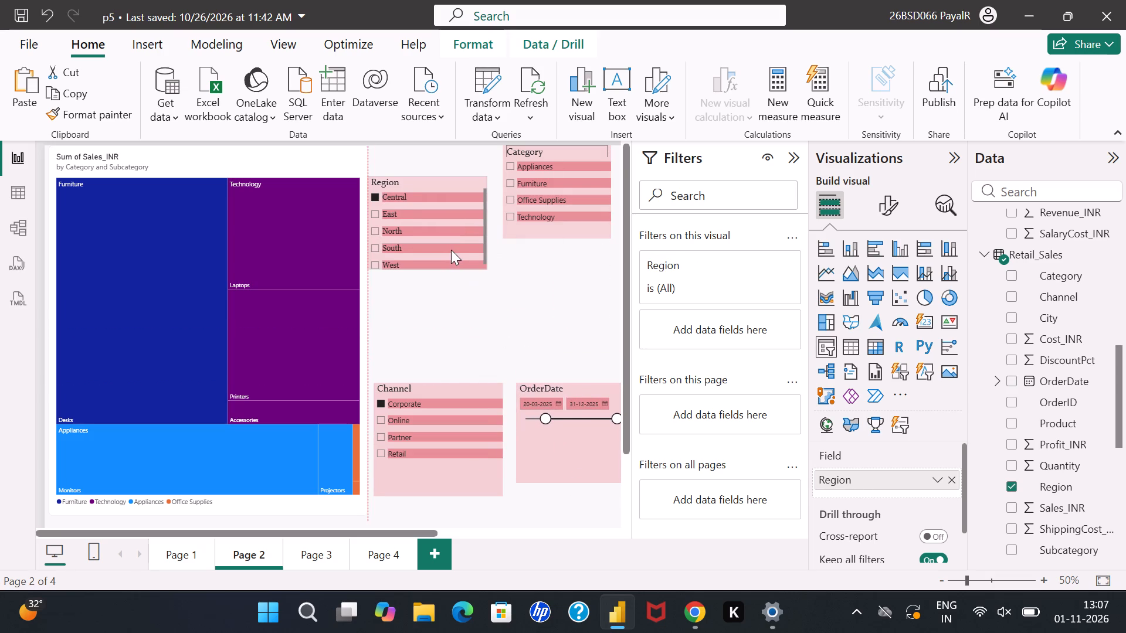
left_click_drag(451, 250, 458, 244)
left_click(481, 258)
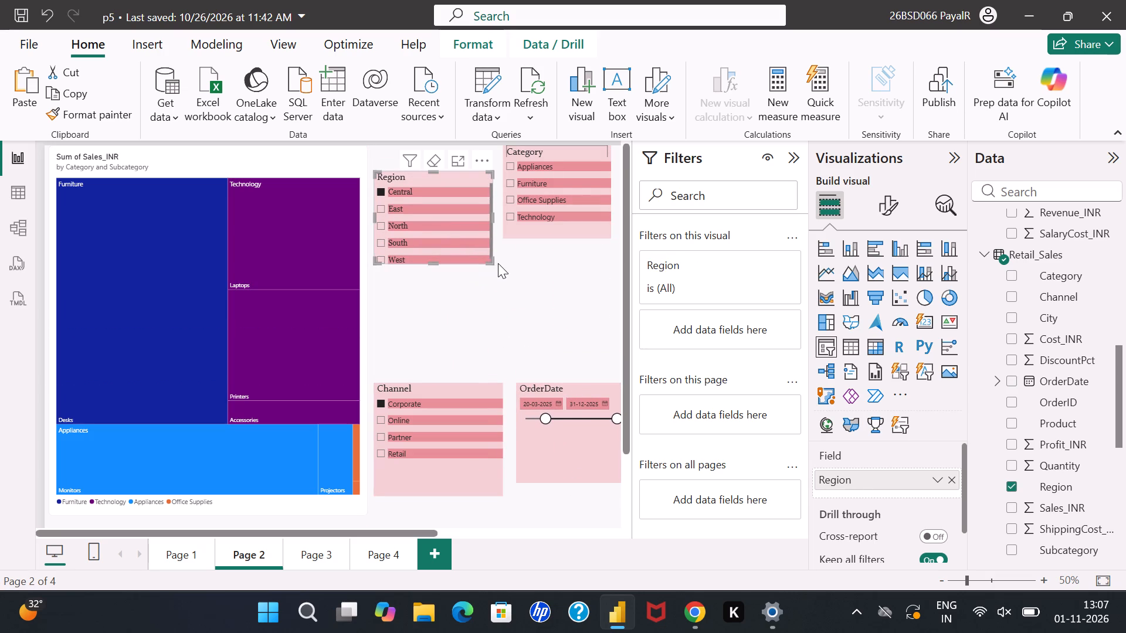
left_click_drag(487, 260, 486, 305)
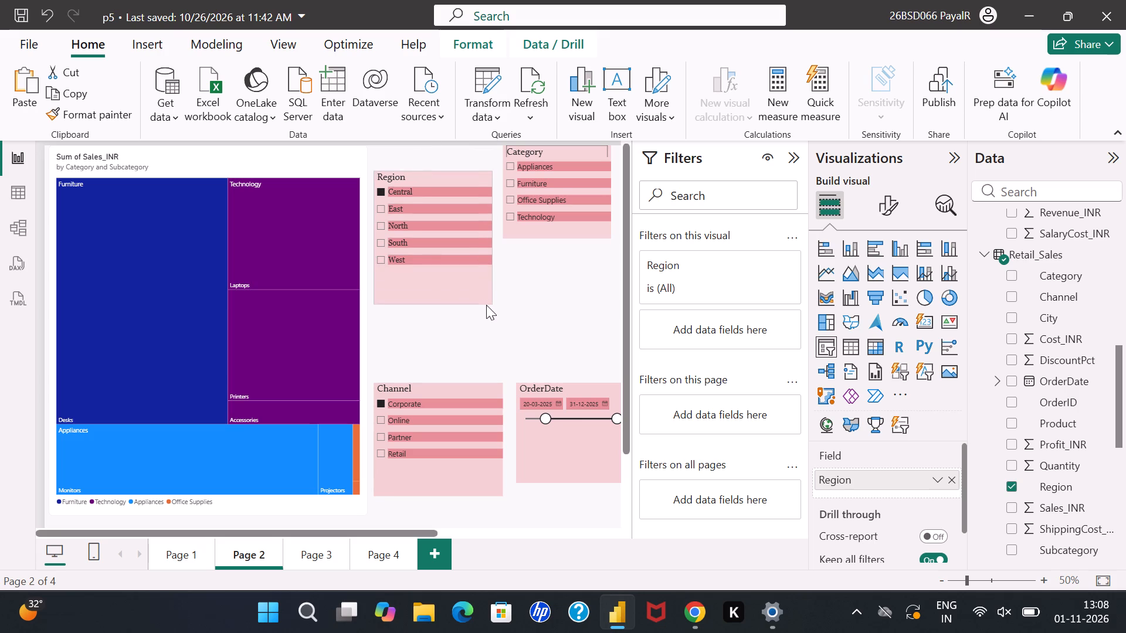
left_click_drag(486, 305, 486, 330)
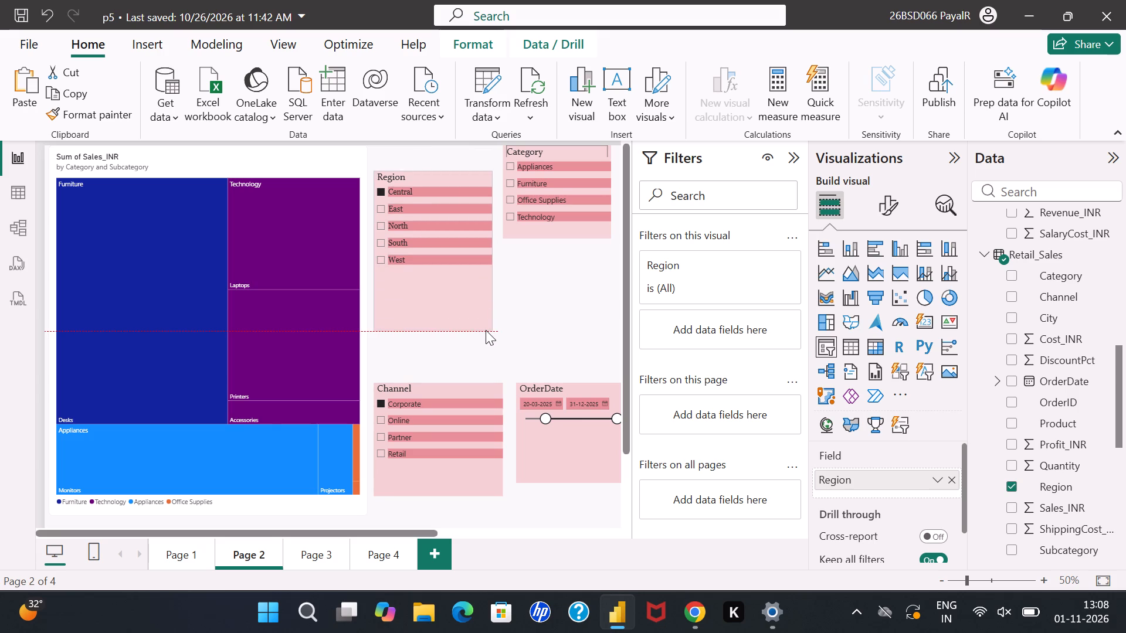
left_click_drag(486, 330, 486, 330)
left_click_drag(472, 308, 472, 291)
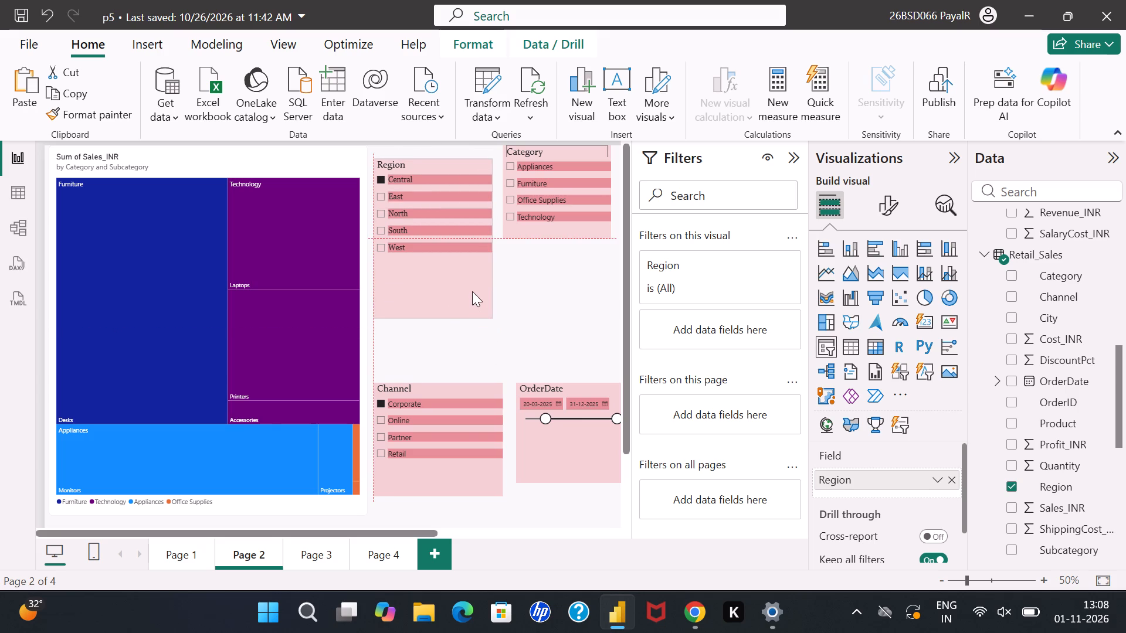
left_click_drag(472, 291, 468, 287)
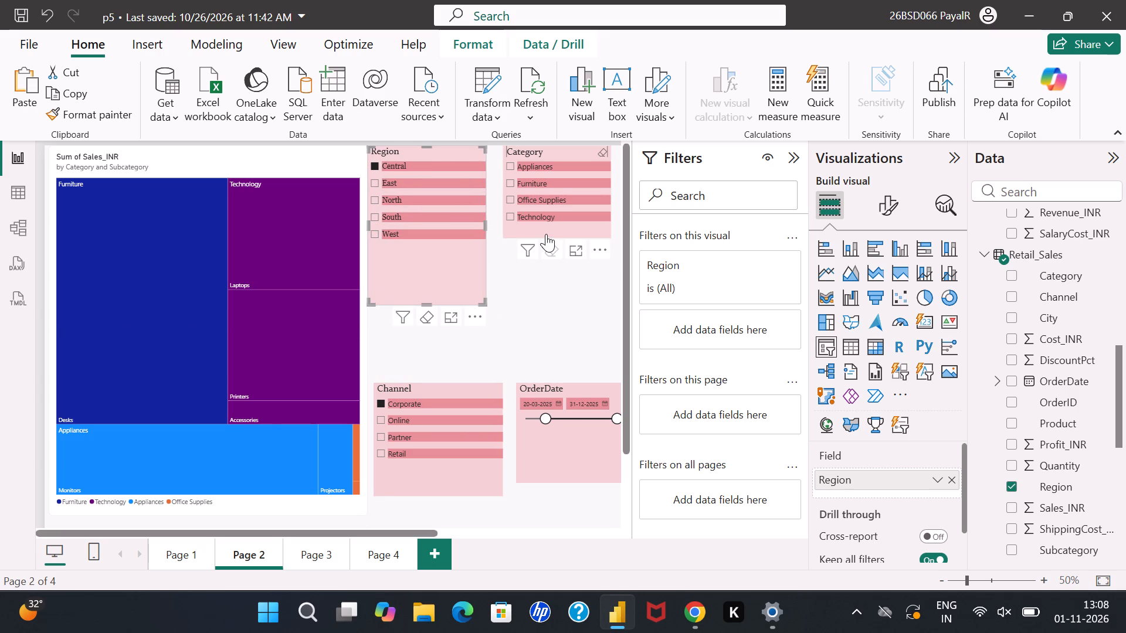
Stretch the Category slicer down to match the Region slicer's bottom edge and make it slightly wider.
left_click(546, 234)
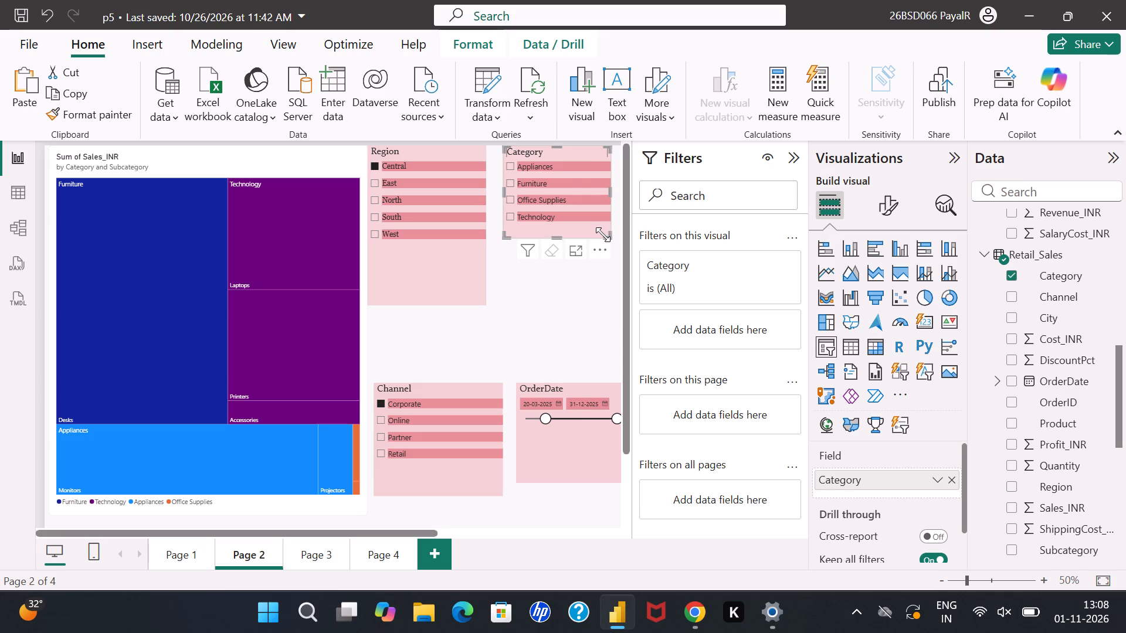
left_click_drag(603, 234, 604, 298)
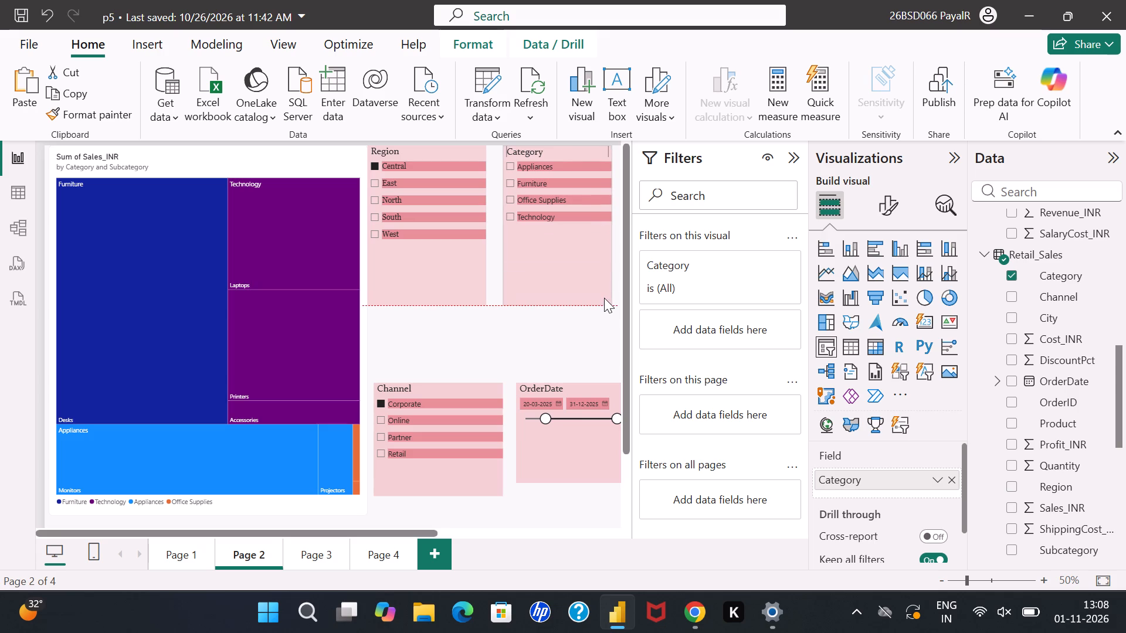
left_click_drag(604, 298, 614, 298)
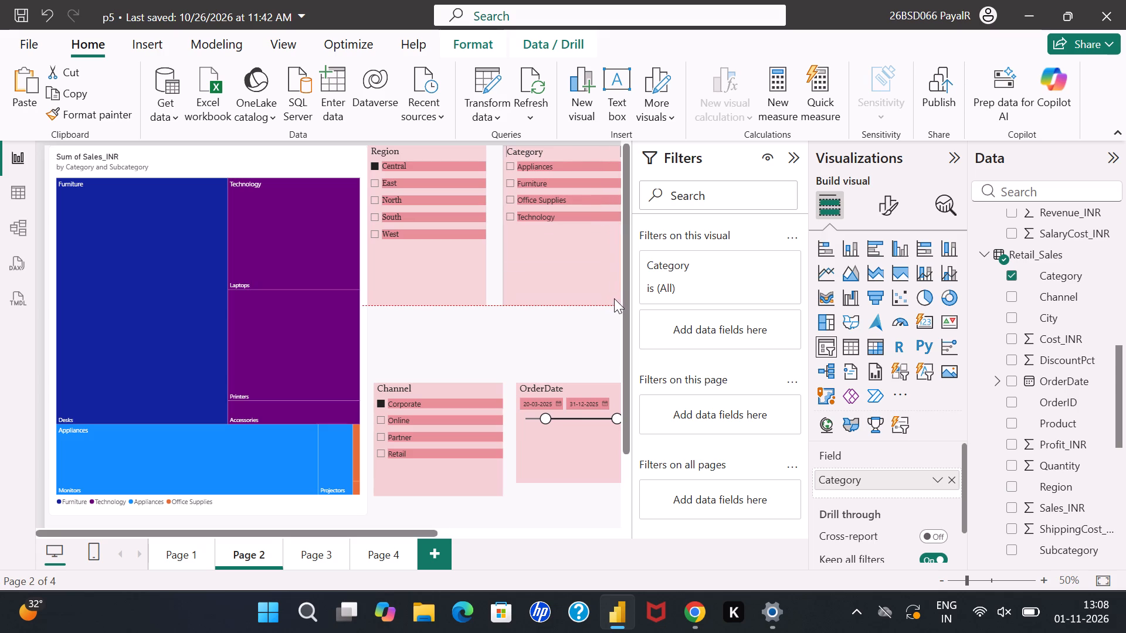
left_click_drag(614, 298, 613, 298)
Move the Channel slicer up below Region against the treemap, and stretch it down toward the treemap's bottom.
right_click_drag(457, 407, 452, 352)
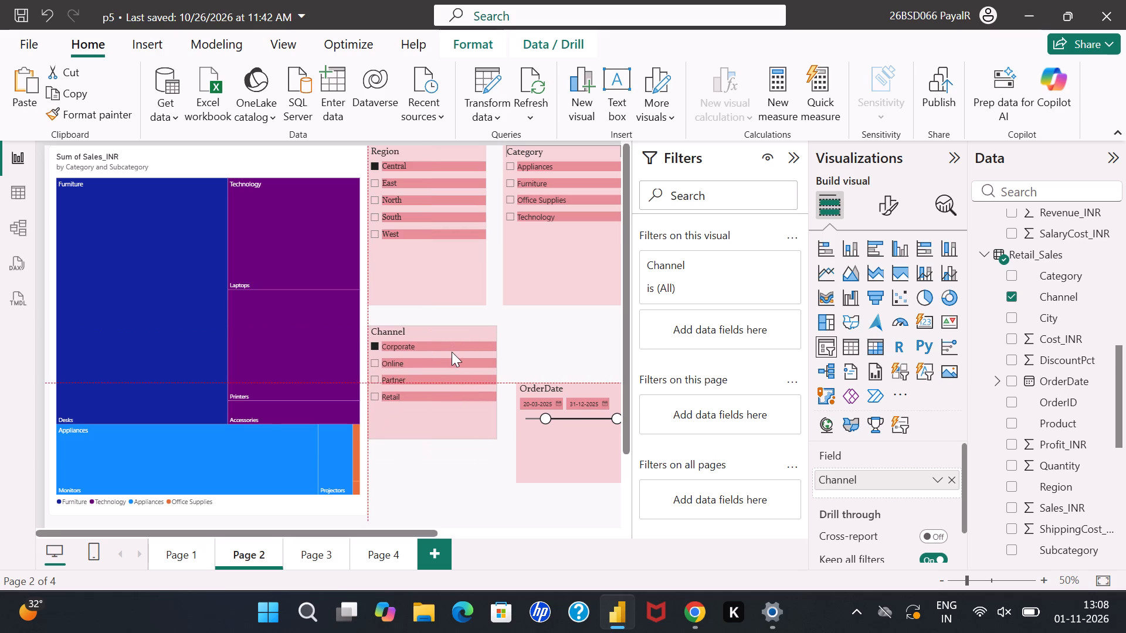
right_click_drag(452, 352, 453, 350)
left_click(535, 333)
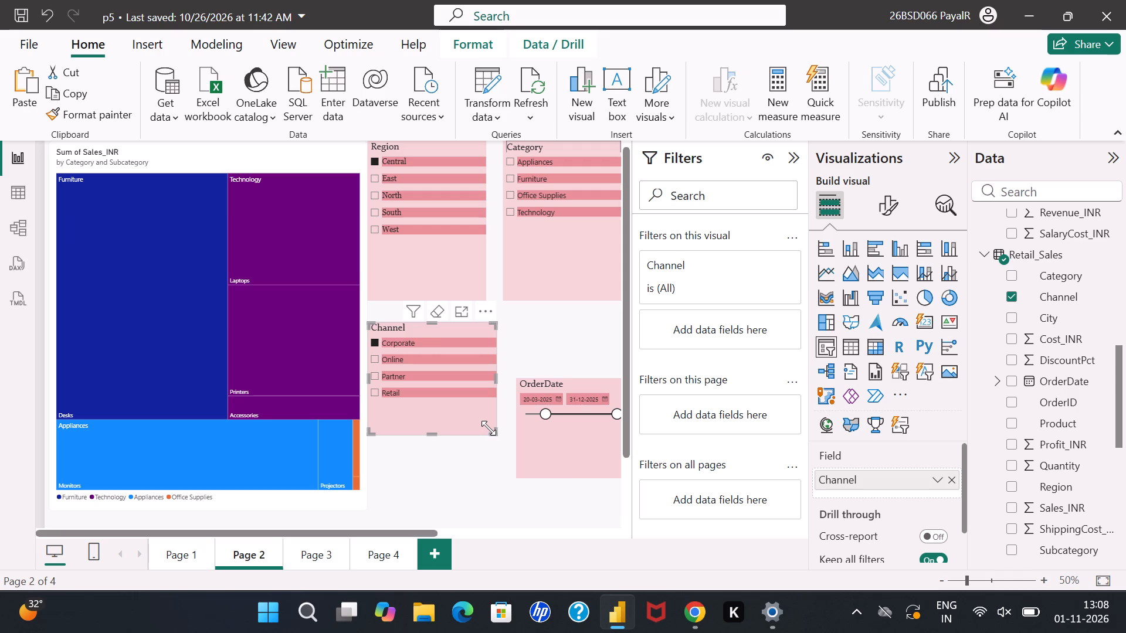
left_click_drag(489, 428, 486, 446)
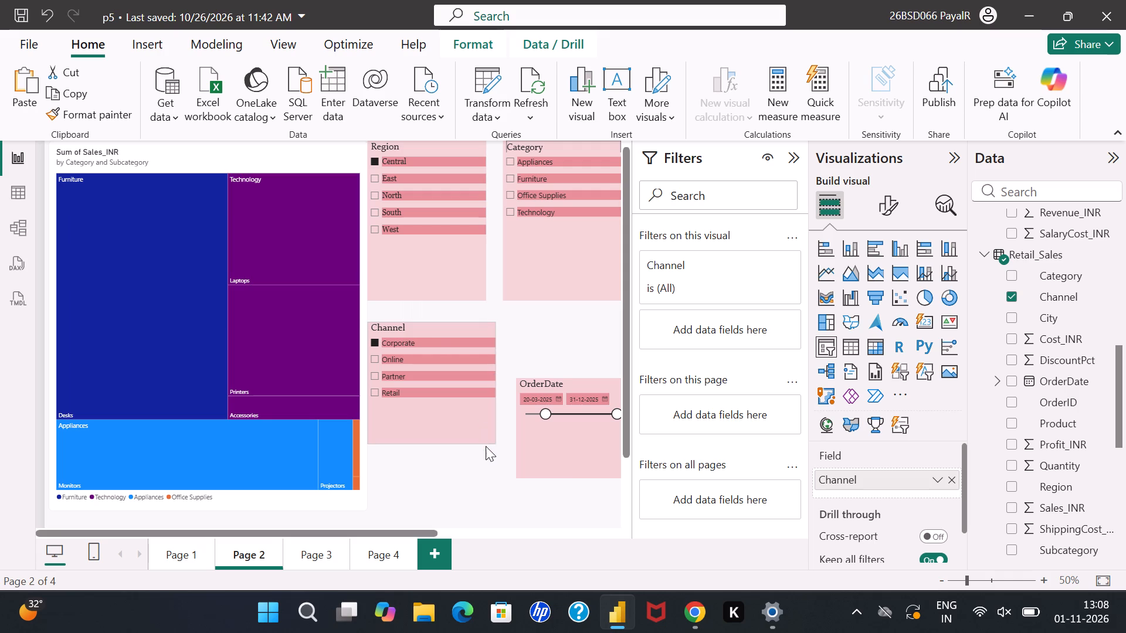
left_click_drag(486, 446, 483, 486)
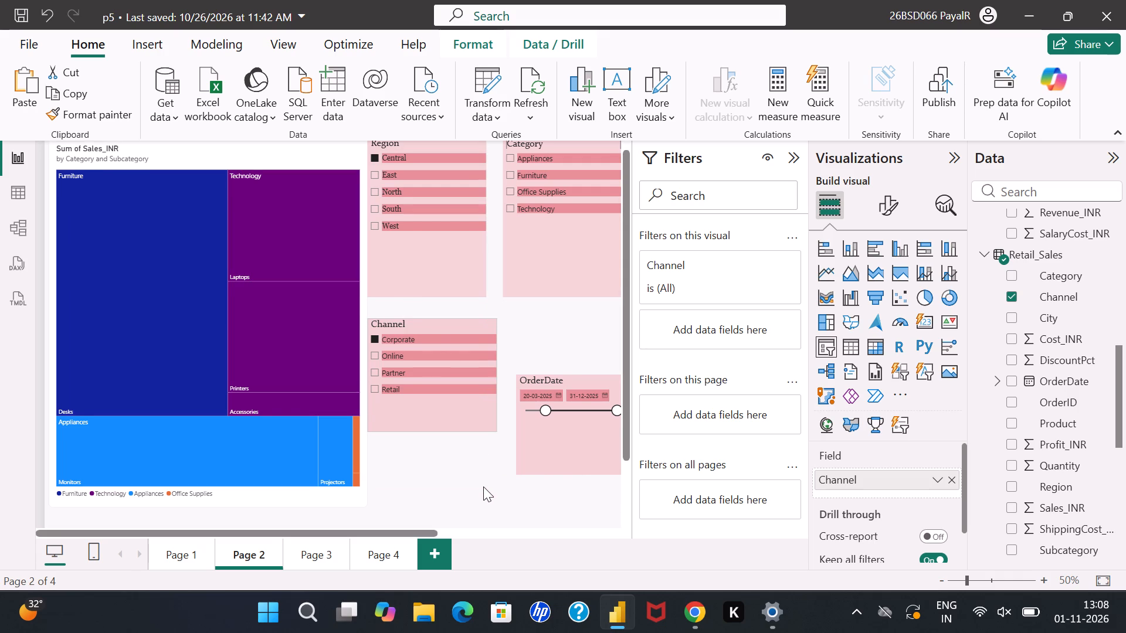
left_click_drag(483, 486, 486, 495)
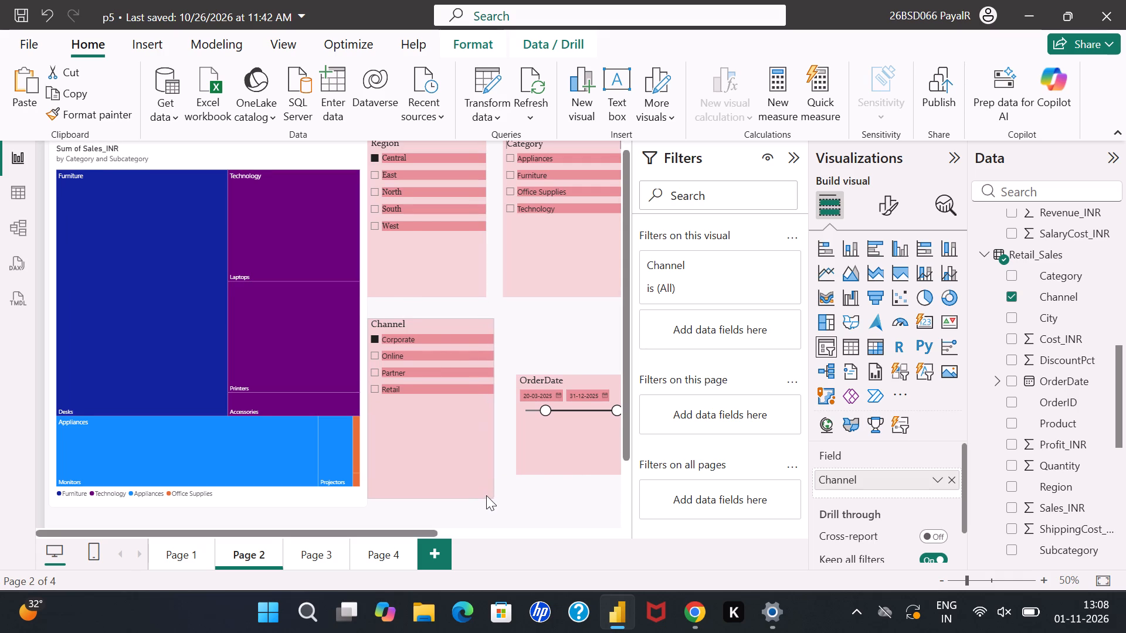
left_click_drag(486, 495, 486, 488)
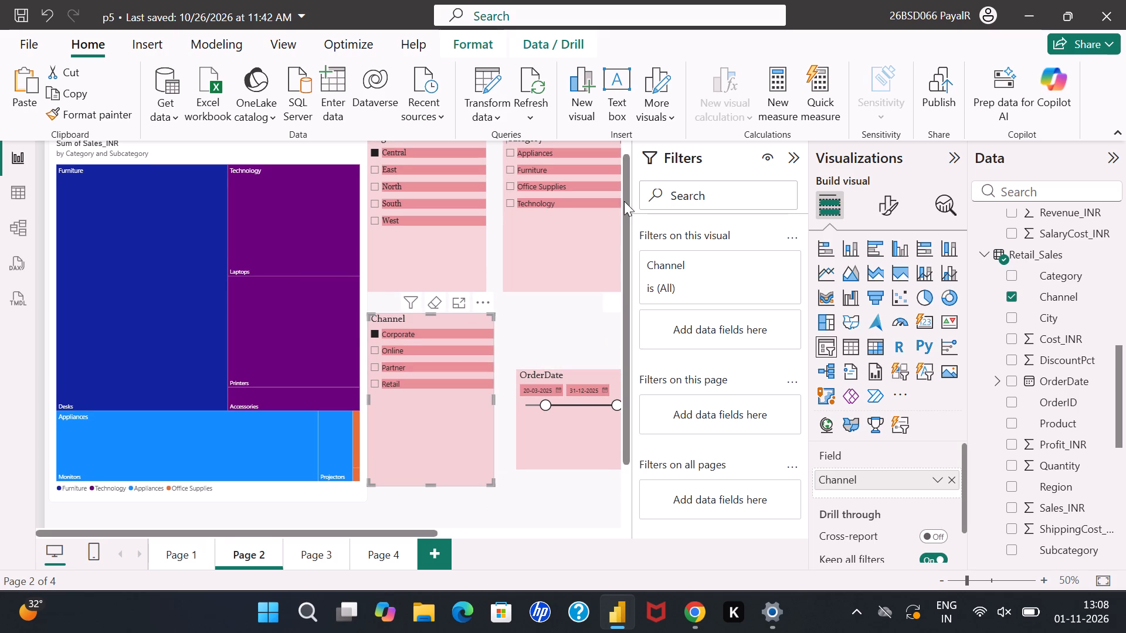
Place the OrderDate slicer below Category beside Channel, and enlarge it to match the Channel slicer's height.
left_click_drag(624, 201, 627, 168)
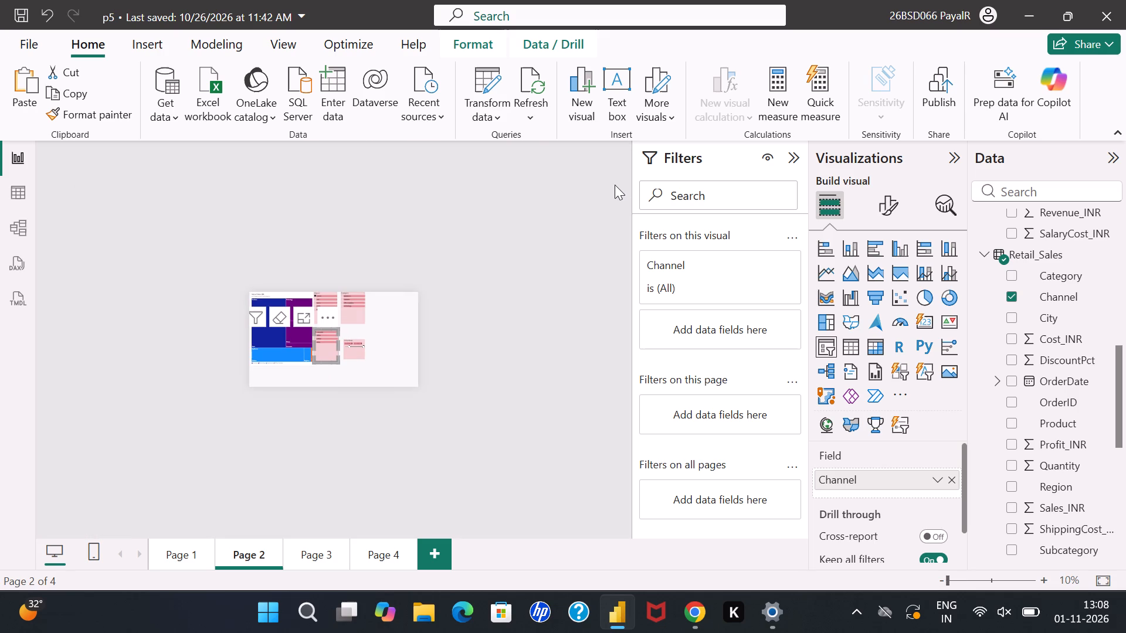
left_click(1046, 581)
triple_click(1046, 581)
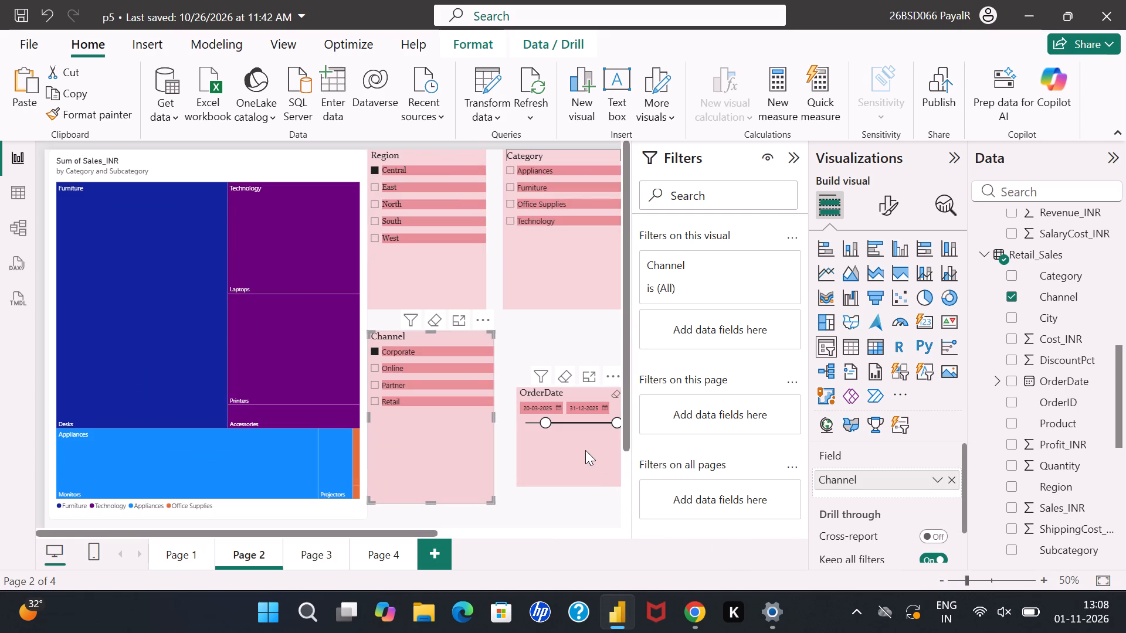
left_click_drag(585, 450, 575, 392)
left_click_drag(608, 426, 620, 492)
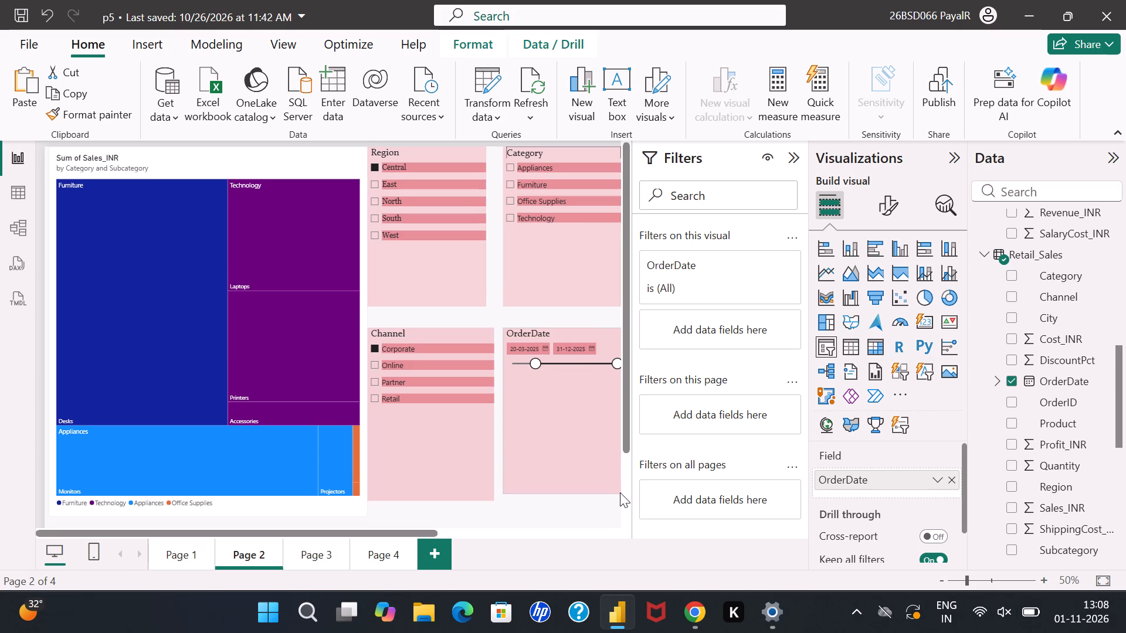
left_click_drag(620, 492, 629, 499)
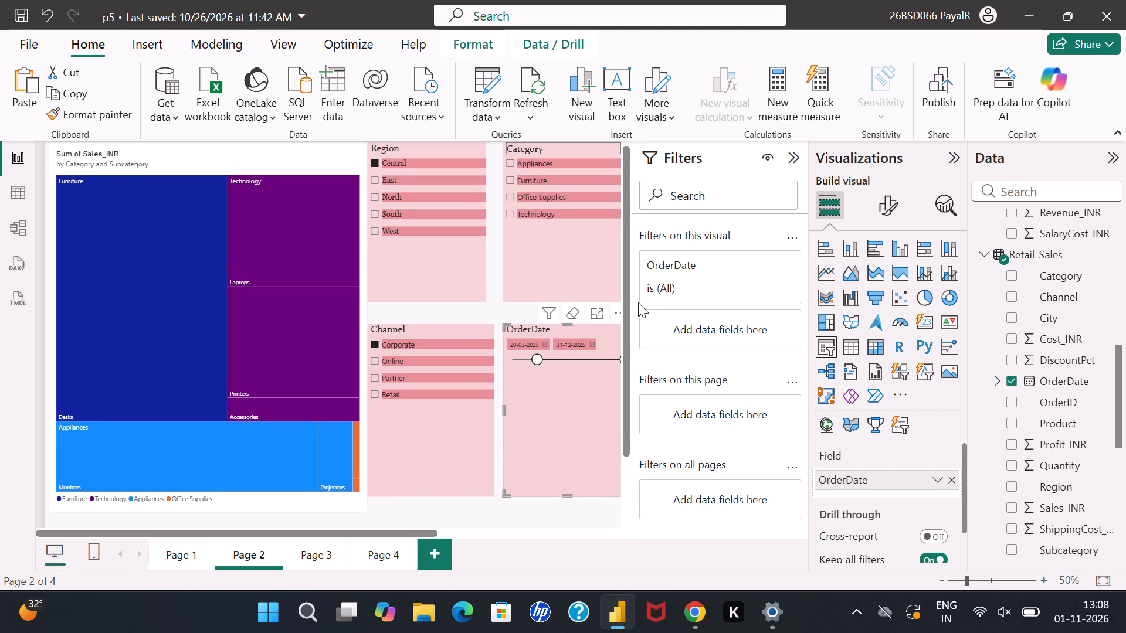
Shift the Channel and OrderDate slicers slightly upward, keeping their top edges aligned and OrderDate in line with Category.
left_click_drag(627, 338, 630, 263)
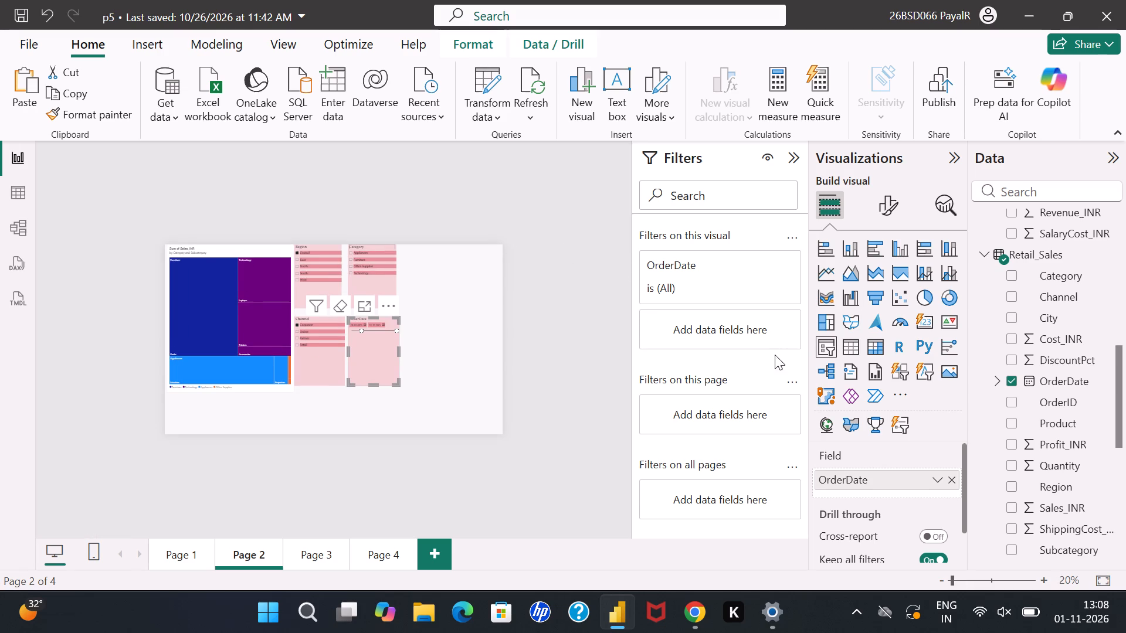
left_click(1044, 577)
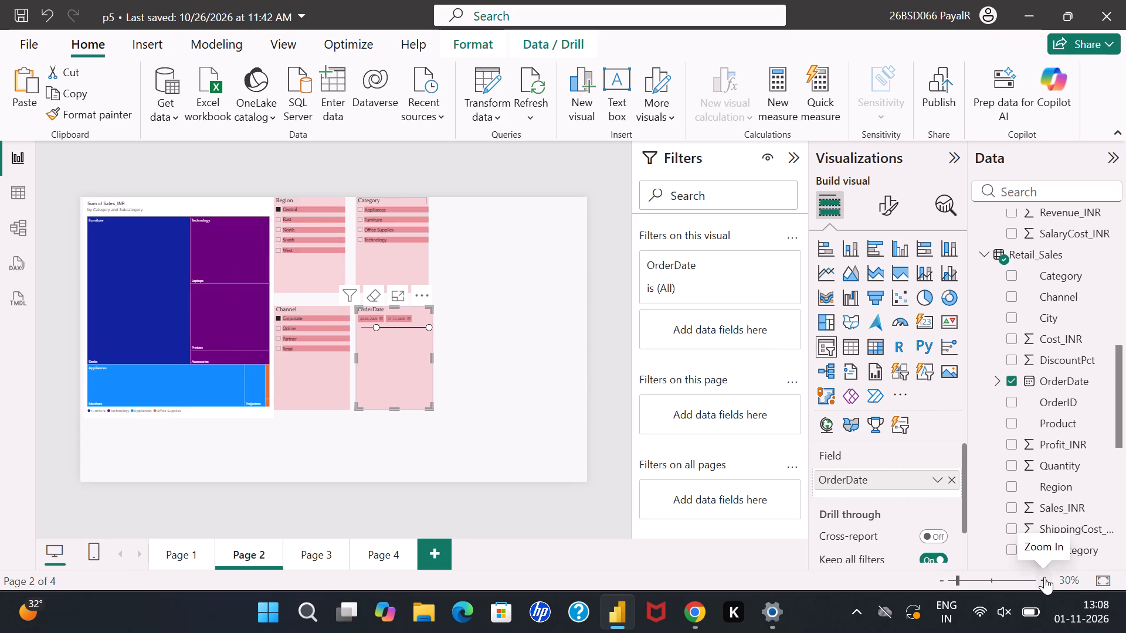
left_click(1044, 577)
left_click(1044, 577)
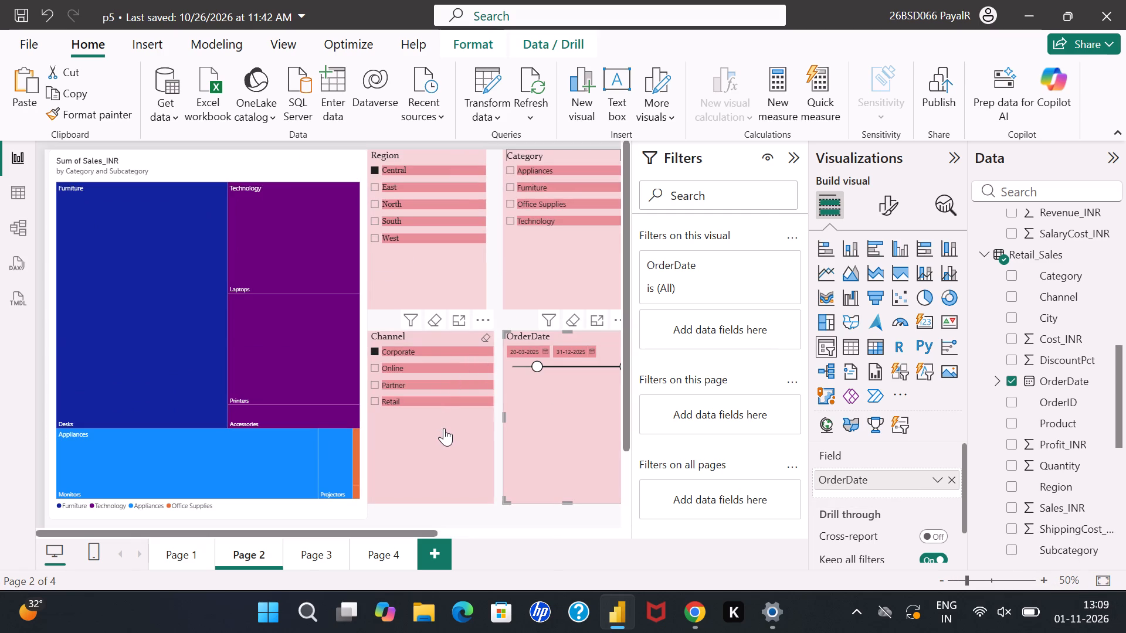
left_click_drag(444, 428, 445, 421)
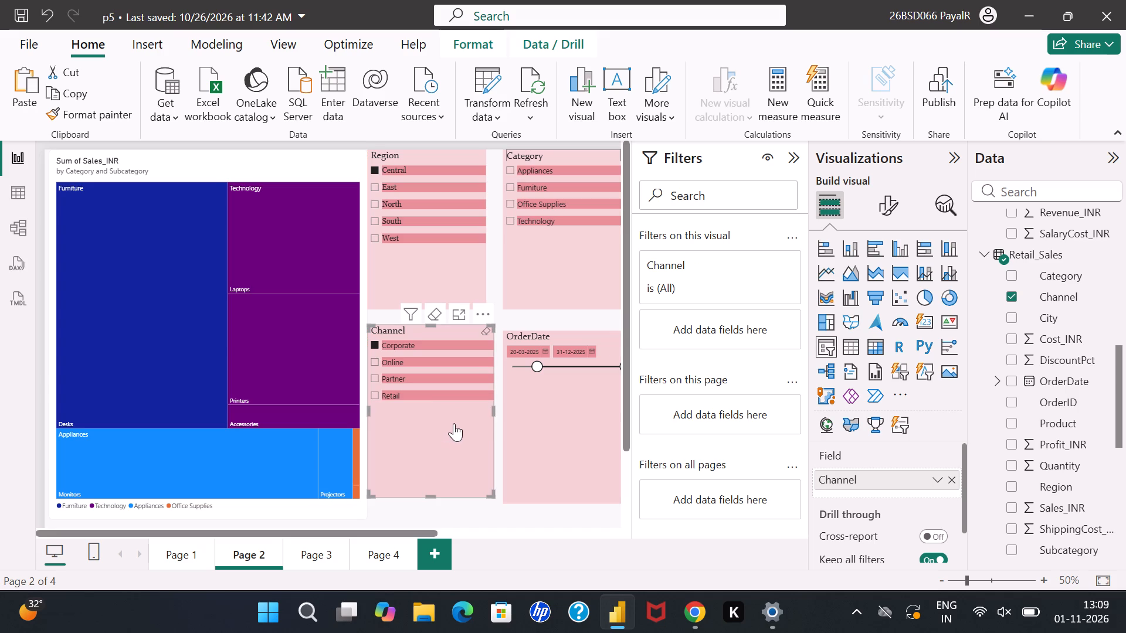
left_click_drag(551, 427, 548, 415)
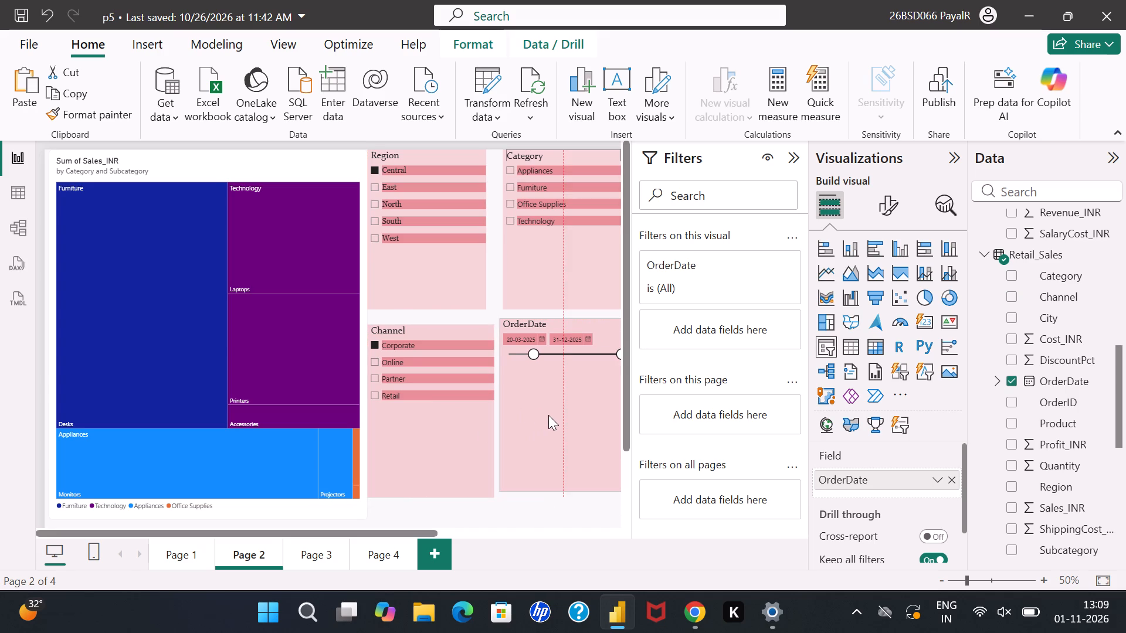
left_click_drag(548, 415, 555, 420)
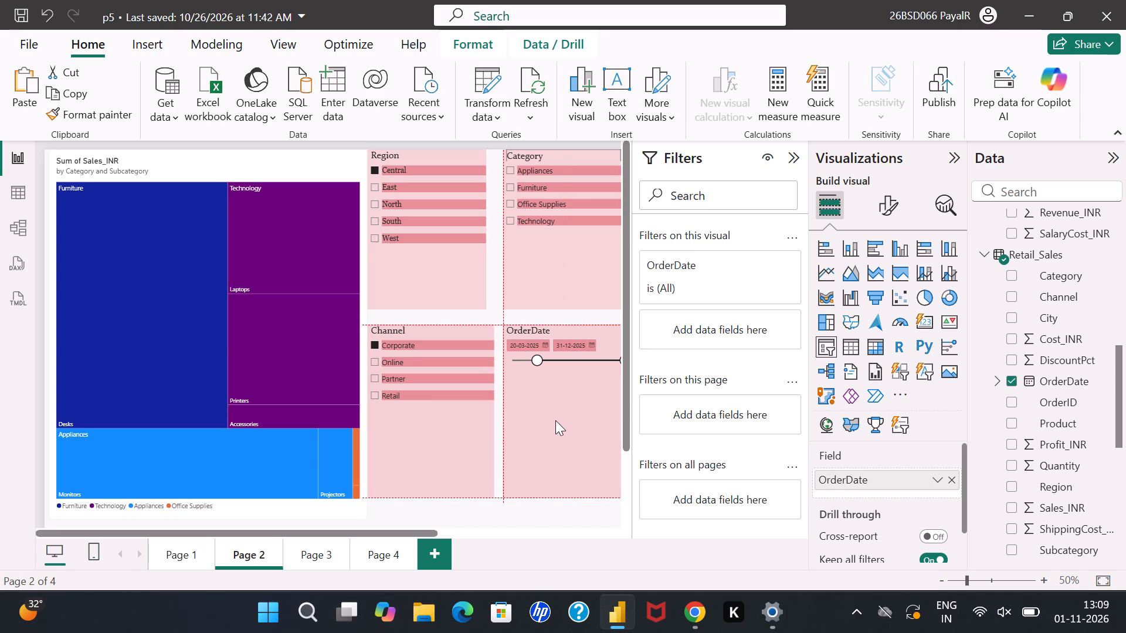
left_click_drag(555, 420, 555, 420)
Shift the Category slicer closer to the Region slicer to narrow the gap between them.
left_click_drag(572, 279, 562, 279)
Narrow the Channel slicer so its width matches the Region slicer above it.
left_click(556, 417)
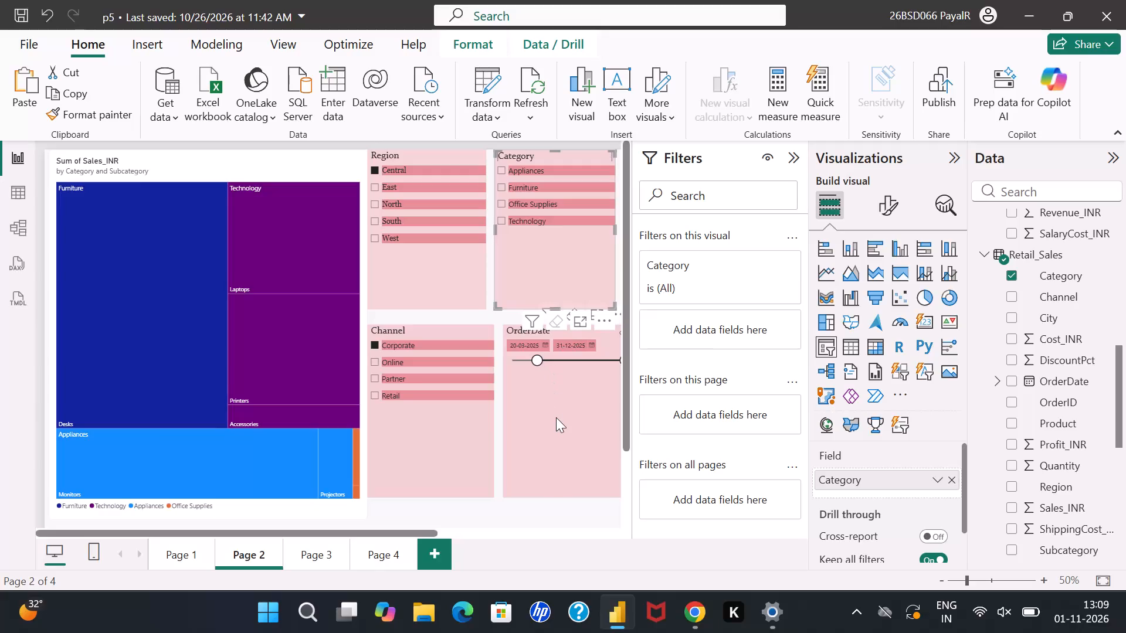
double_click(447, 454)
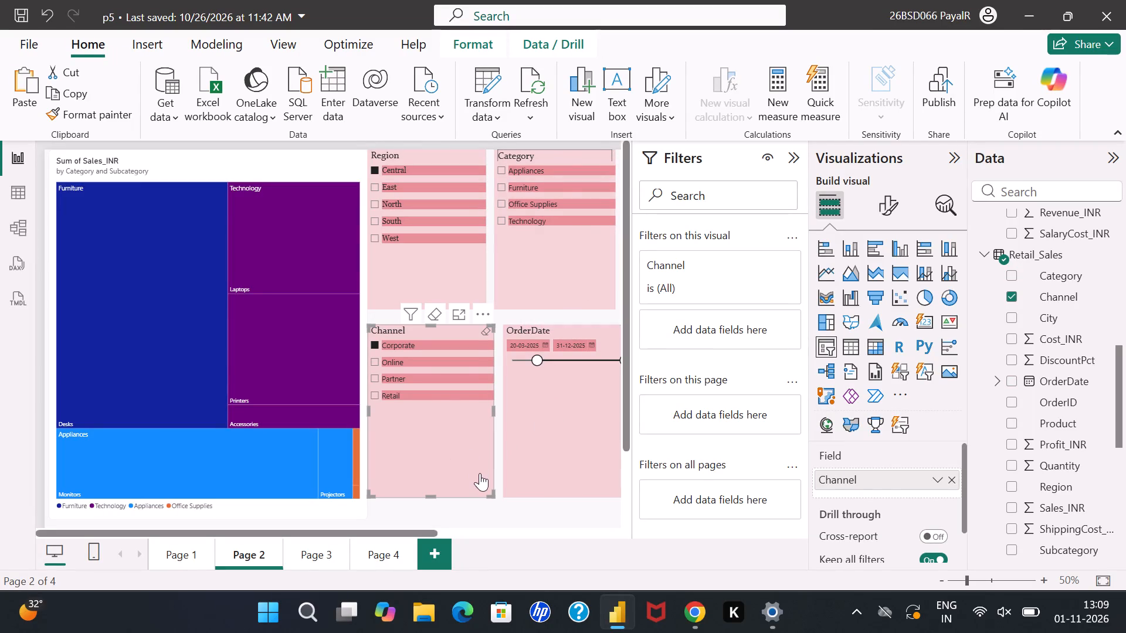
left_click(494, 491)
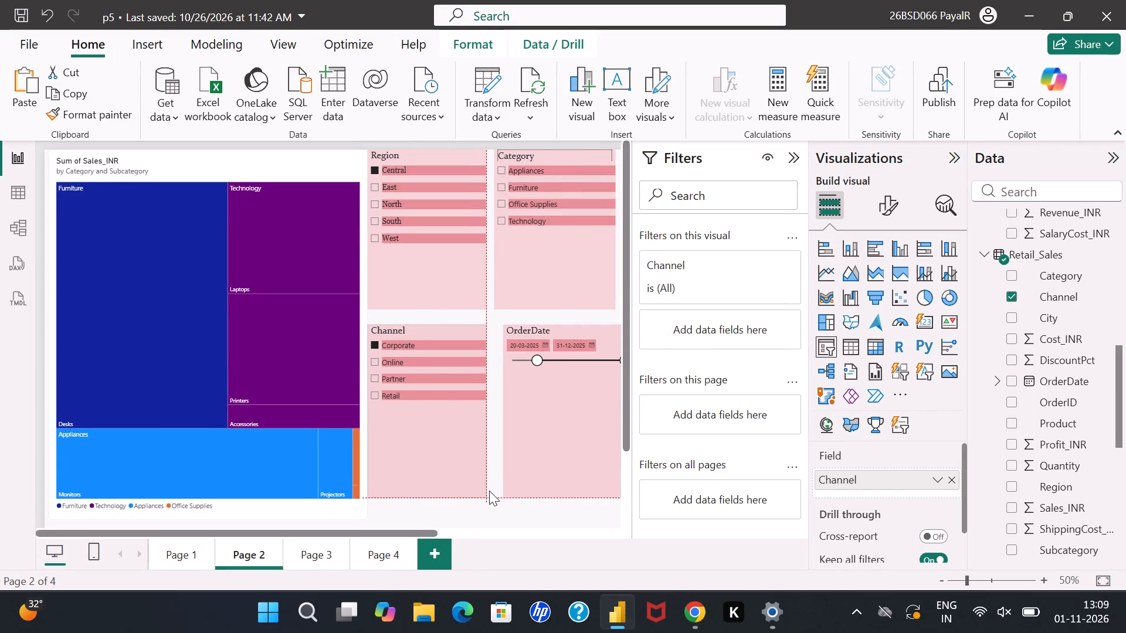
Shift the OrderDate slicer closer to the Channel slicer, aligning its starting edge with the Category slicer above.
left_click_drag(538, 467, 535, 467)
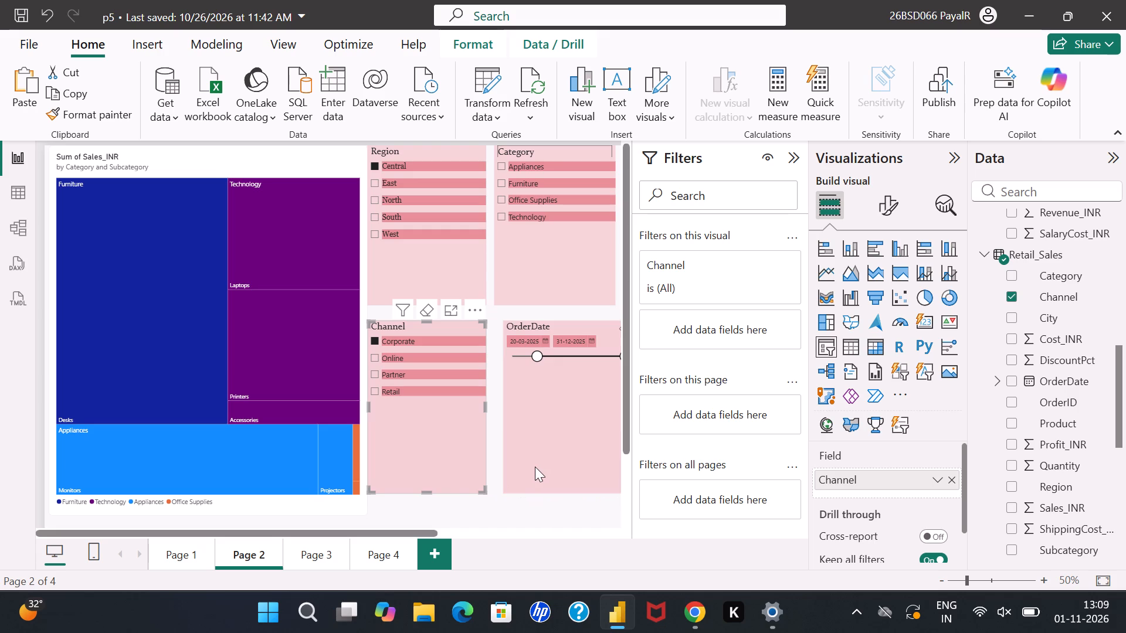
left_click_drag(535, 467, 530, 467)
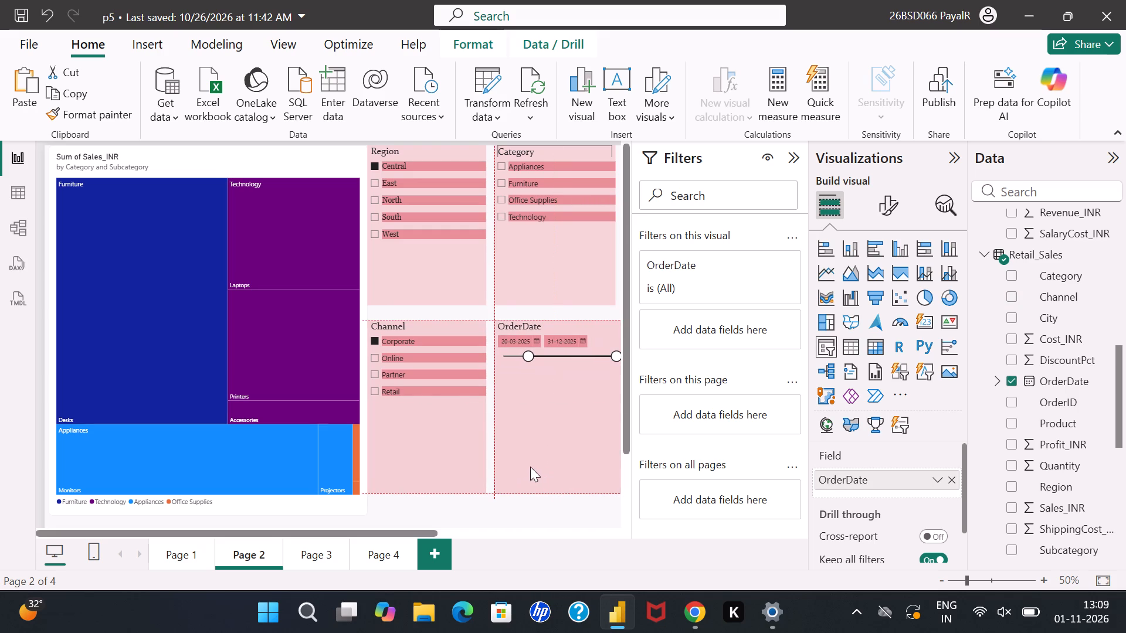
left_click_drag(530, 467, 530, 467)
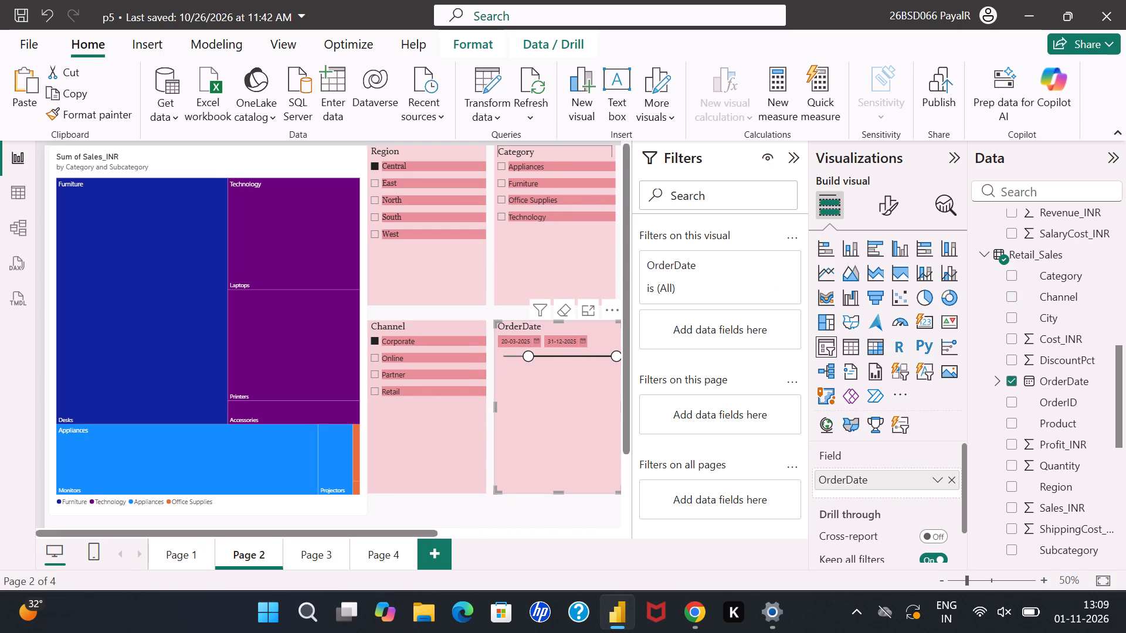
scroll(621, 326, "up", 1)
left_click_drag(621, 326, 623, 285)
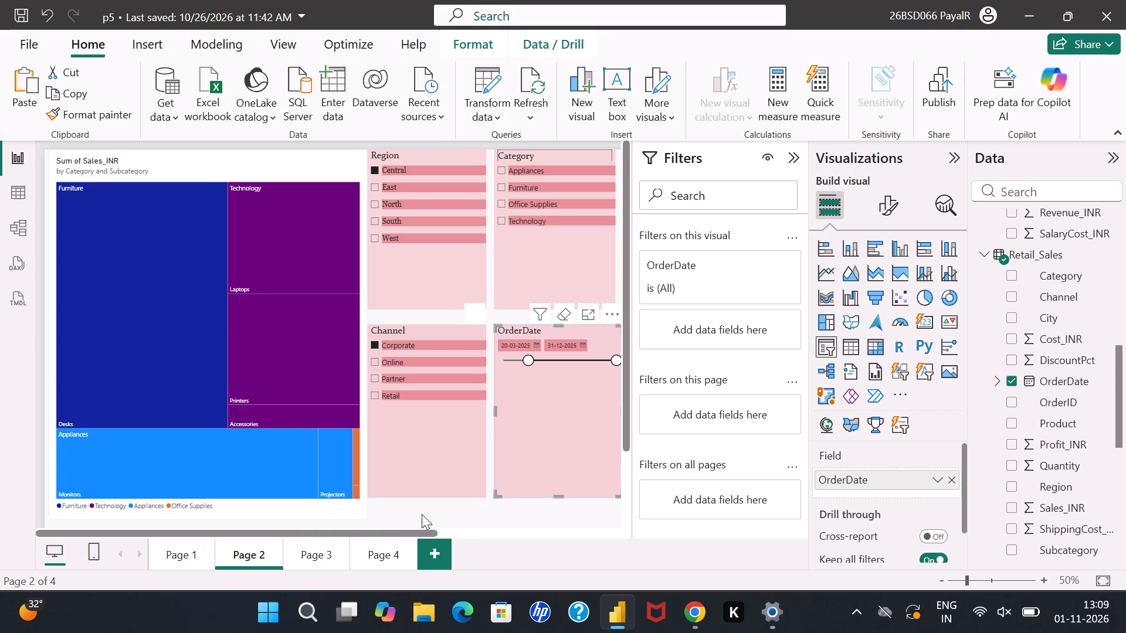
left_click(291, 162)
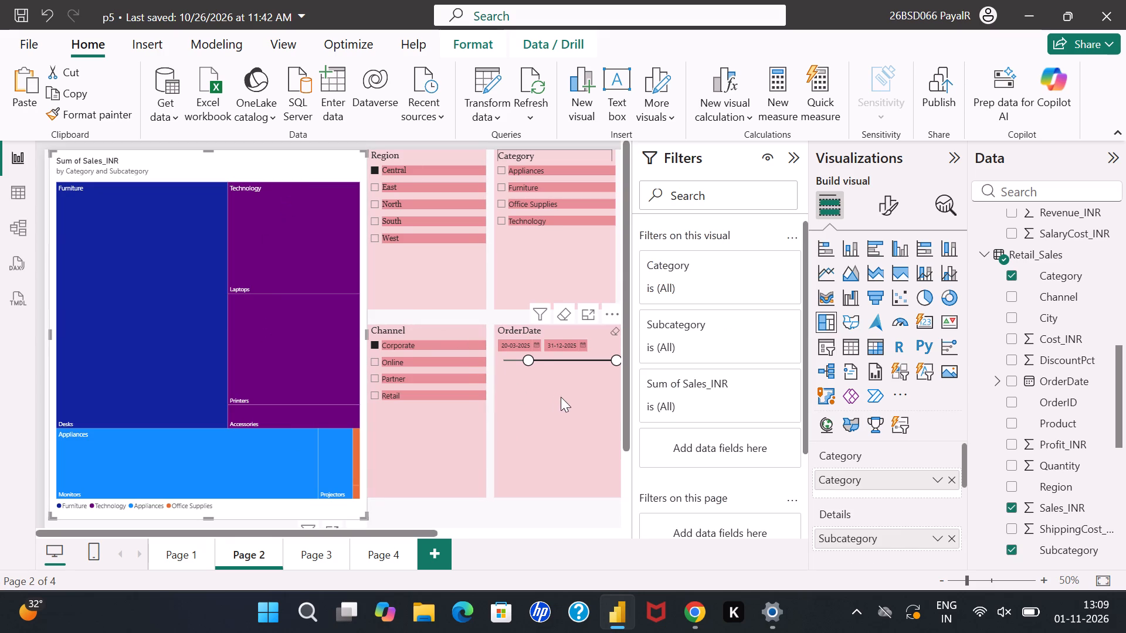
Review the layouts of Page 1, Page 2 and Page 3 in turn, and open Page 4.
left_click(178, 566)
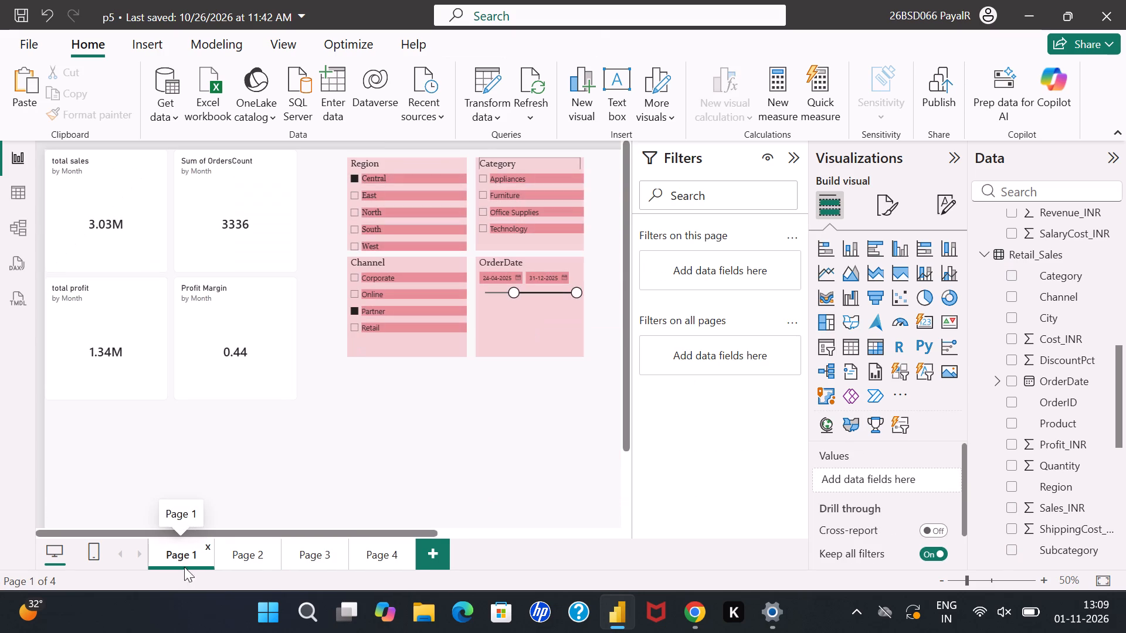
left_click(250, 558)
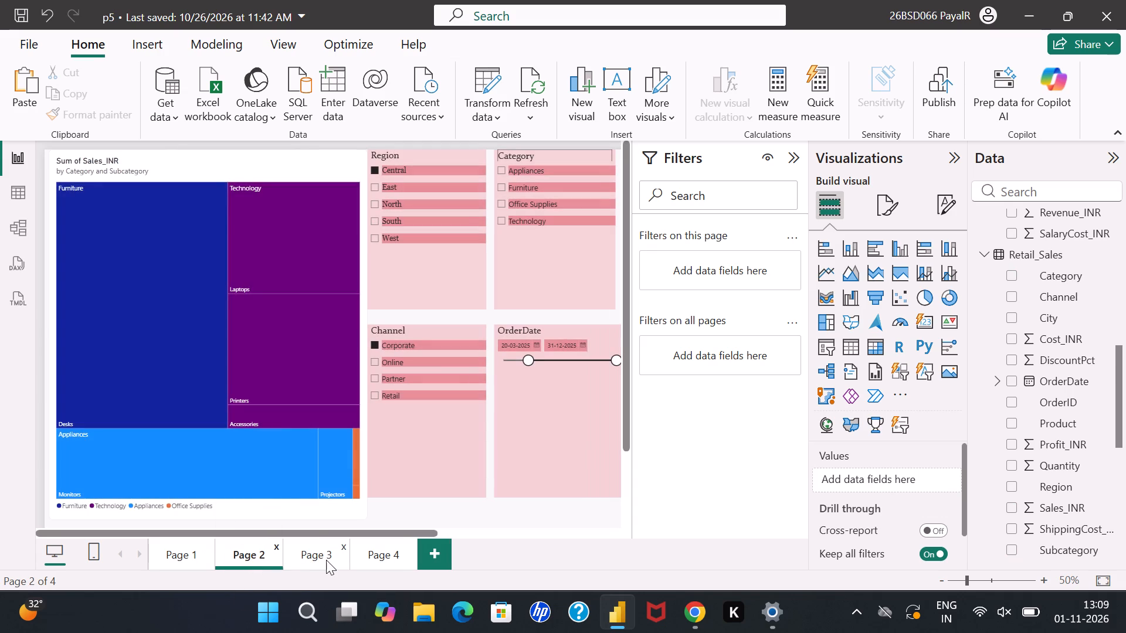
left_click(326, 560)
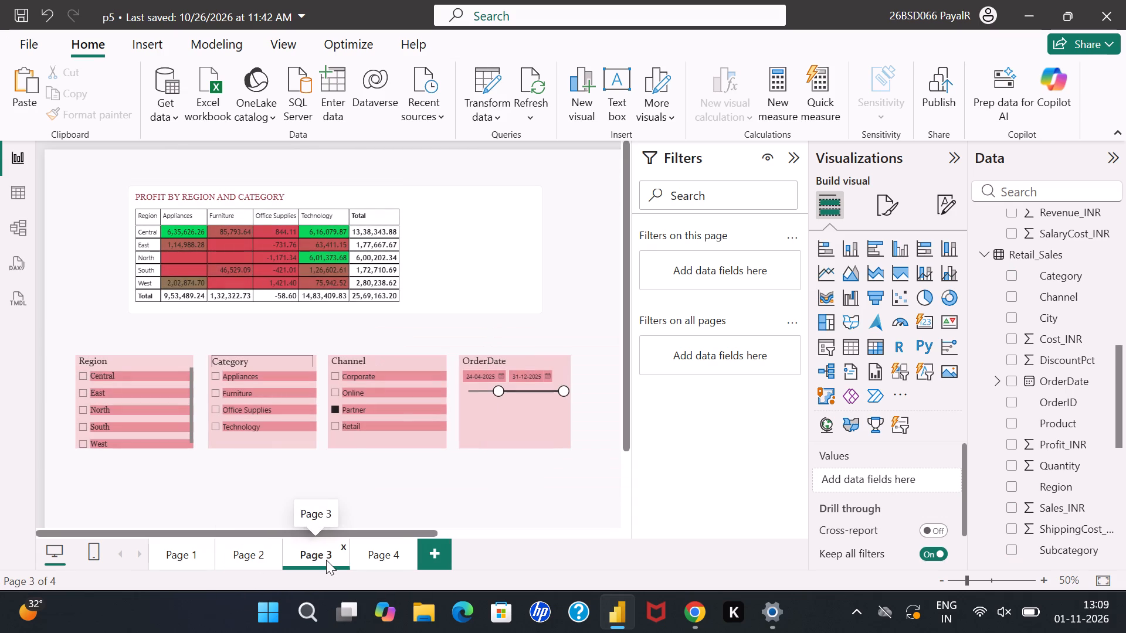